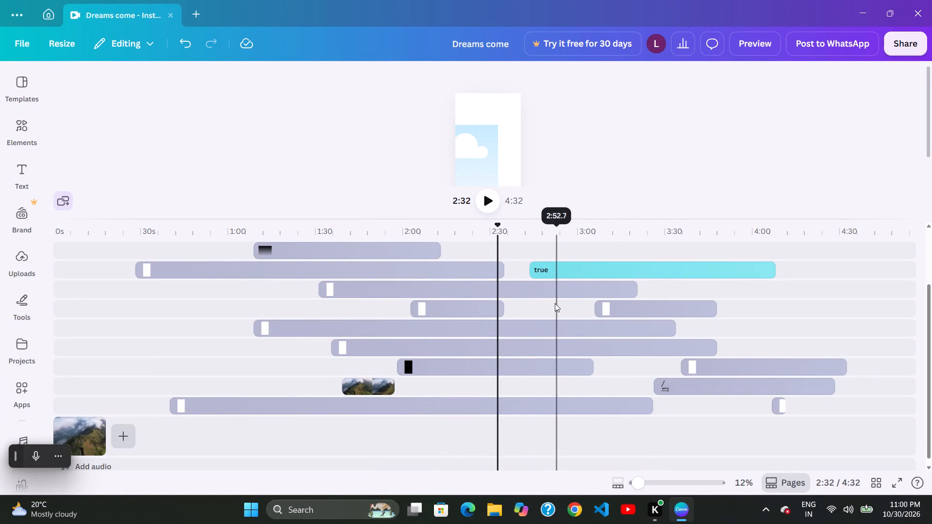
Shift the layer on the third visible timeline track earlier so that it starts at about 1:25.
{"action": "left_click", "coordinate": [423, 375]}
{"action": "left_click", "coordinate": [522, 295]}
{"action": "left_click", "coordinate": [446, 340]}
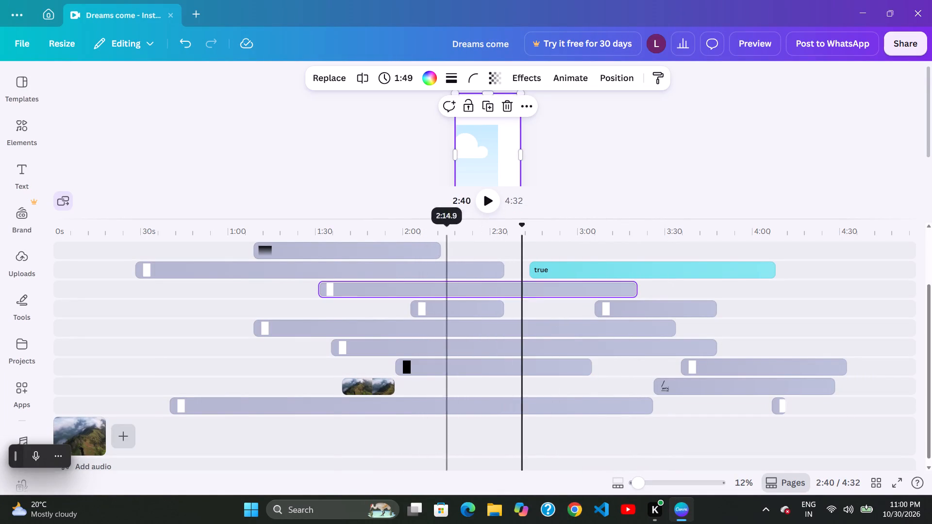
{"action": "left_click_drag", "start_coordinate": [546, 289], "coordinate": [535, 292]}
{"action": "left_click", "coordinate": [455, 348]}
Move the "true" text layer onto its own track below the third track, starting at about 2:20.
{"action": "left_click_drag", "start_coordinate": [575, 278], "coordinate": [513, 305]}
{"action": "left_click", "coordinate": [456, 330]}
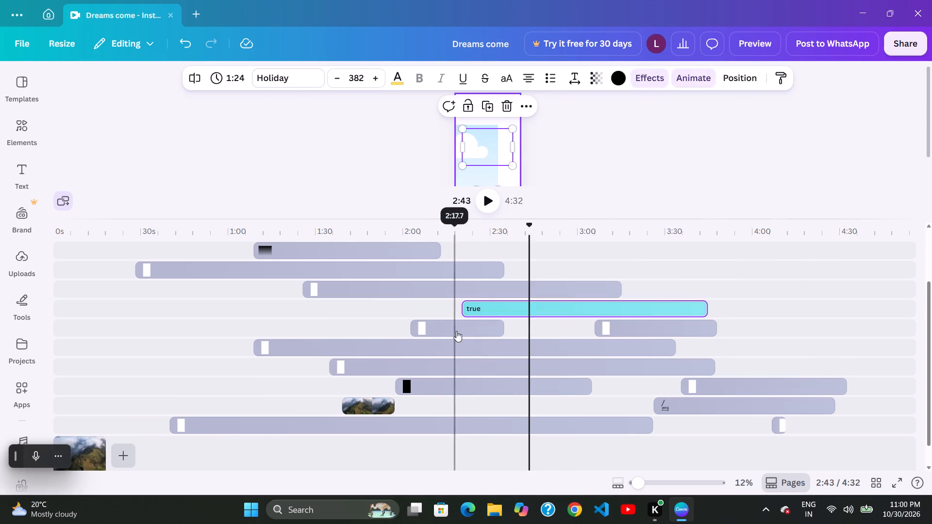
Shift the third-track layer earlier to start at about 1:21 and the short fifth-track layer later to start at about 2:05.
{"action": "left_click", "coordinate": [539, 287]}
{"action": "left_click", "coordinate": [467, 327]}
{"action": "left_click_drag", "start_coordinate": [590, 256], "coordinate": [504, 288]}
{"action": "left_click", "coordinate": [422, 327]}
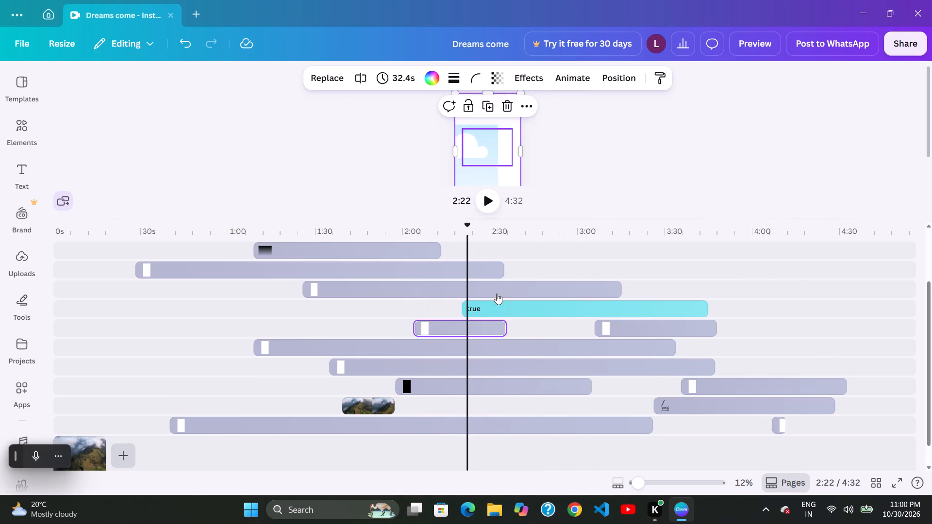
{"action": "left_click_drag", "start_coordinate": [499, 283], "coordinate": [488, 284]}
{"action": "left_click_drag", "start_coordinate": [426, 327], "coordinate": [431, 325]}
{"action": "left_click_drag", "start_coordinate": [513, 267], "coordinate": [474, 291]}
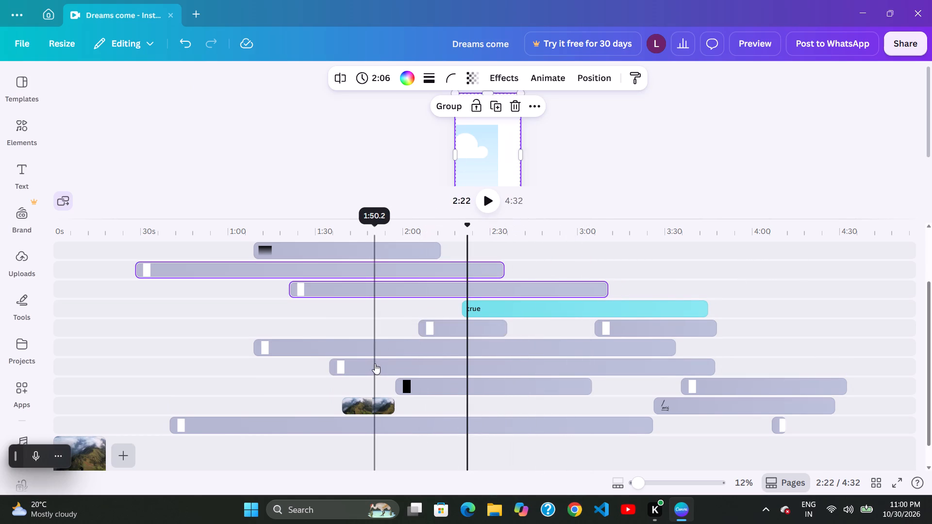
Nudge the seventh-track layer later to start at about 1:36 and move the sixth-track layer earlier to start at about 58 s.
{"action": "left_click_drag", "start_coordinate": [389, 372], "coordinate": [396, 372]}
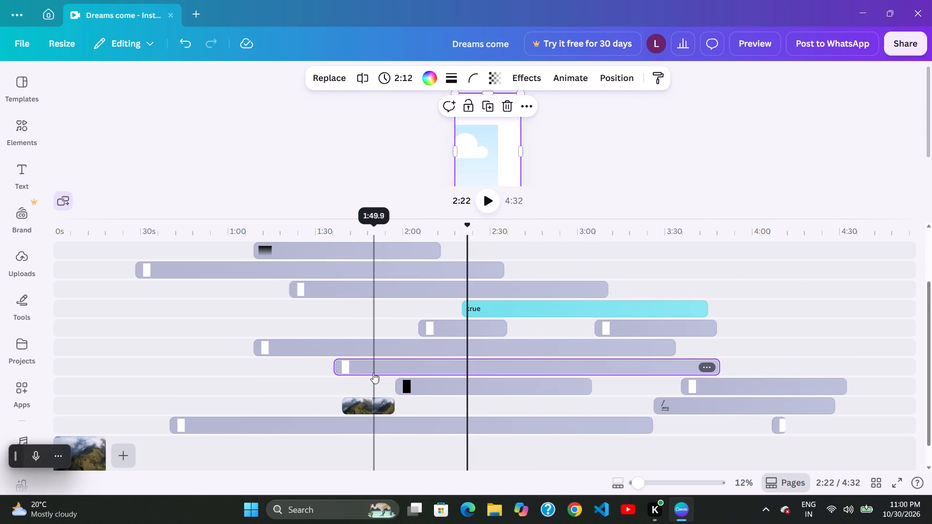
{"action": "left_click", "coordinate": [382, 376]}
{"action": "left_click_drag", "start_coordinate": [412, 355], "coordinate": [394, 368]}
{"action": "left_click_drag", "start_coordinate": [398, 349], "coordinate": [403, 352]}
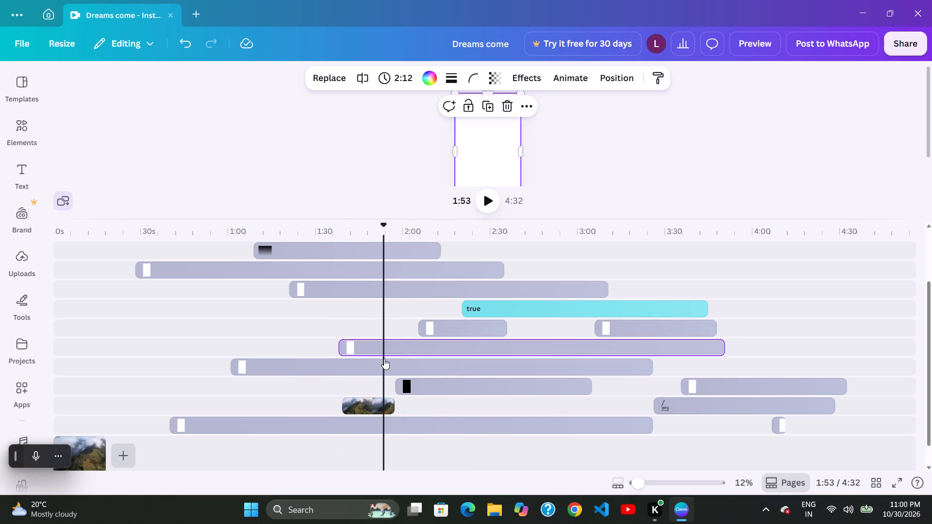
{"action": "left_click_drag", "start_coordinate": [402, 344], "coordinate": [399, 378]}
{"action": "left_click", "coordinate": [349, 387]}
{"action": "left_click_drag", "start_coordinate": [401, 349], "coordinate": [395, 356]}
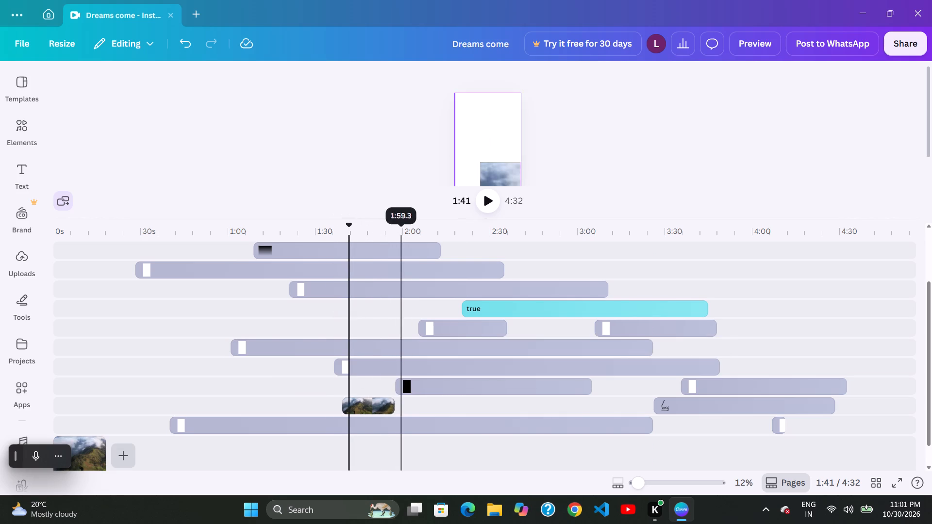
{"action": "left_click", "coordinate": [352, 383]}
{"action": "left_click", "coordinate": [384, 370]}
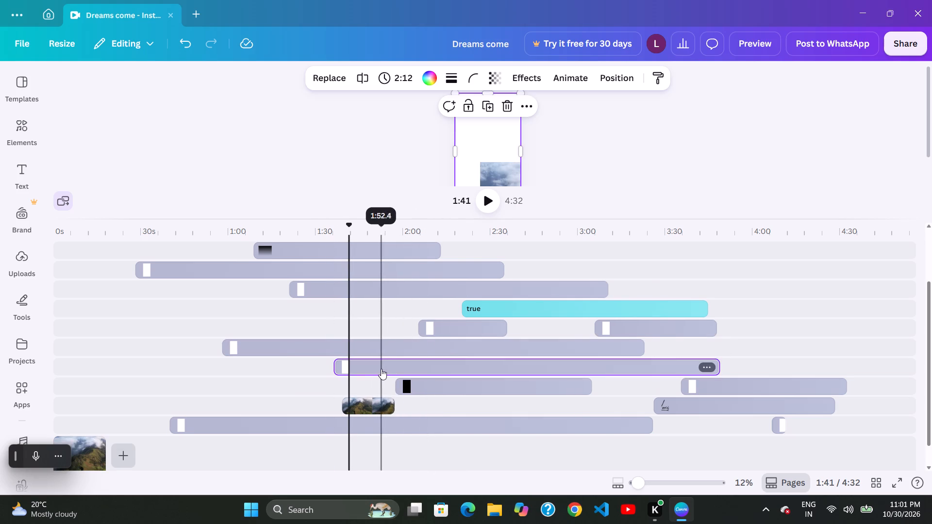
Adjust the start points of the black layer and the landscape video together, to about 1:54 and 1:36.
{"action": "left_click_drag", "start_coordinate": [391, 388], "coordinate": [404, 405]}
{"action": "left_click_drag", "start_coordinate": [397, 378], "coordinate": [402, 378]}
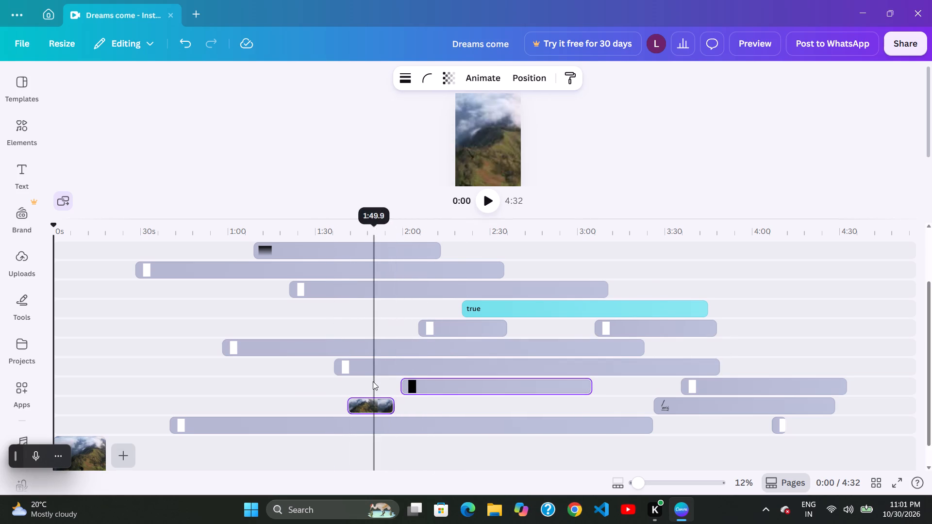
{"action": "left_click_drag", "start_coordinate": [407, 387], "coordinate": [392, 393]}
{"action": "left_click", "coordinate": [383, 393]}
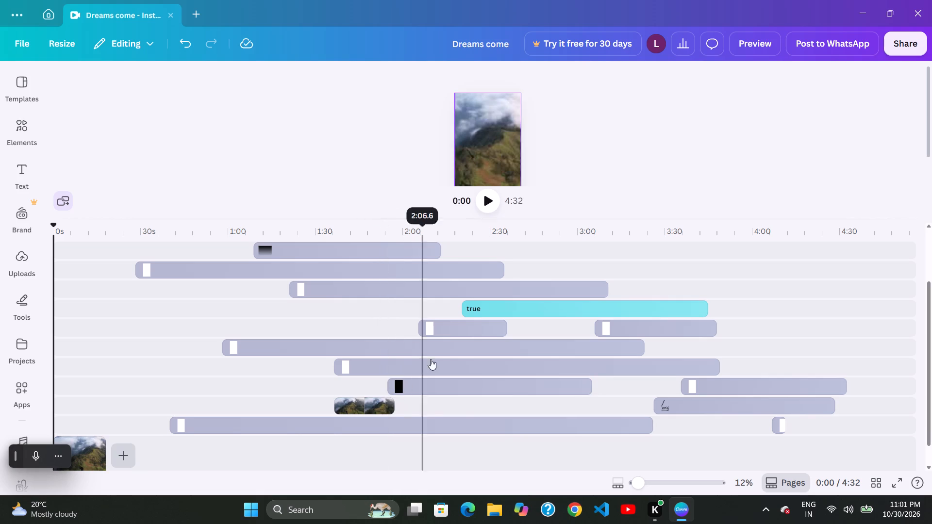
{"action": "left_click_drag", "start_coordinate": [432, 358], "coordinate": [417, 365]}
Trim the black layer's start to about 1:57 and retime the landscape video above the bottom track to a 19.9 s duration.
{"action": "left_click", "coordinate": [371, 402]}
{"action": "left_click_drag", "start_coordinate": [392, 393], "coordinate": [401, 398]}
{"action": "left_click", "coordinate": [398, 399]}
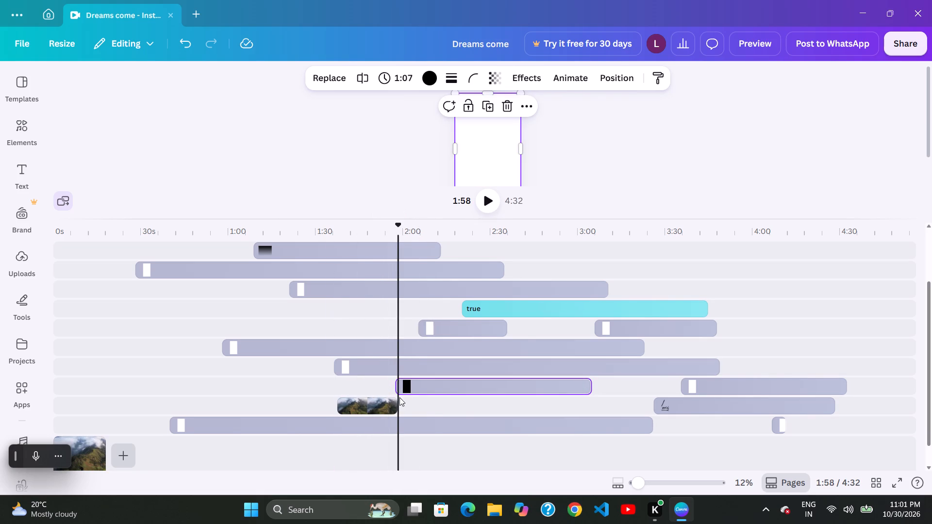
{"action": "left_click_drag", "start_coordinate": [395, 412], "coordinate": [386, 416]}
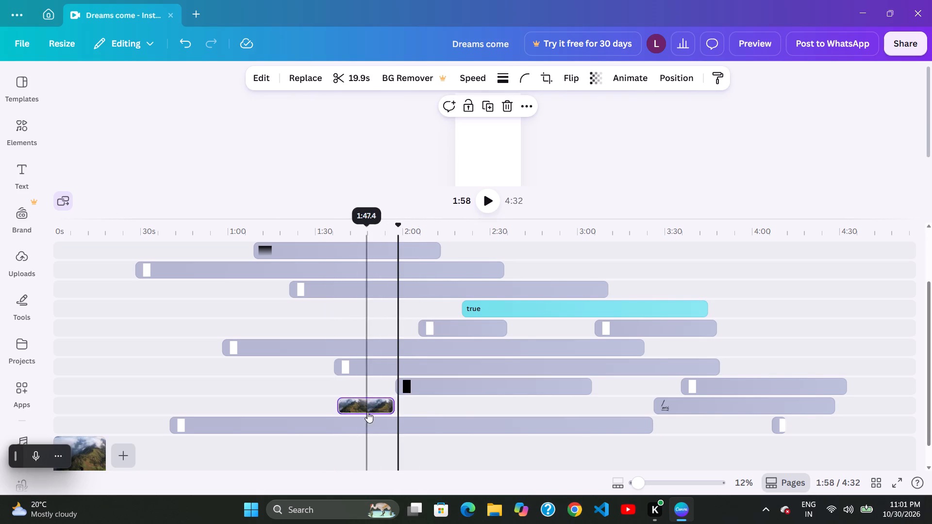
Move the long layer on the bottom layer track later so that it starts at about 52 s.
{"action": "left_click_drag", "start_coordinate": [391, 421], "coordinate": [398, 421]}
{"action": "left_click_drag", "start_coordinate": [410, 419], "coordinate": [417, 422]}
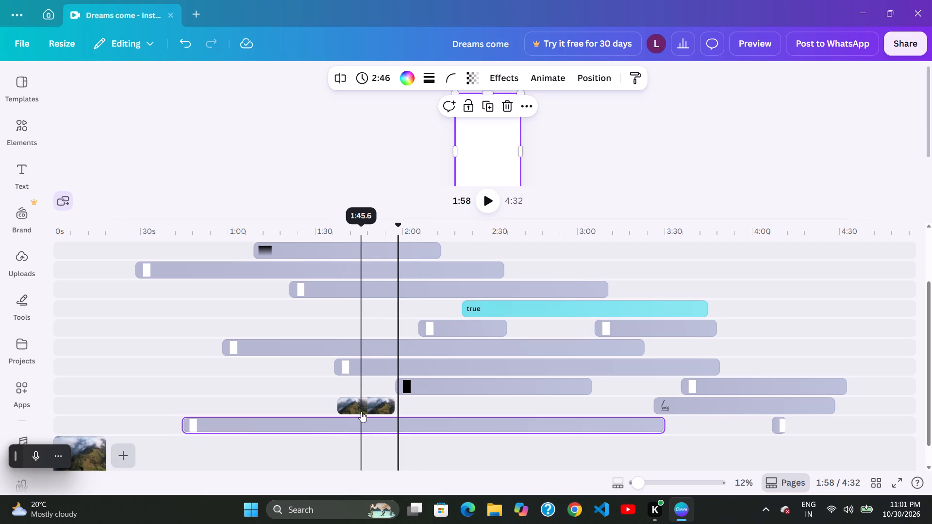
{"action": "left_click_drag", "start_coordinate": [417, 426], "coordinate": [428, 430]}
{"action": "left_click_drag", "start_coordinate": [416, 427], "coordinate": [428, 429]}
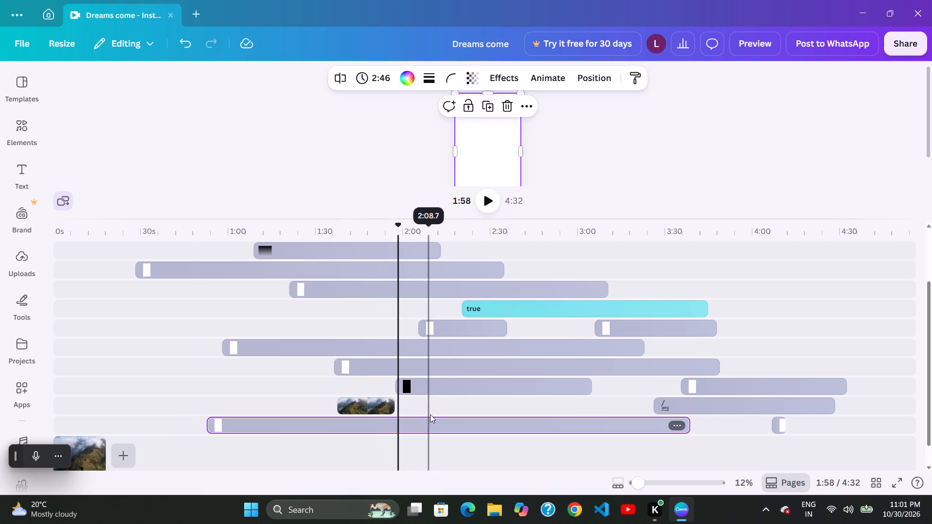
{"action": "left_click_drag", "start_coordinate": [430, 414], "coordinate": [436, 409]}
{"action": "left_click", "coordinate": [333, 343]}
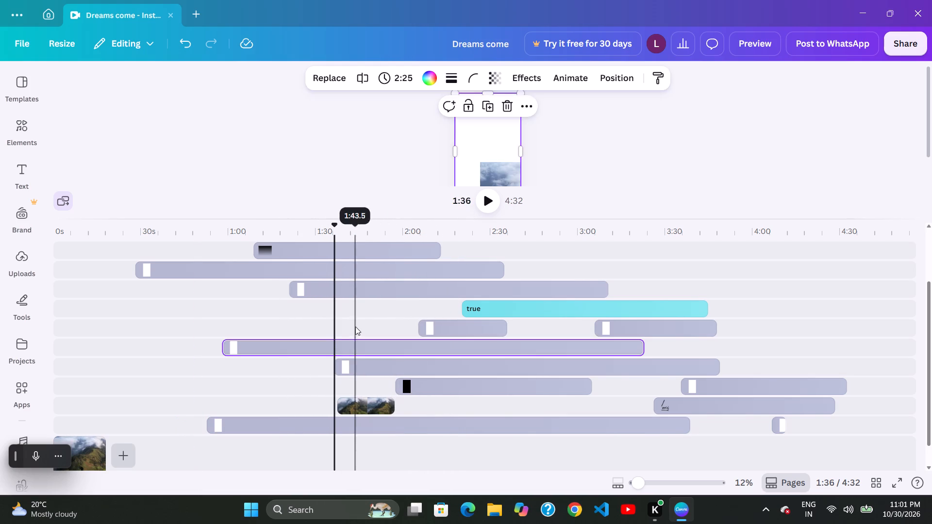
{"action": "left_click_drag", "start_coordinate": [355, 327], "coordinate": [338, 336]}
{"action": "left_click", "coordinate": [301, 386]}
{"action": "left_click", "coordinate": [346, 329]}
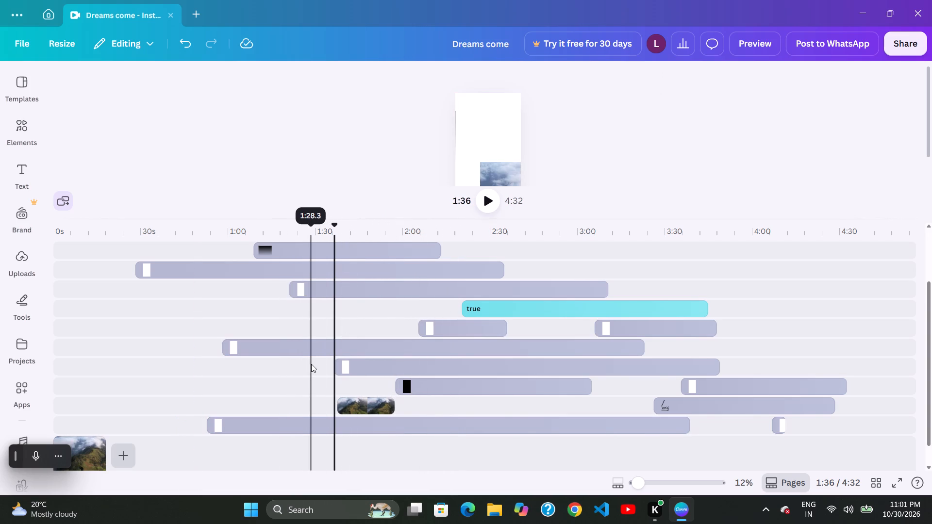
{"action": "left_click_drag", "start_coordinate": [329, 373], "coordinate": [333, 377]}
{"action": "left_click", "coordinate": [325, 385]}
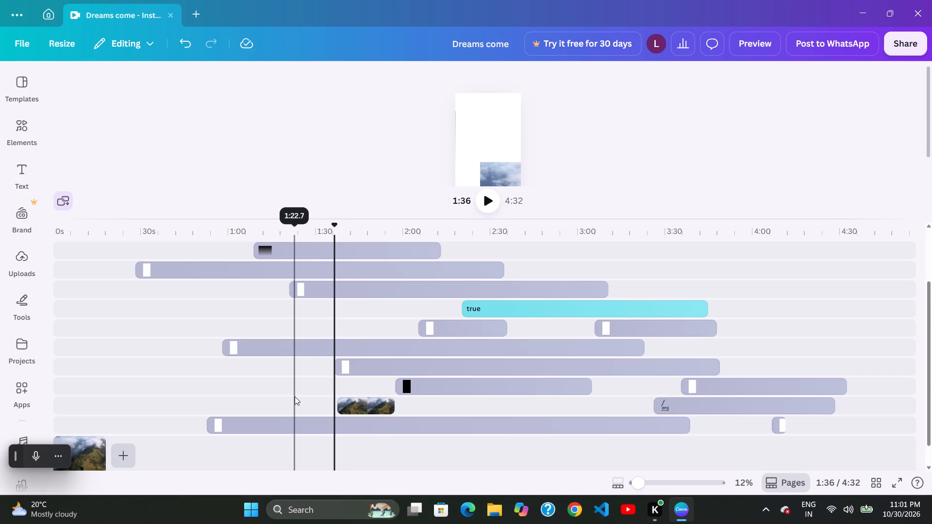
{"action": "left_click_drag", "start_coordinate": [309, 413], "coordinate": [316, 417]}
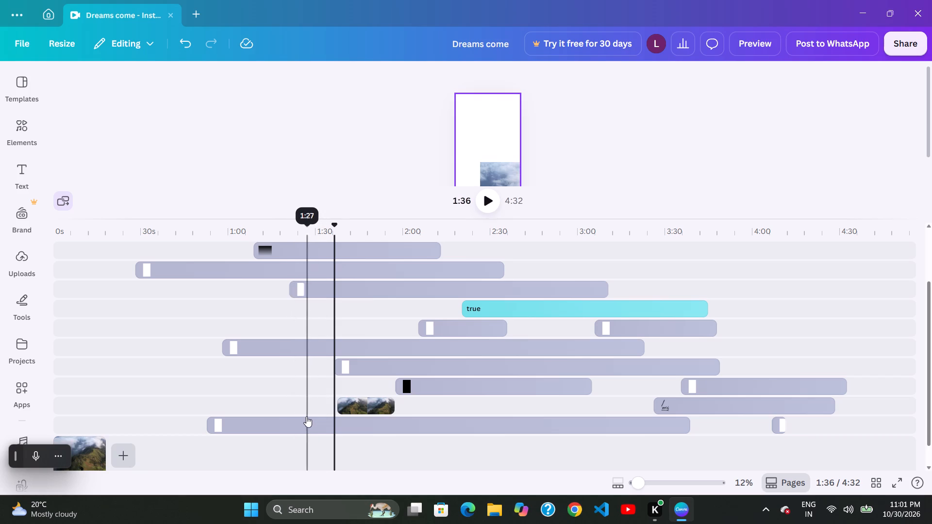
Nudge the long layer on the bottom layer track slightly later so that it starts at about 54 s.
{"action": "left_click", "coordinate": [315, 419]}
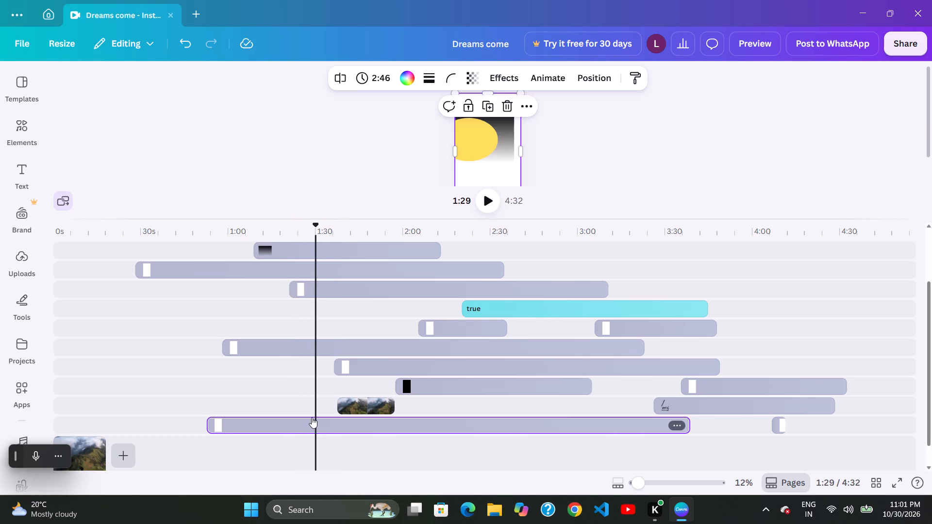
{"action": "left_click", "coordinate": [307, 419]}
{"action": "left_click", "coordinate": [324, 426]}
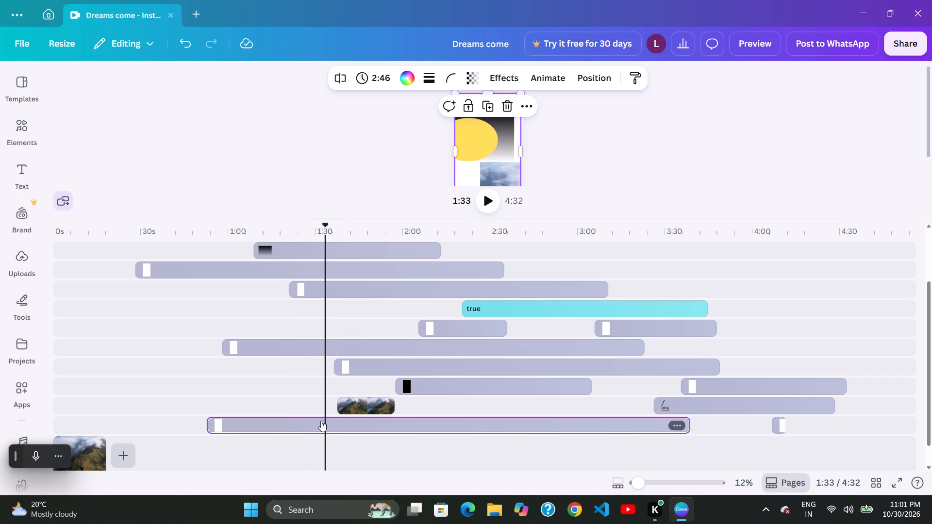
{"action": "left_click", "coordinate": [334, 430]}
{"action": "left_click", "coordinate": [280, 449]}
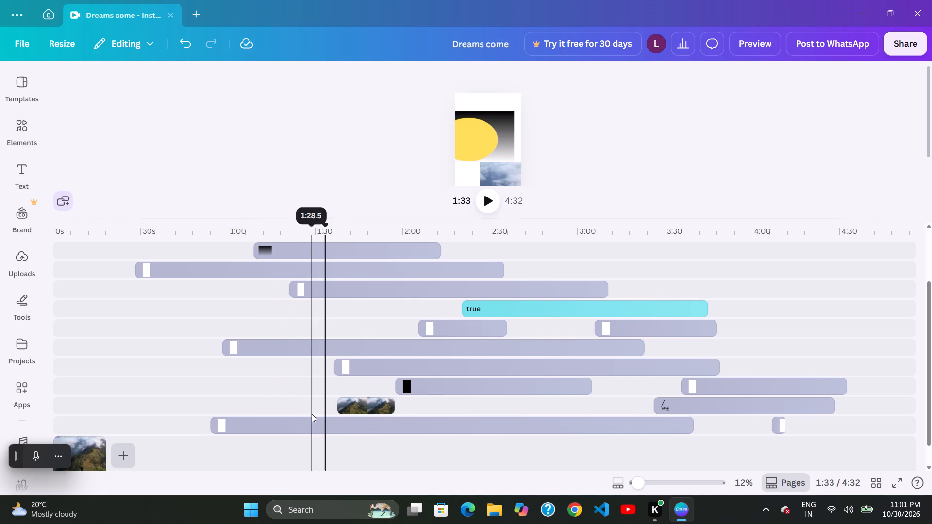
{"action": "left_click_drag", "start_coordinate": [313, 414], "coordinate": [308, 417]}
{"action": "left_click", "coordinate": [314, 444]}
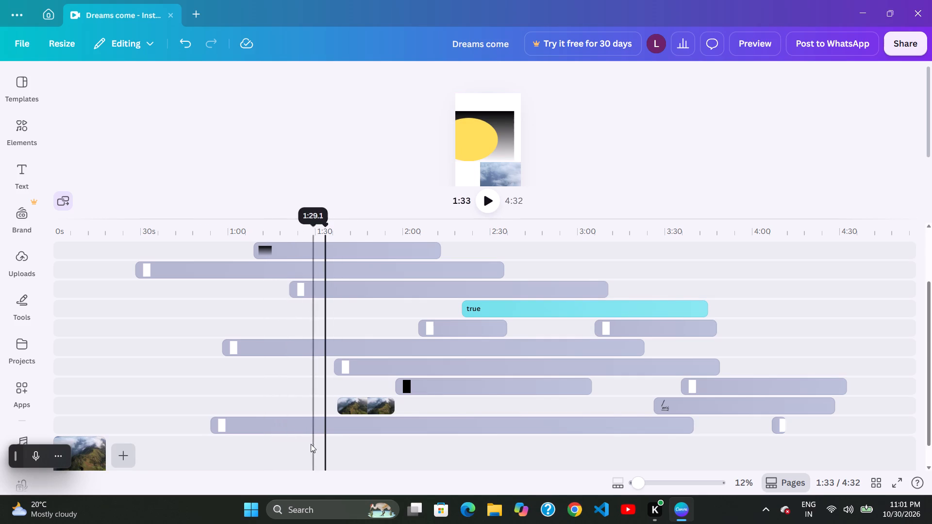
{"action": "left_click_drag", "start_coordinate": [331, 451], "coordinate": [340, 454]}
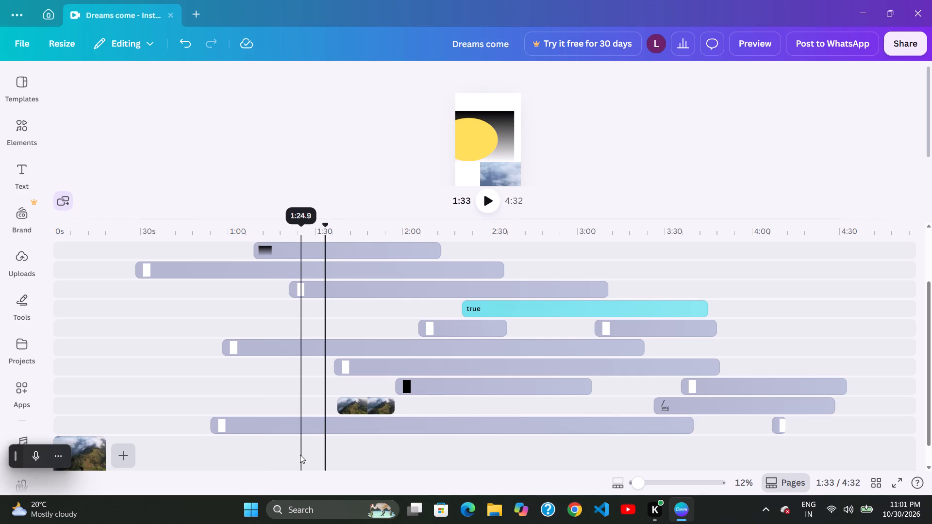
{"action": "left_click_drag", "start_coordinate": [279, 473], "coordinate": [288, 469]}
Move the landscape video from its layer track into the main page strip as a second page after the existing one.
{"action": "left_click_drag", "start_coordinate": [351, 412], "coordinate": [315, 443]}
{"action": "left_click_drag", "start_coordinate": [312, 448], "coordinate": [319, 445]}
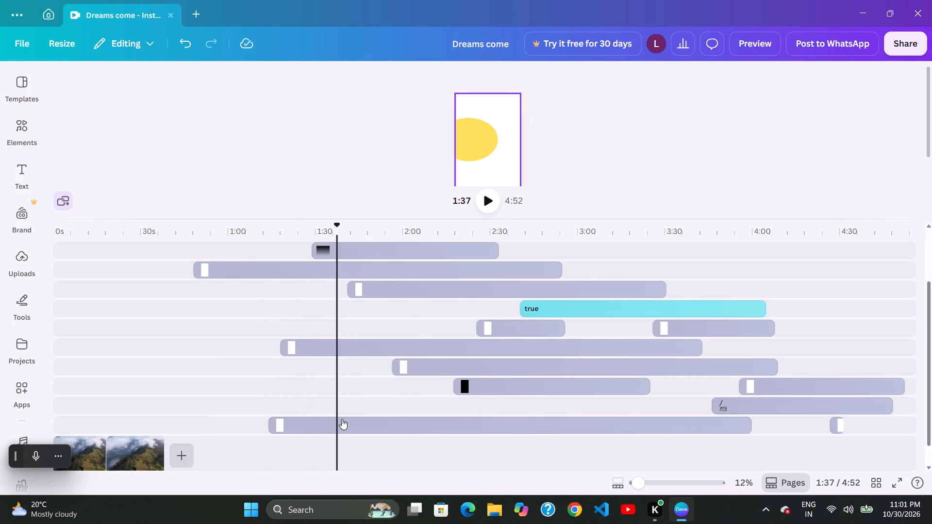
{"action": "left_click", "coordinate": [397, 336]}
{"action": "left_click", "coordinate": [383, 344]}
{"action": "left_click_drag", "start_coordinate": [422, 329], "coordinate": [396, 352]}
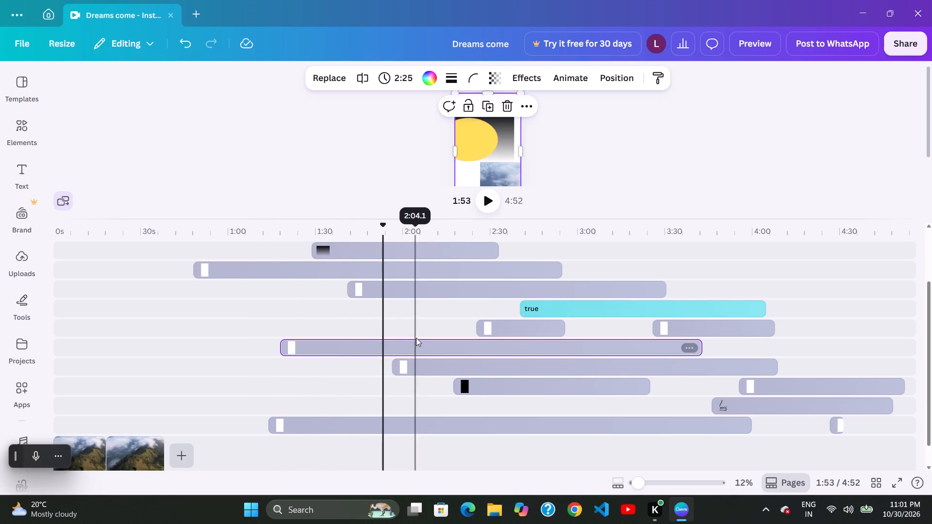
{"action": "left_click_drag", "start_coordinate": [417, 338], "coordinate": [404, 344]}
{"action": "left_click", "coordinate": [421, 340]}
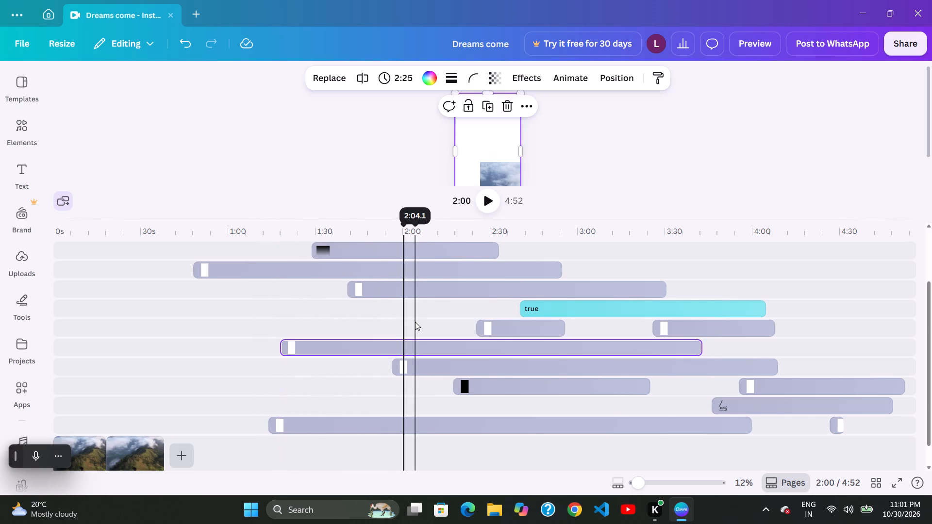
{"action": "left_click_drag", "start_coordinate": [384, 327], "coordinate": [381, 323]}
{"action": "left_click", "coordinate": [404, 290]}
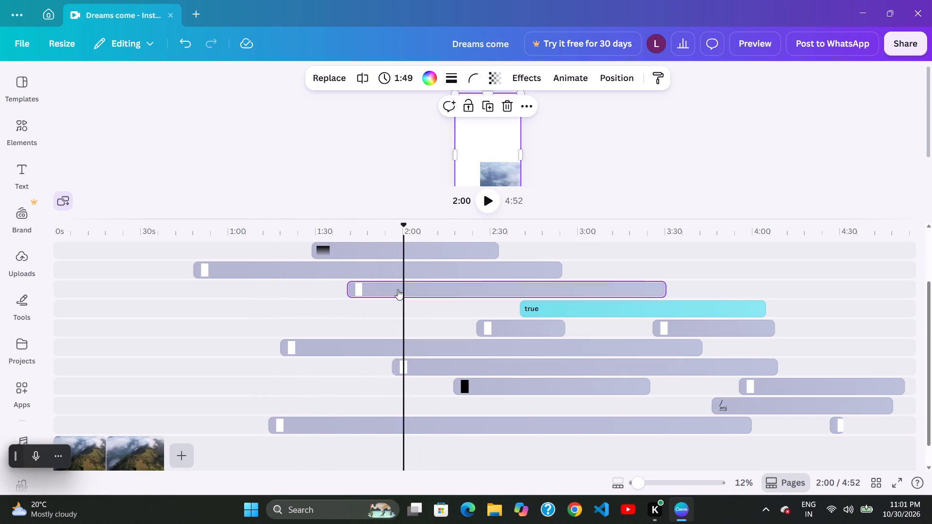
Nudge the layer on the second visible track later so that it starts at about 49 s.
{"action": "left_click_drag", "start_coordinate": [418, 276], "coordinate": [423, 281]}
{"action": "left_click", "coordinate": [433, 287]}
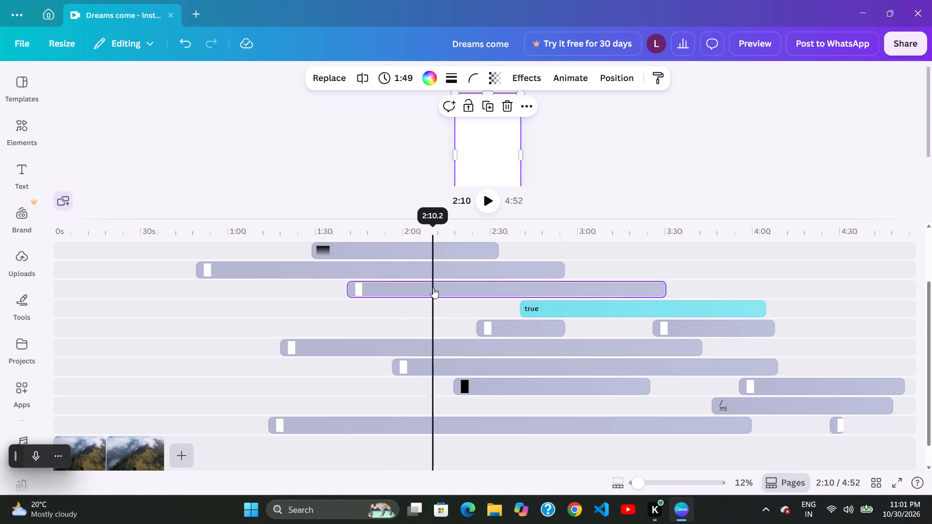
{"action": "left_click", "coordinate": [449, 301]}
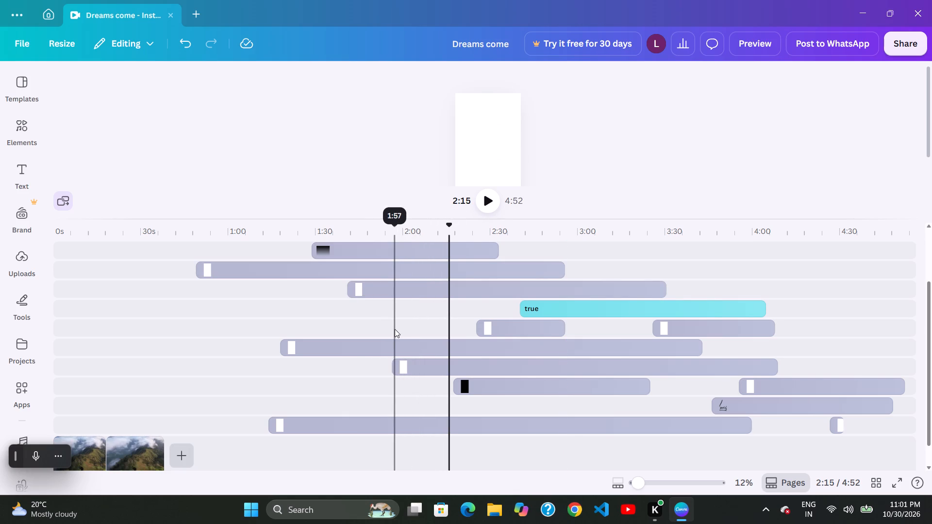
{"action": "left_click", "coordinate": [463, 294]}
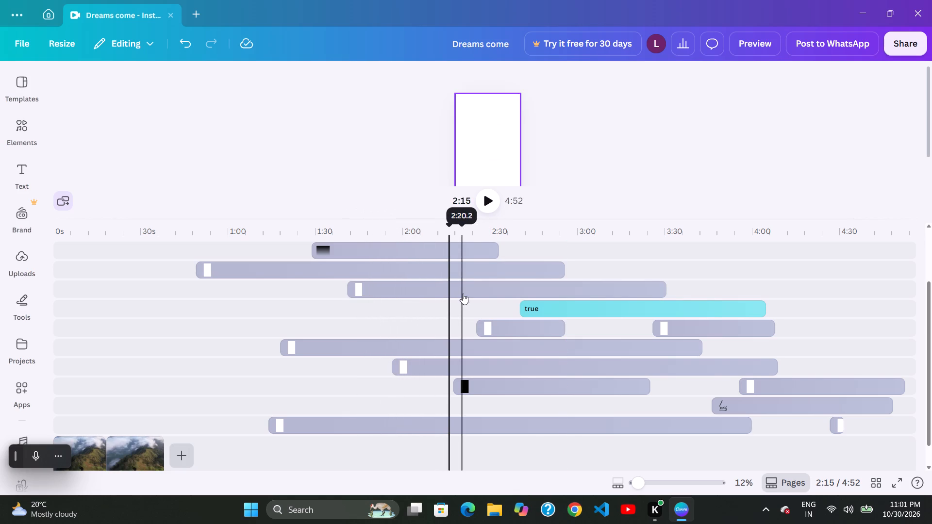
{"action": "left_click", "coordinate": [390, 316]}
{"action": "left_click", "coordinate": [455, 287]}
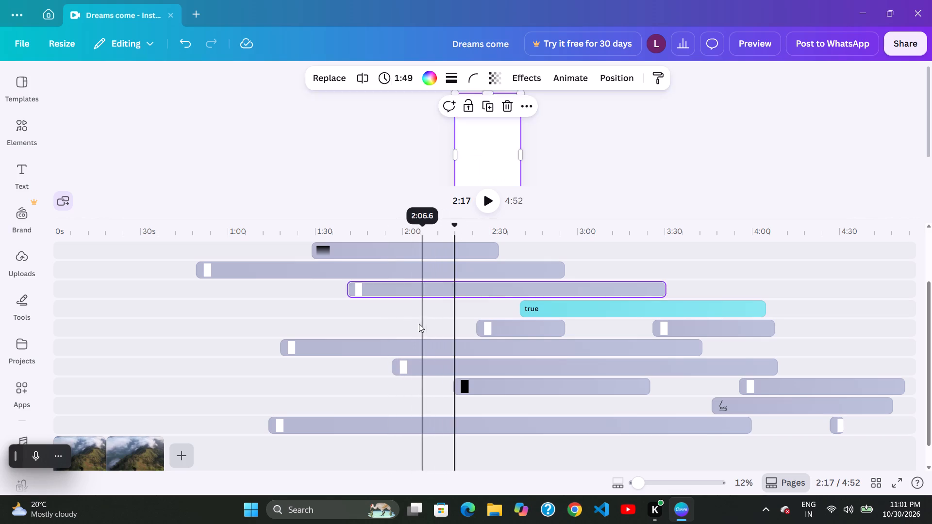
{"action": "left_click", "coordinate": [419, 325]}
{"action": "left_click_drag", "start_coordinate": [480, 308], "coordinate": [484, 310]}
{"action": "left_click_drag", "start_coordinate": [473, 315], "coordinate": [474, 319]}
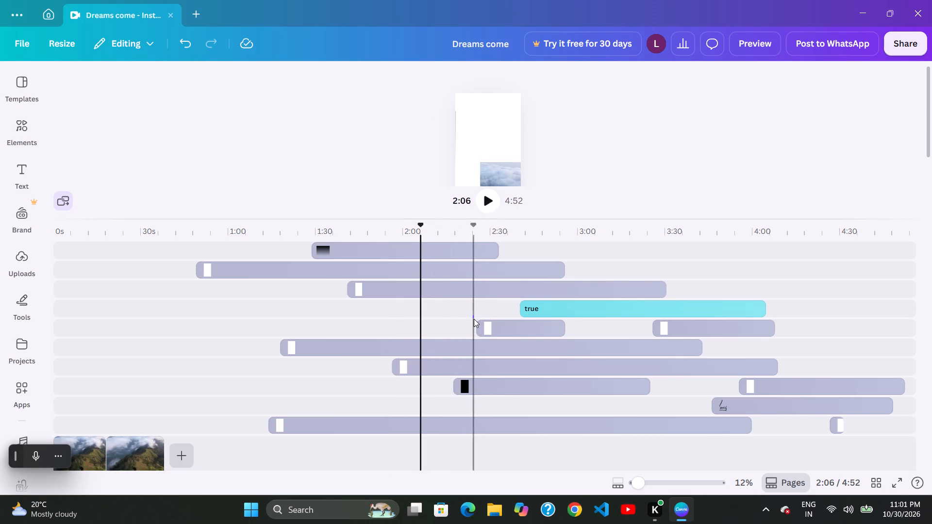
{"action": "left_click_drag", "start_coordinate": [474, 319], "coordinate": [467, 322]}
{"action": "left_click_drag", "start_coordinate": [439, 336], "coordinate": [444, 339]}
Nudge the sixth-track layer earlier to start at about 1:17 and the seventh-track layer later to start at about 1:59.
{"action": "left_click_drag", "start_coordinate": [436, 346], "coordinate": [433, 351]}
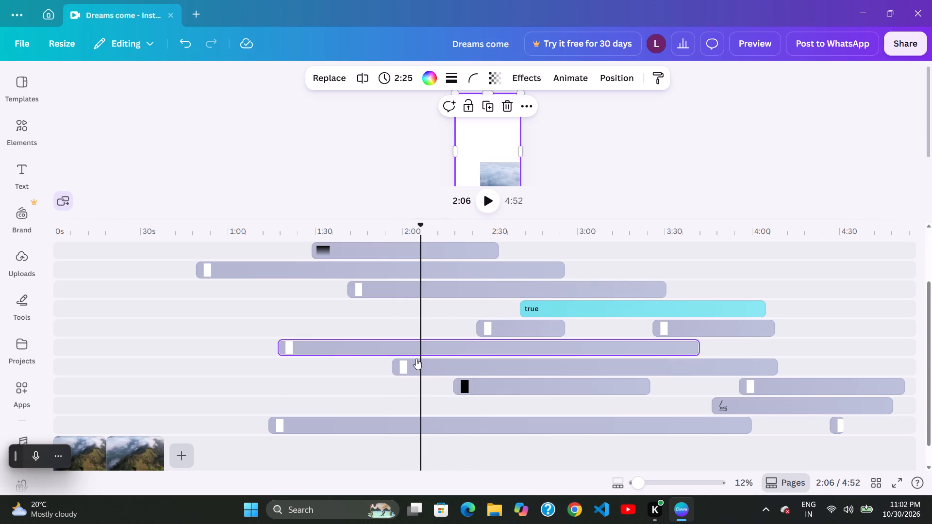
{"action": "left_click_drag", "start_coordinate": [433, 360], "coordinate": [442, 362]}
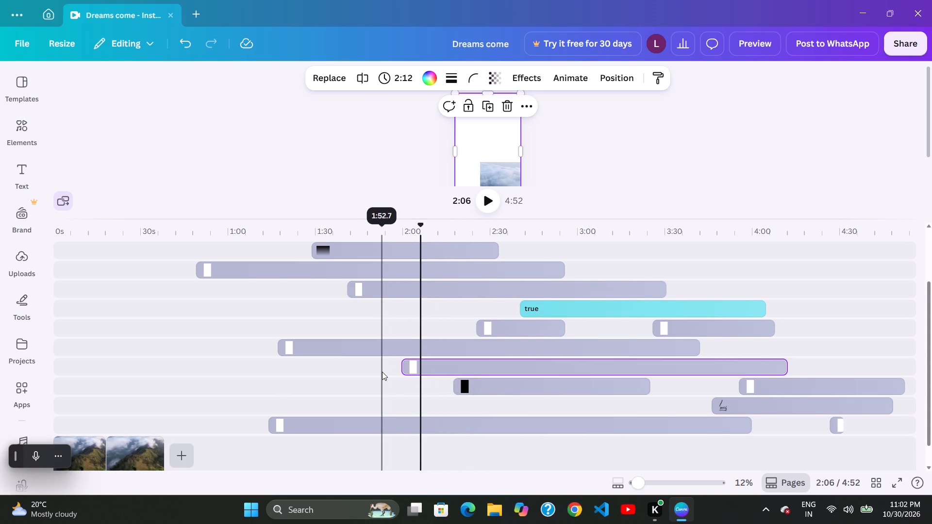
Trim the start of the seventh-track layer to about 2:02.
{"action": "left_click", "coordinate": [403, 363]}
{"action": "left_click_drag", "start_coordinate": [404, 362], "coordinate": [409, 364]}
{"action": "left_click_drag", "start_coordinate": [361, 366], "coordinate": [393, 360]}
{"action": "left_click", "coordinate": [464, 327]}
{"action": "left_click", "coordinate": [408, 351]}
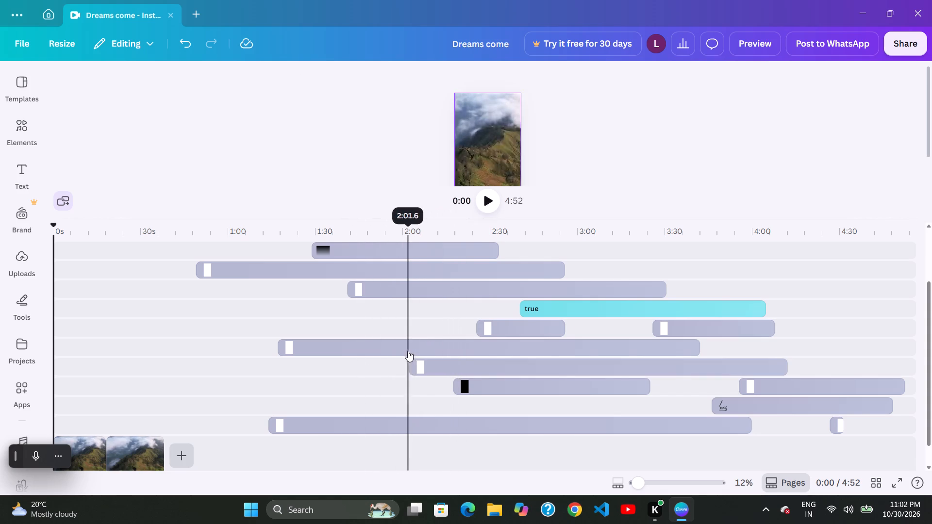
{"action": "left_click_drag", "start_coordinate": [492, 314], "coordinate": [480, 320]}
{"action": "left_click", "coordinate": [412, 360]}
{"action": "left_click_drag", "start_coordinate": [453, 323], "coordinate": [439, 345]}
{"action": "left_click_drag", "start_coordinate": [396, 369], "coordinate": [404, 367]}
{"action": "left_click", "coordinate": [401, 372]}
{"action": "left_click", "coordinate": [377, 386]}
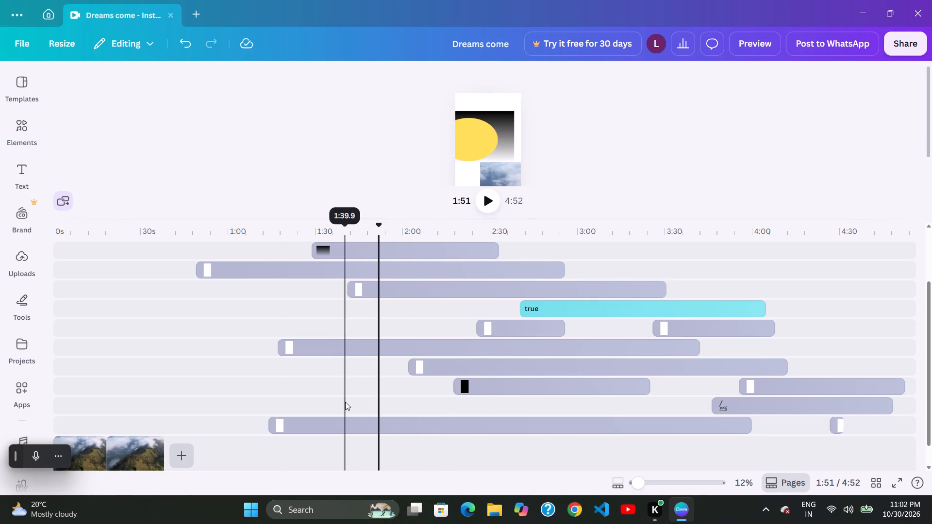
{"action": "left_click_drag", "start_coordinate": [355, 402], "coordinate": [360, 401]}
Nudge the long sixth-track layer earlier so that it starts at about 1:14.
{"action": "left_click_drag", "start_coordinate": [444, 345], "coordinate": [434, 350]}
{"action": "left_click", "coordinate": [373, 381]}
{"action": "left_click", "coordinate": [444, 348]}
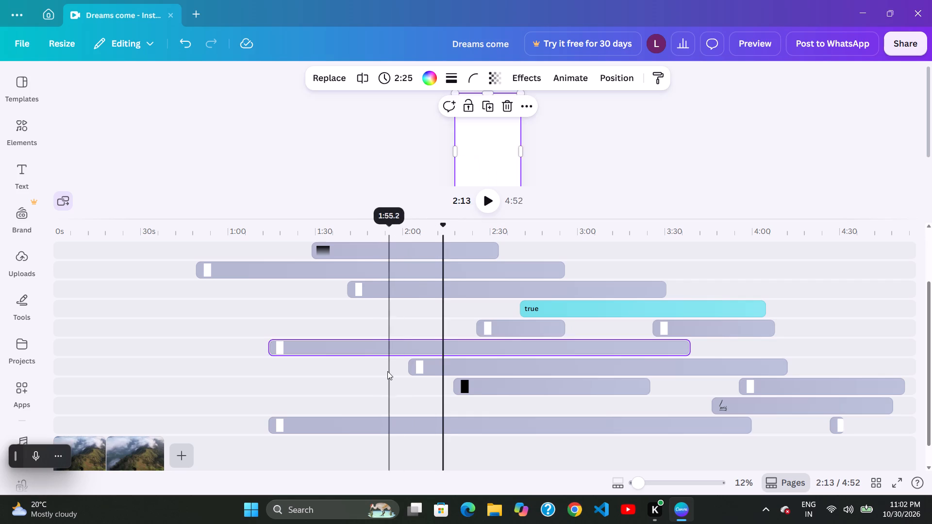
Trim the start of the seventh-track layer to about 2:06, keeping its end in place.
{"action": "left_click_drag", "start_coordinate": [397, 366], "coordinate": [407, 368]}
{"action": "left_click_drag", "start_coordinate": [416, 363], "coordinate": [421, 366]}
{"action": "left_click_drag", "start_coordinate": [417, 362], "coordinate": [424, 366]}
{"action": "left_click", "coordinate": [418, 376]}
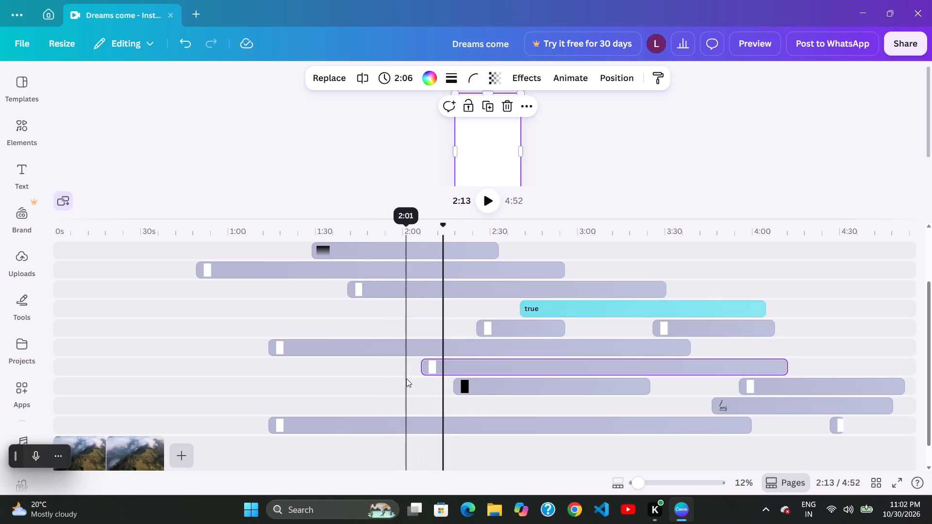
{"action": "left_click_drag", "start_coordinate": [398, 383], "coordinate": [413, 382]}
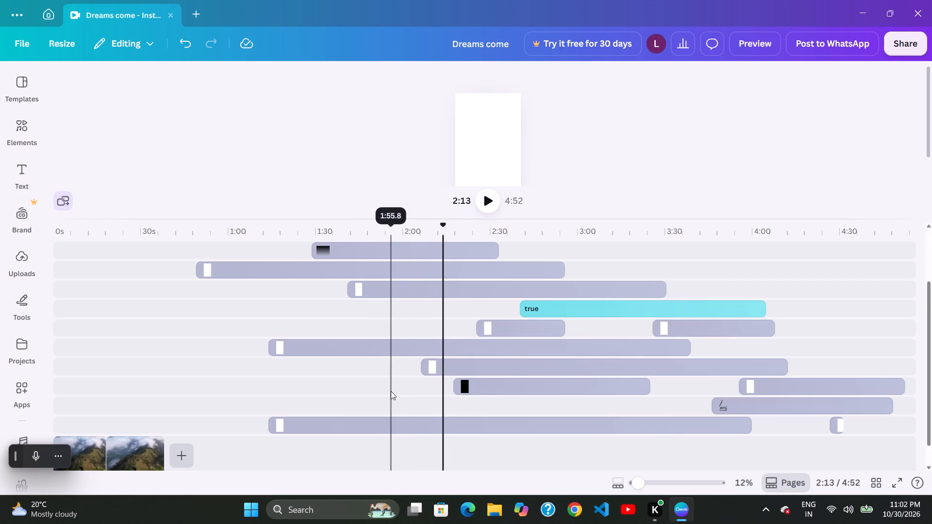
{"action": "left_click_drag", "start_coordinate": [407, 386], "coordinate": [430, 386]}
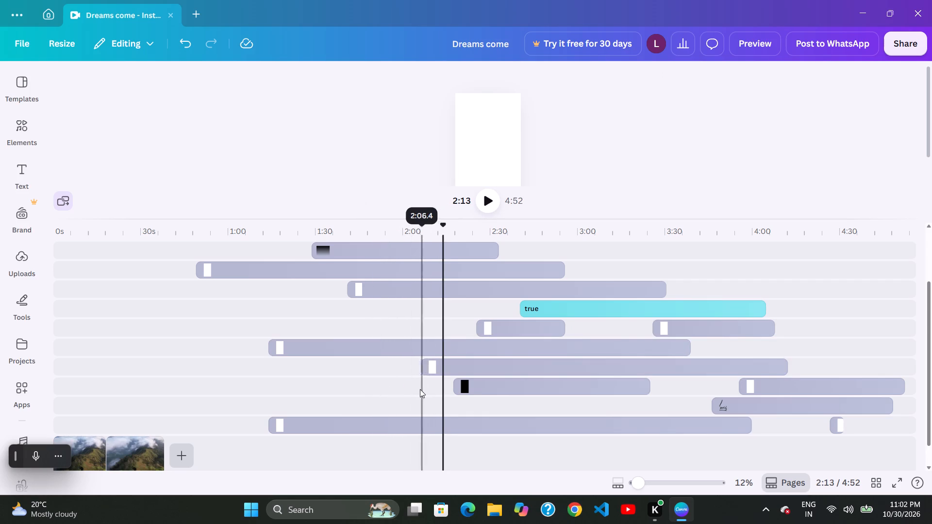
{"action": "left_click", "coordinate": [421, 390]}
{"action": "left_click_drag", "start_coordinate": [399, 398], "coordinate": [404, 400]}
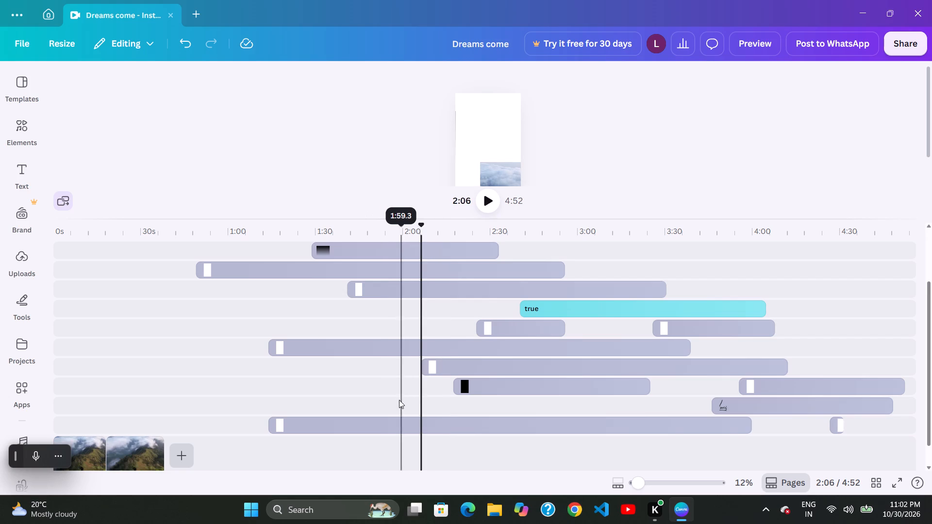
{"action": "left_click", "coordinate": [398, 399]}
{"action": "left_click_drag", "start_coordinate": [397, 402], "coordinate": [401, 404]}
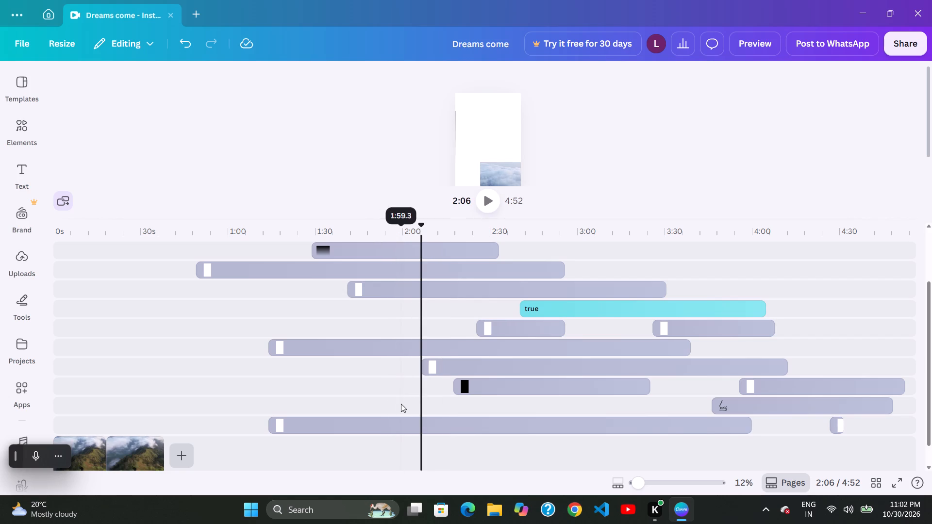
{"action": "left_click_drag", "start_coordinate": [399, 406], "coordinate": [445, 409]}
Move the long tenth-track layer up to its own ninth track, directly below the black-thumbnail layer's track, starting at about 1:40.
{"action": "left_click_drag", "start_coordinate": [399, 414], "coordinate": [405, 417]}
{"action": "left_click_drag", "start_coordinate": [409, 416], "coordinate": [417, 421]}
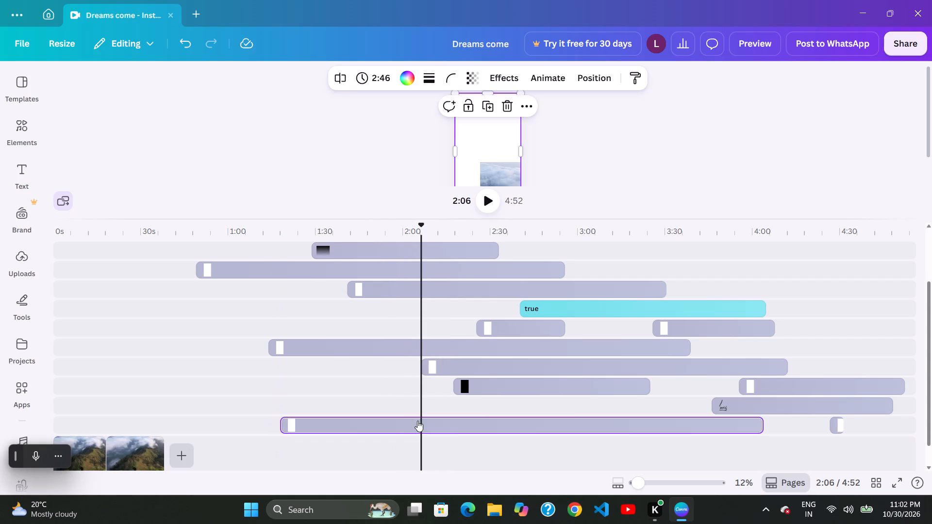
{"action": "left_click_drag", "start_coordinate": [415, 422], "coordinate": [422, 424]}
{"action": "left_click_drag", "start_coordinate": [384, 423], "coordinate": [386, 422]}
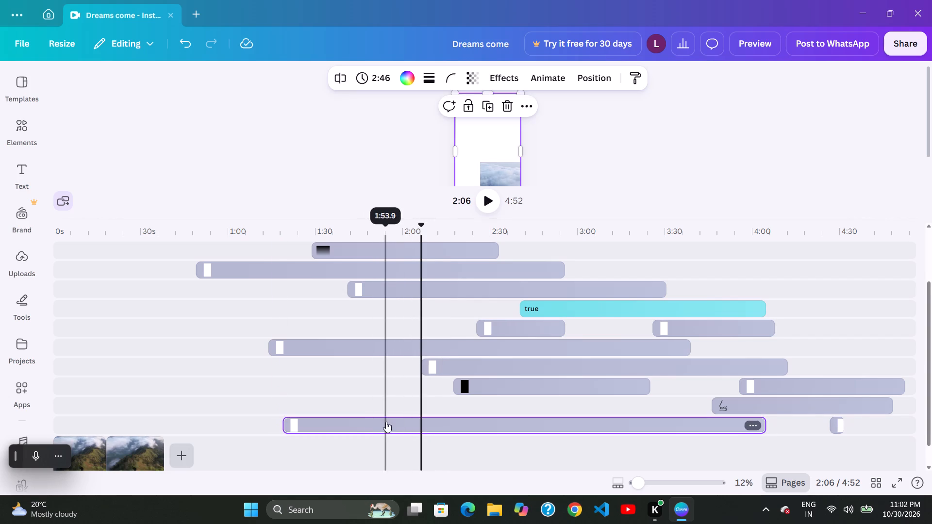
{"action": "left_click_drag", "start_coordinate": [386, 422], "coordinate": [441, 396]}
{"action": "left_click_drag", "start_coordinate": [441, 378], "coordinate": [439, 385]}
{"action": "left_click", "coordinate": [429, 395]}
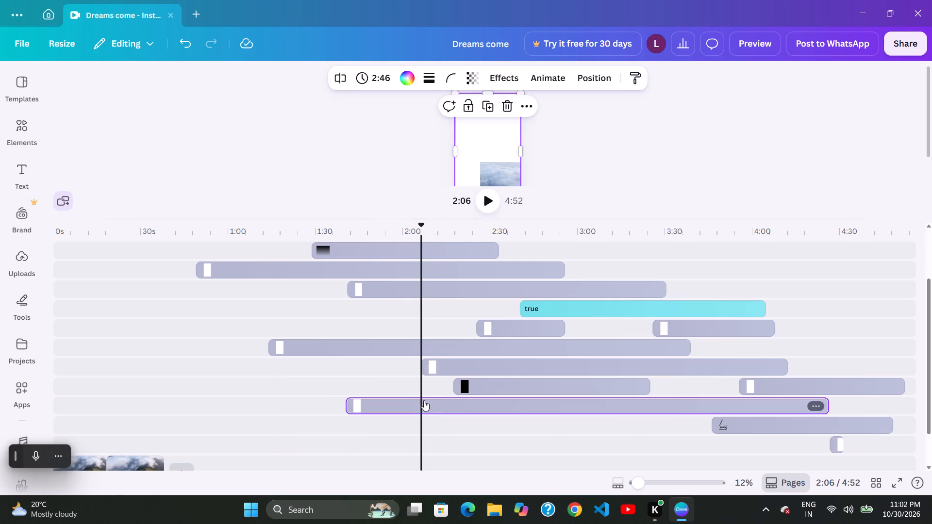
Nudge the long ninth-track layer later so that it starts at about 1:46.
{"action": "left_click_drag", "start_coordinate": [437, 404], "coordinate": [441, 404]}
{"action": "left_click_drag", "start_coordinate": [431, 415], "coordinate": [435, 415]}
{"action": "left_click", "coordinate": [440, 417]}
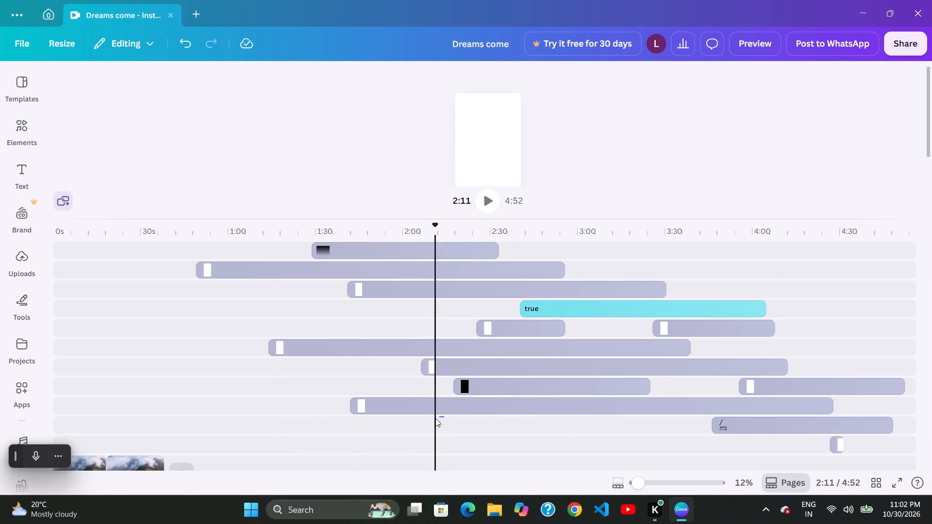
{"action": "left_click_drag", "start_coordinate": [430, 417], "coordinate": [434, 414]}
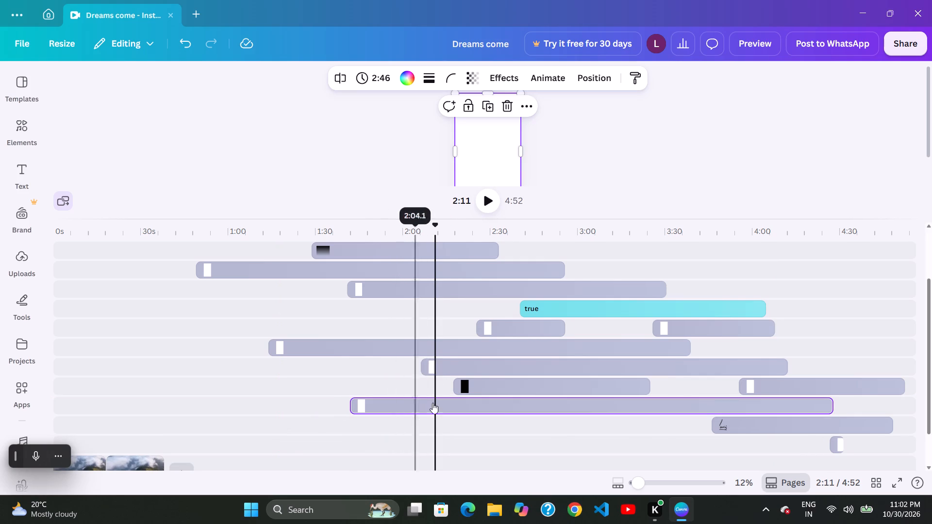
{"action": "left_click_drag", "start_coordinate": [448, 404], "coordinate": [454, 405]}
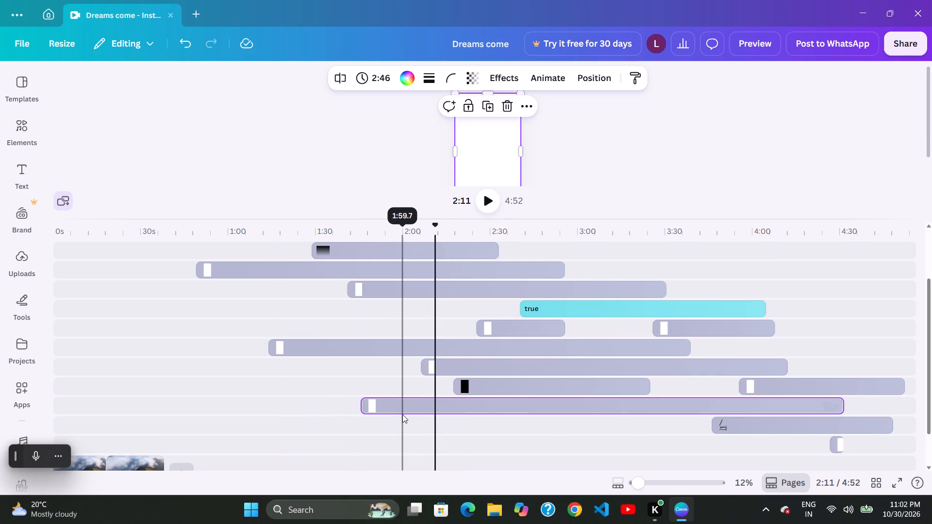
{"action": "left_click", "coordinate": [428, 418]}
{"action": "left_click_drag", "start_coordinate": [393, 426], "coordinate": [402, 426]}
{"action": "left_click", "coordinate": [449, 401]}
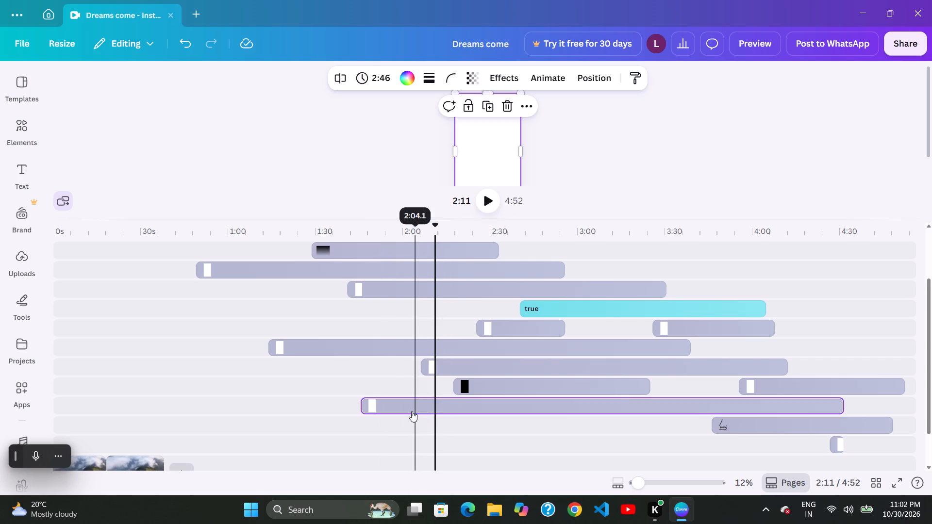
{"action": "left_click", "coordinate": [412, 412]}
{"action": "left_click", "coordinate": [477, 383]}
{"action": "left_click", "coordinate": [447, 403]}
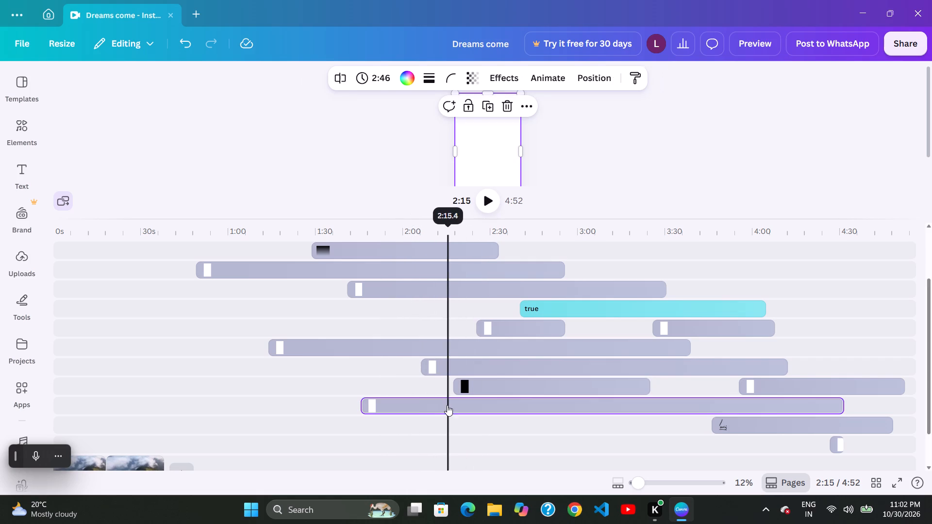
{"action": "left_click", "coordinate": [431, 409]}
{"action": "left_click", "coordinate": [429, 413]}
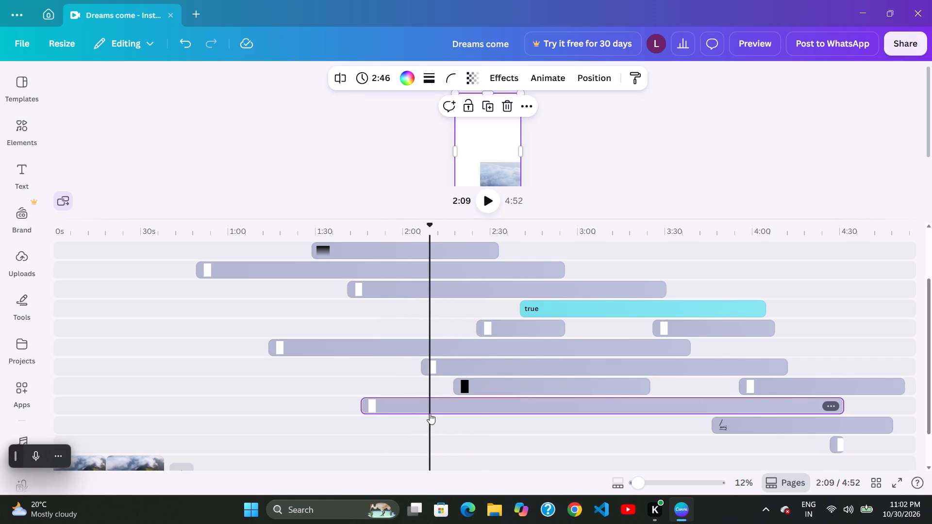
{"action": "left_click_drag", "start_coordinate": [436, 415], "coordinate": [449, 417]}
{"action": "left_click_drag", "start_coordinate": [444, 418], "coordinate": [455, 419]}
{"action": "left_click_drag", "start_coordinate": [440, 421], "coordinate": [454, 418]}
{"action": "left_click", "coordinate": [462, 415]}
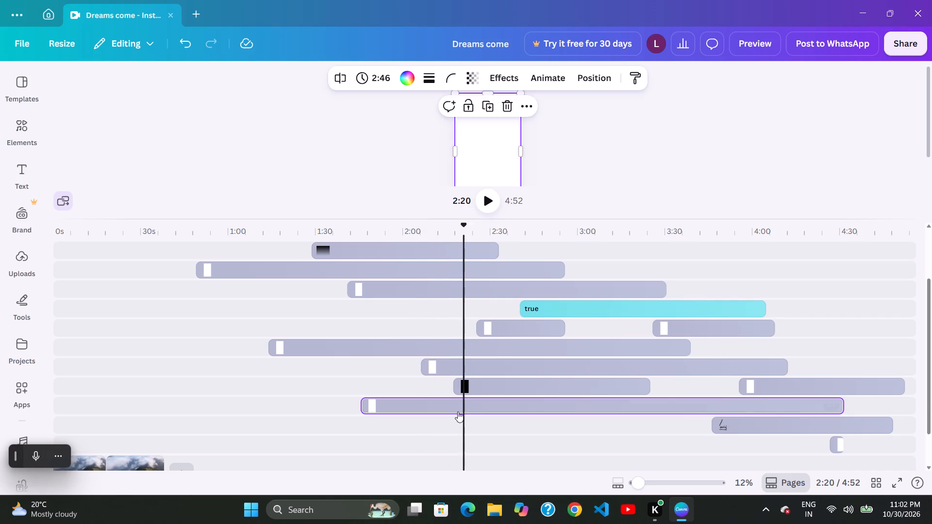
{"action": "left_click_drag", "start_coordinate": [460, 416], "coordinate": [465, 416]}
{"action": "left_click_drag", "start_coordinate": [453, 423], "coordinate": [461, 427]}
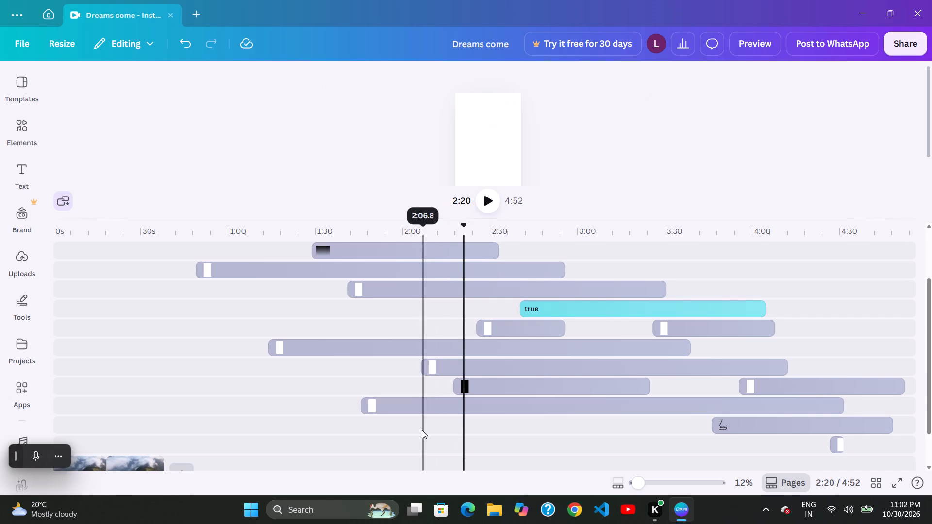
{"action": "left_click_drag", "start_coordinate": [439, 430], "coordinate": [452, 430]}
Nudge the long ninth-track layer slightly earlier so that it starts at about 1:44.
{"action": "left_click_drag", "start_coordinate": [468, 408], "coordinate": [463, 413]}
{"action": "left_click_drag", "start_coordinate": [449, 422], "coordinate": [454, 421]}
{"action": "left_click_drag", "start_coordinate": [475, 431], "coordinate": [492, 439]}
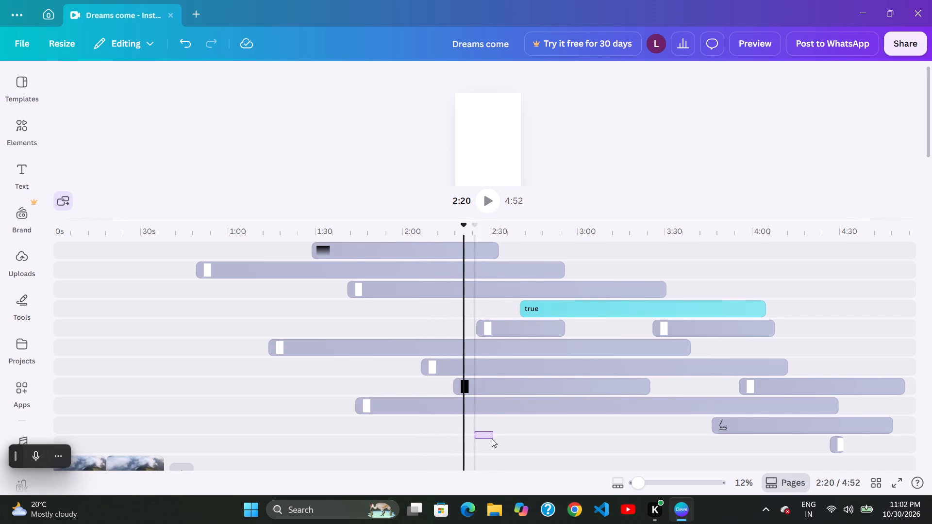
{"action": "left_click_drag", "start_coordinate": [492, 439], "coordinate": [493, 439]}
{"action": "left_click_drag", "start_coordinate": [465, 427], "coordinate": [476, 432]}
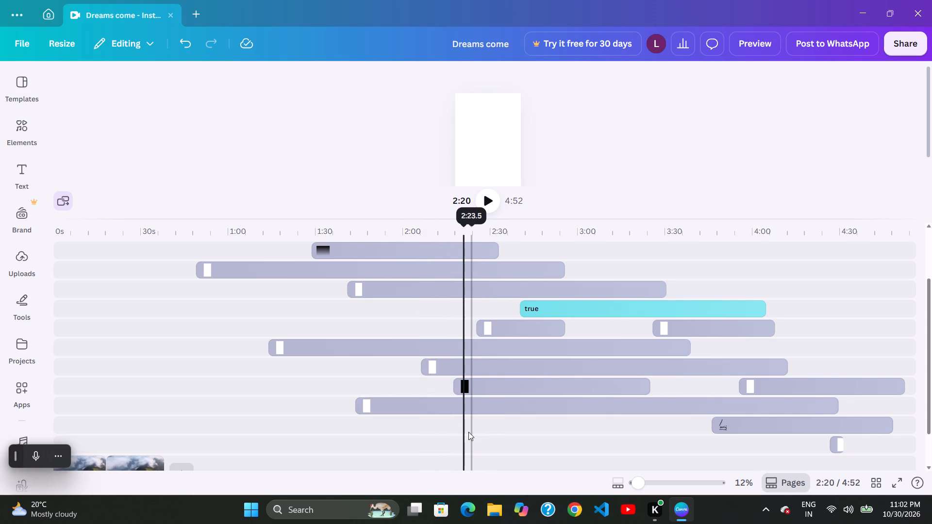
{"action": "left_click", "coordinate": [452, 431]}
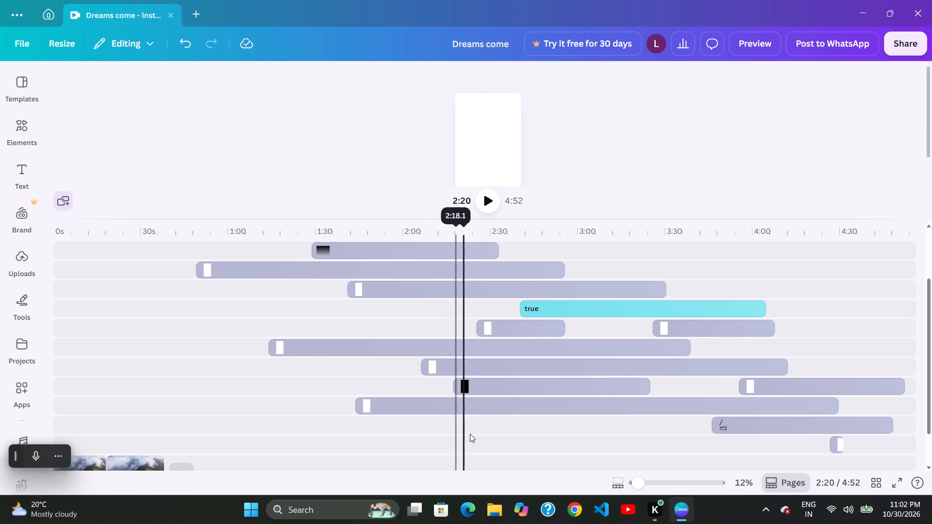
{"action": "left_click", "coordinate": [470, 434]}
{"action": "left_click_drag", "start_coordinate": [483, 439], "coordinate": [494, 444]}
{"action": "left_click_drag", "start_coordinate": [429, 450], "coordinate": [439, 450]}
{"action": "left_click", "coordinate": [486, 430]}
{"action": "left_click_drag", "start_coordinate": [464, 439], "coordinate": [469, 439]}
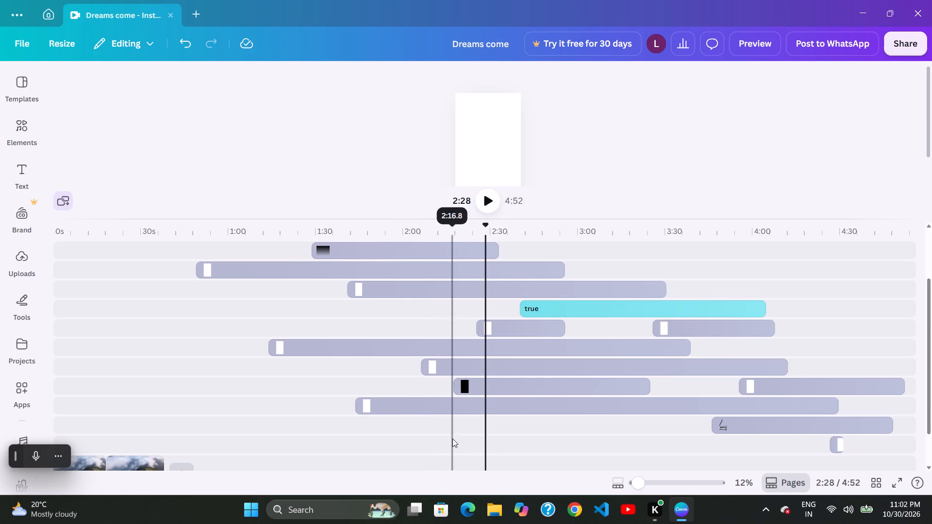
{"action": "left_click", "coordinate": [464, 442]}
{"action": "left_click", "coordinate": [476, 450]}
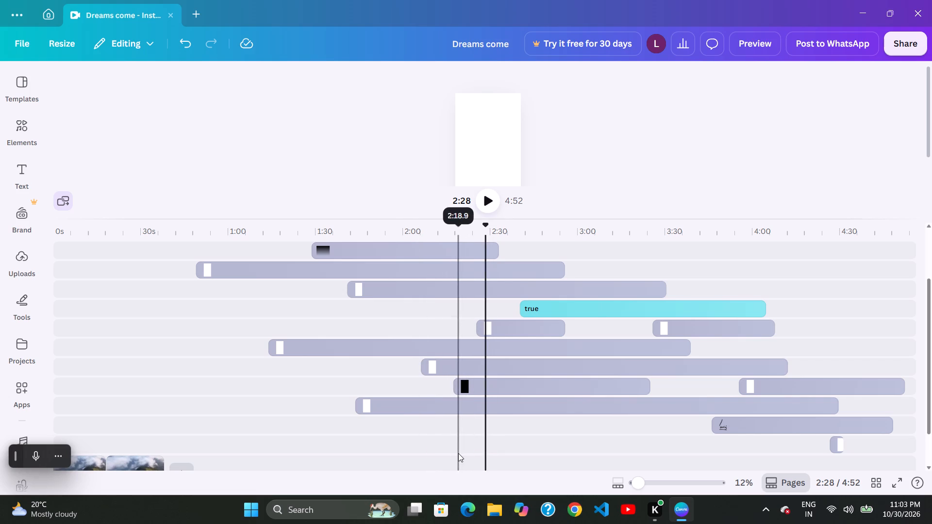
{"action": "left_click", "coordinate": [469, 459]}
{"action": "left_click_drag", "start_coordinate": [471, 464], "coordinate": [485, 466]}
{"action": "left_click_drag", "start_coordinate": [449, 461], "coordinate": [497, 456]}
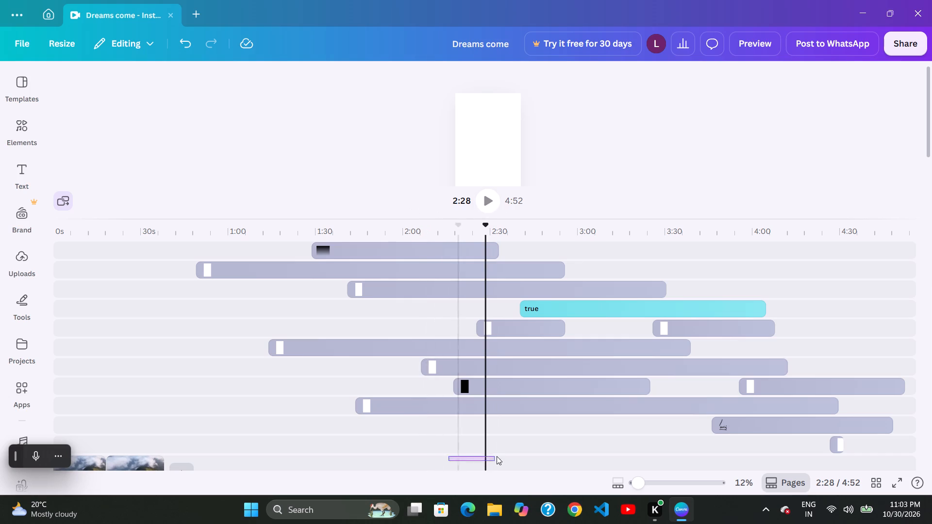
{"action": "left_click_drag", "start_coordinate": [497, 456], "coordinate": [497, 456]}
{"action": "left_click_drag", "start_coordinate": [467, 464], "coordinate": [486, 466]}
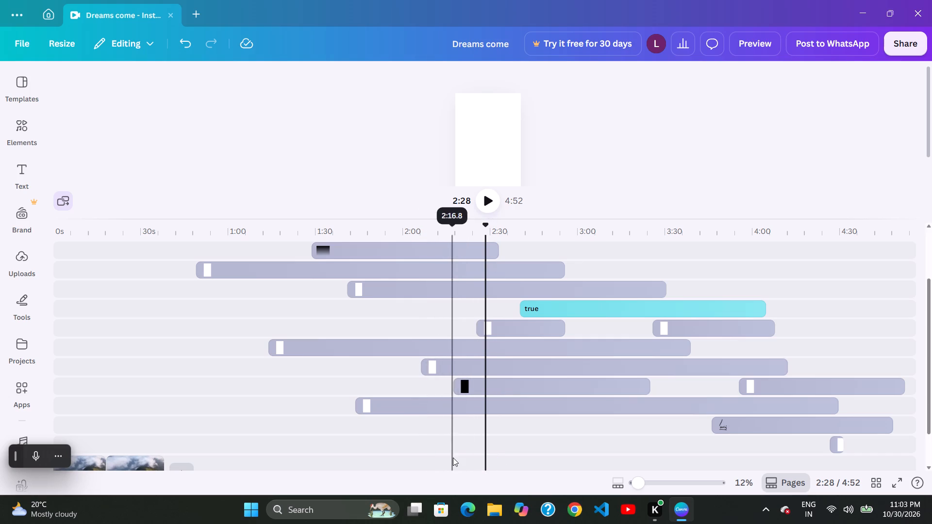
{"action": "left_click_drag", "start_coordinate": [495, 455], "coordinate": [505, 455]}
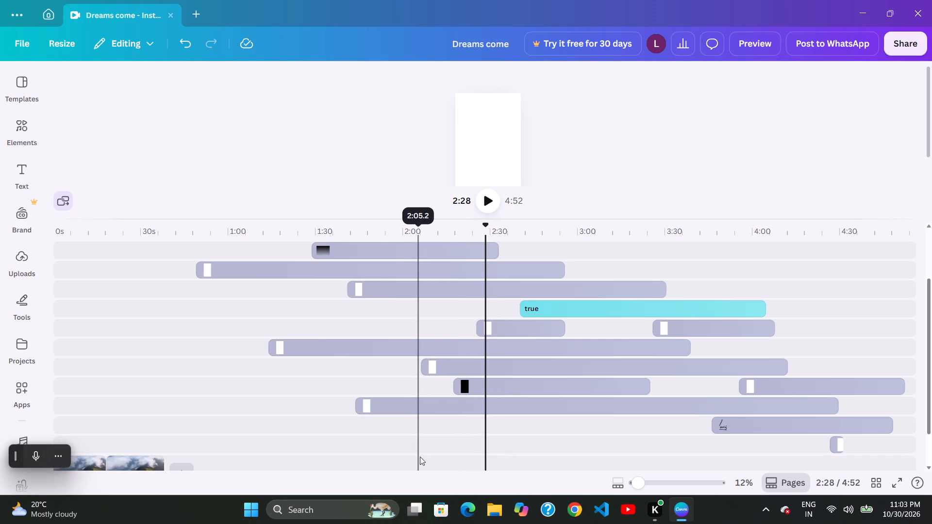
Move the long sixth-track layer up one track, directly below the "true" text layer, starting at about 1:25.
{"action": "left_click_drag", "start_coordinate": [441, 341], "coordinate": [474, 327]}
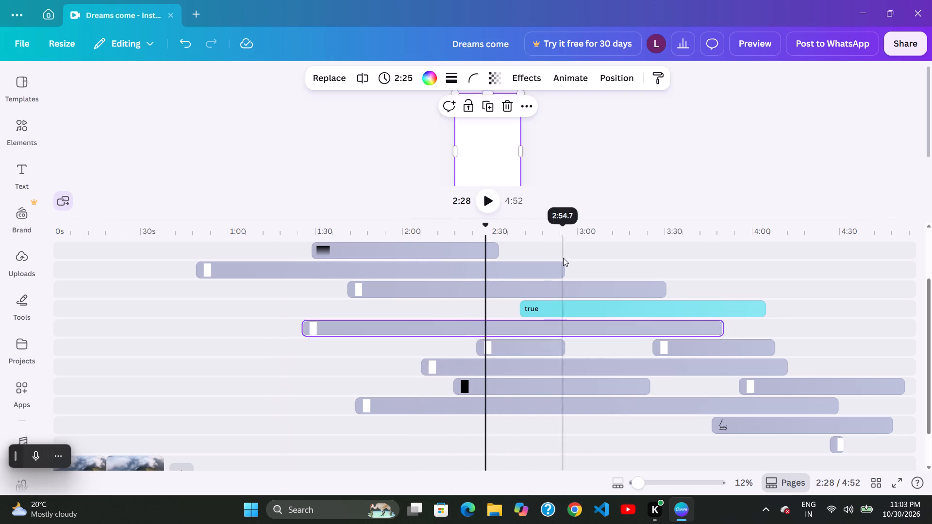
{"action": "left_click_drag", "start_coordinate": [563, 258], "coordinate": [530, 288]}
{"action": "left_click", "coordinate": [439, 363]}
Nudge the second-track layer earlier so that it starts at about 45 s.
{"action": "left_click_drag", "start_coordinate": [499, 273], "coordinate": [488, 278]}
{"action": "left_click_drag", "start_coordinate": [468, 299], "coordinate": [530, 283]}
{"action": "left_click_drag", "start_coordinate": [551, 247], "coordinate": [548, 252]}
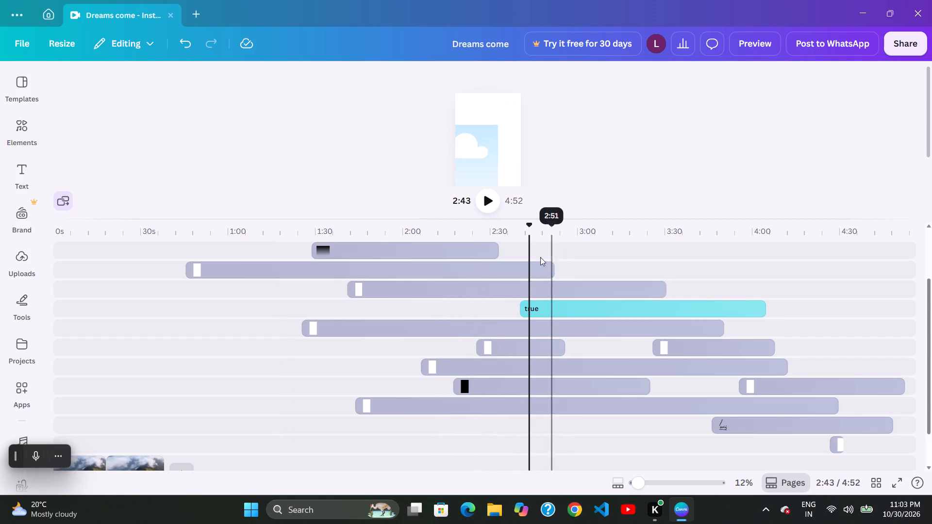
{"action": "left_click", "coordinate": [511, 279]}
{"action": "left_click_drag", "start_coordinate": [499, 301], "coordinate": [505, 304]}
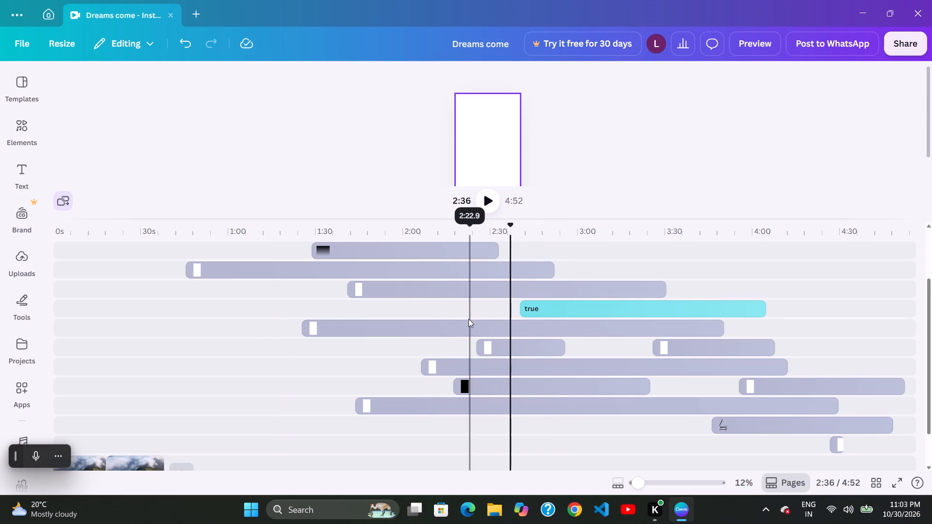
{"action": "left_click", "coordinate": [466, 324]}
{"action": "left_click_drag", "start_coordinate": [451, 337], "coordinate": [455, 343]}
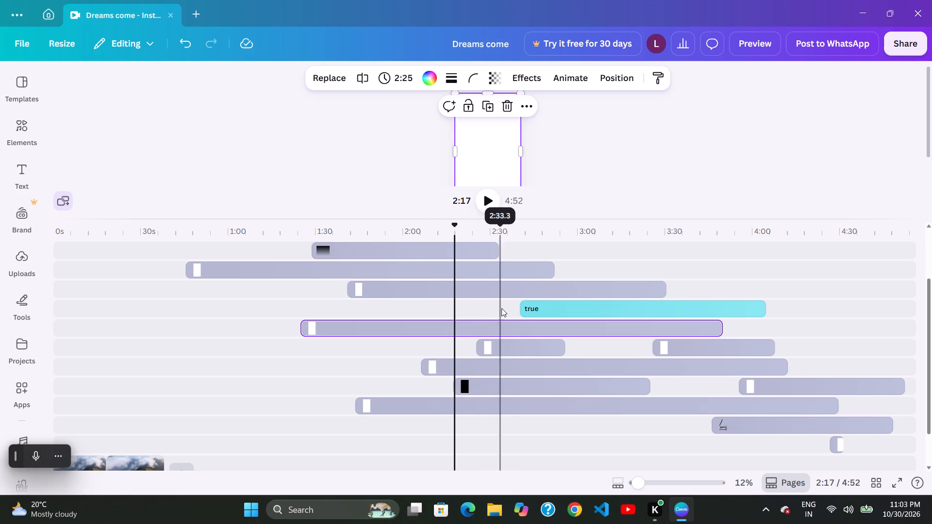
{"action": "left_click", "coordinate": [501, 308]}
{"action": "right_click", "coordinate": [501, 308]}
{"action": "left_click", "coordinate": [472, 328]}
Extend the start of the "true" text layer slightly earlier, to about 2:39.
{"action": "left_click", "coordinate": [537, 308]}
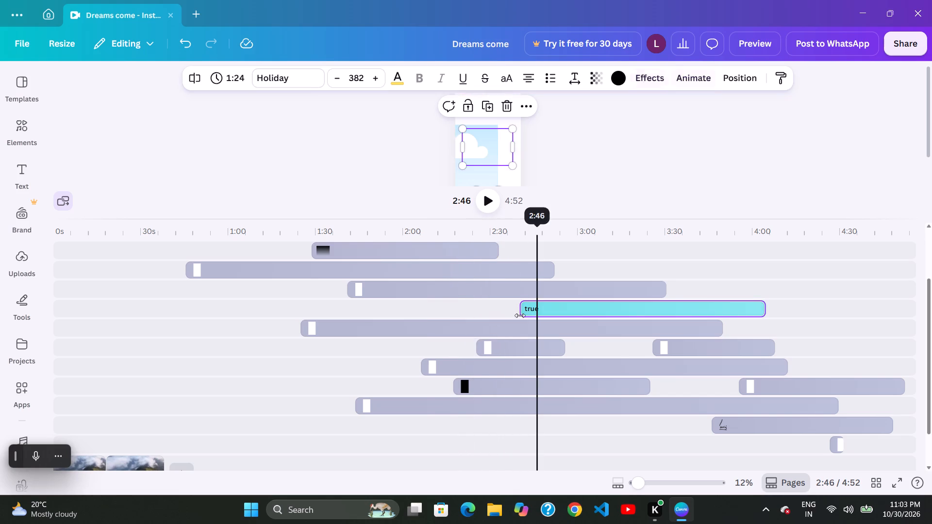
{"action": "left_click", "coordinate": [435, 355]}
{"action": "left_click", "coordinate": [511, 305]}
{"action": "left_click", "coordinate": [424, 360]}
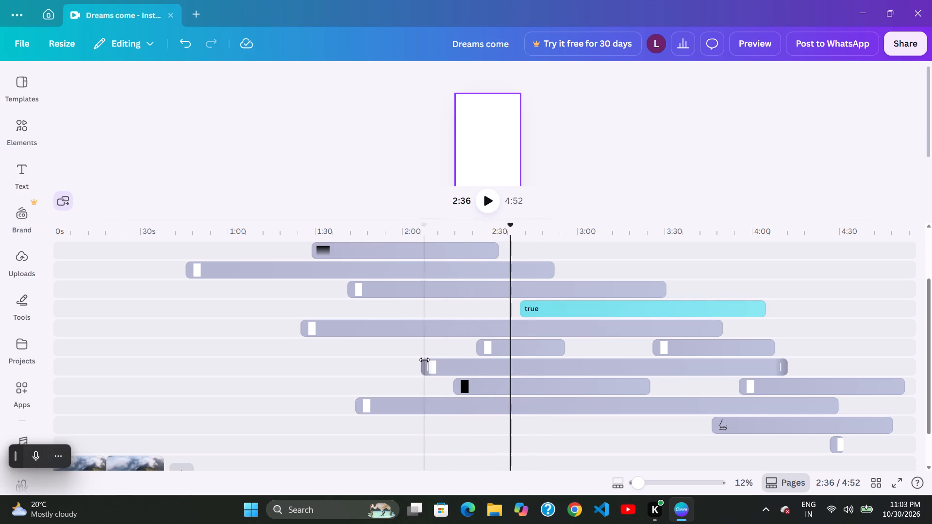
{"action": "left_click", "coordinate": [527, 316]}
{"action": "left_click_drag", "start_coordinate": [423, 383], "coordinate": [422, 395]}
Select together the first short sixth-track layer, the seventh-track layer, the black-thumbnail eighth-track layer and the long ninth-track layer.
{"action": "left_click", "coordinate": [481, 372]}
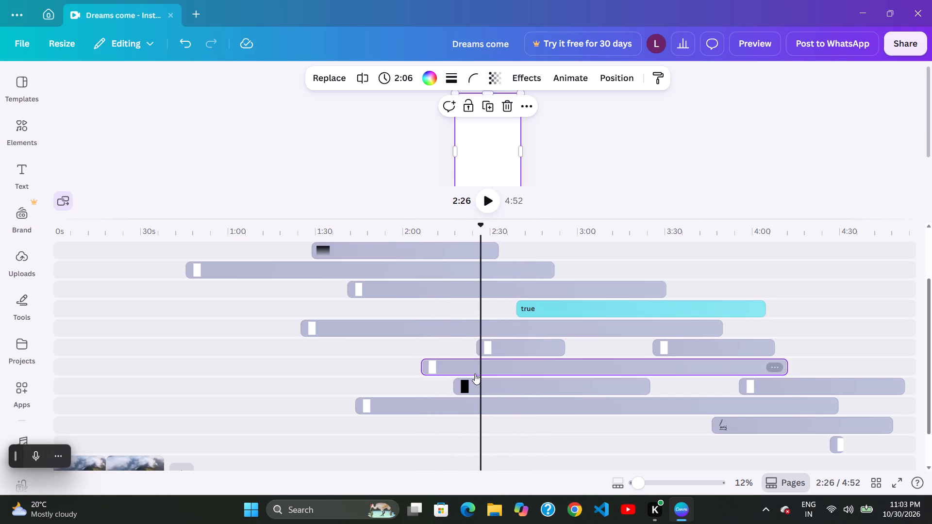
{"action": "left_click_drag", "start_coordinate": [469, 424], "coordinate": [483, 439]}
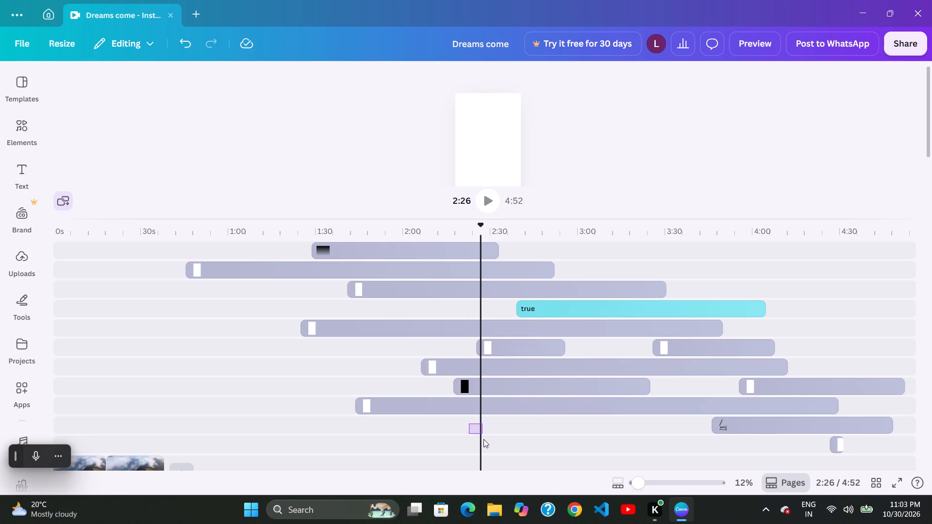
{"action": "left_click_drag", "start_coordinate": [483, 439], "coordinate": [540, 346]}
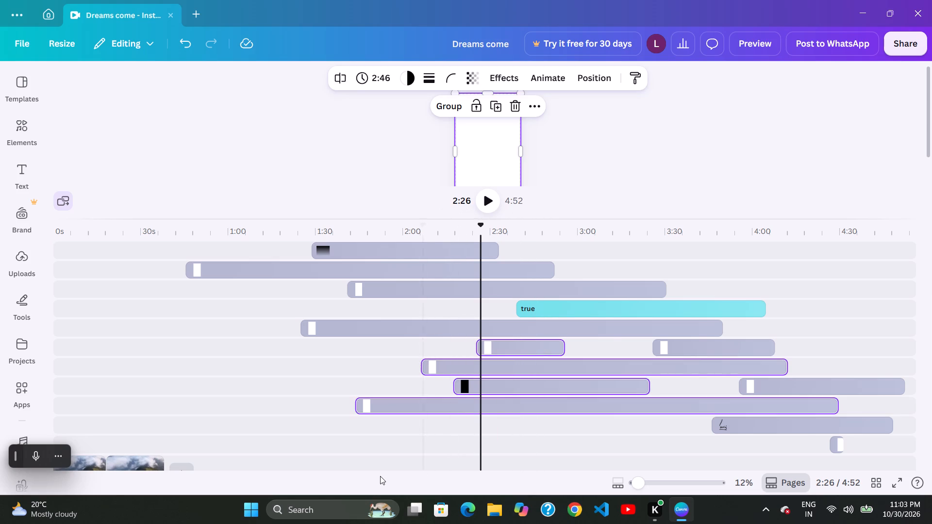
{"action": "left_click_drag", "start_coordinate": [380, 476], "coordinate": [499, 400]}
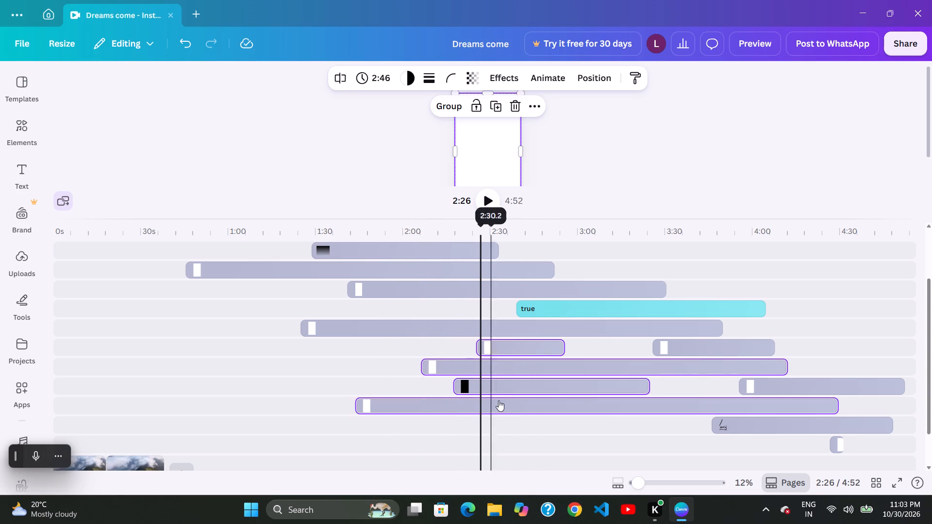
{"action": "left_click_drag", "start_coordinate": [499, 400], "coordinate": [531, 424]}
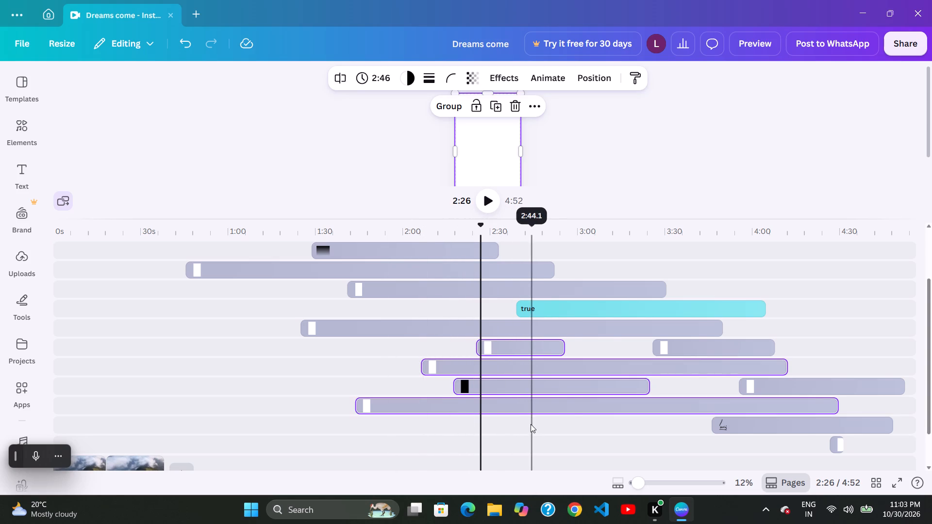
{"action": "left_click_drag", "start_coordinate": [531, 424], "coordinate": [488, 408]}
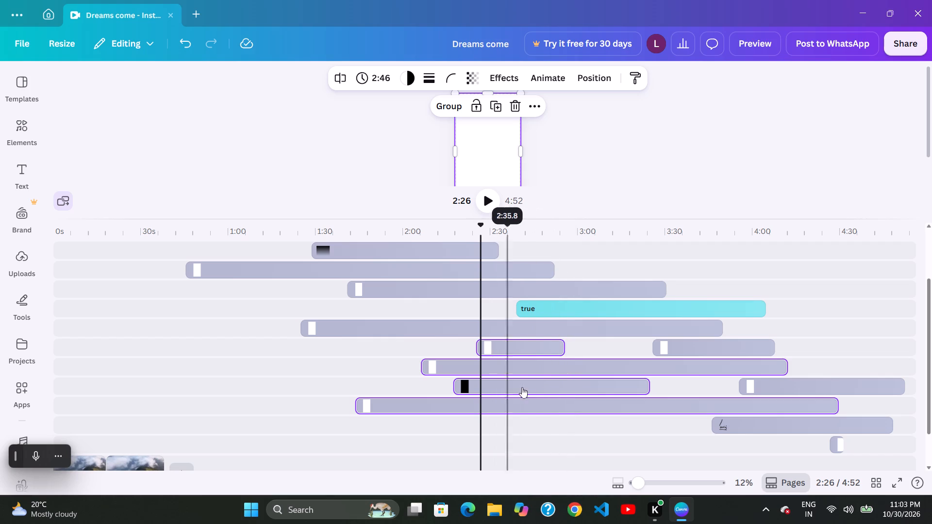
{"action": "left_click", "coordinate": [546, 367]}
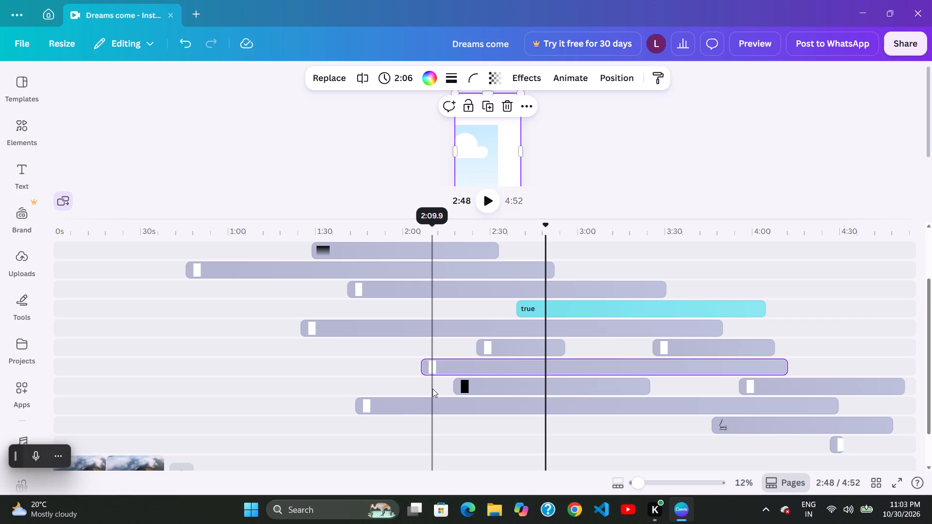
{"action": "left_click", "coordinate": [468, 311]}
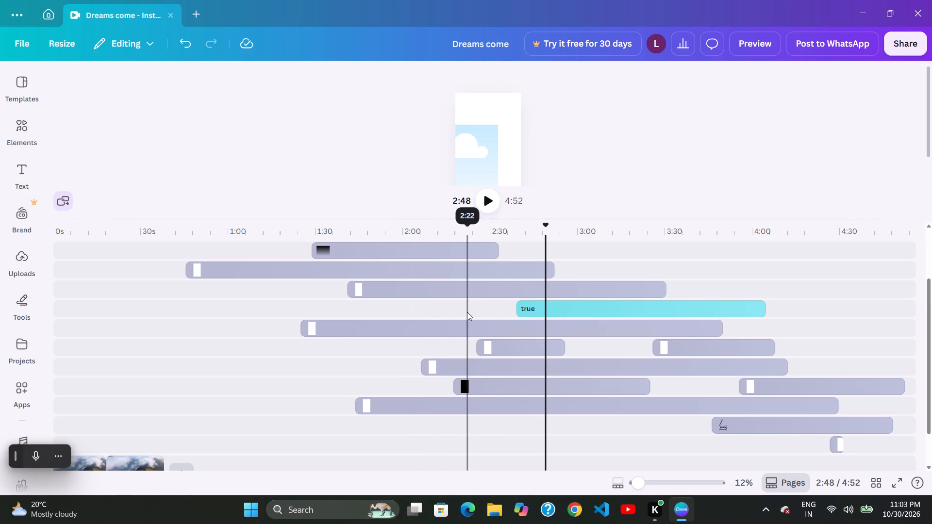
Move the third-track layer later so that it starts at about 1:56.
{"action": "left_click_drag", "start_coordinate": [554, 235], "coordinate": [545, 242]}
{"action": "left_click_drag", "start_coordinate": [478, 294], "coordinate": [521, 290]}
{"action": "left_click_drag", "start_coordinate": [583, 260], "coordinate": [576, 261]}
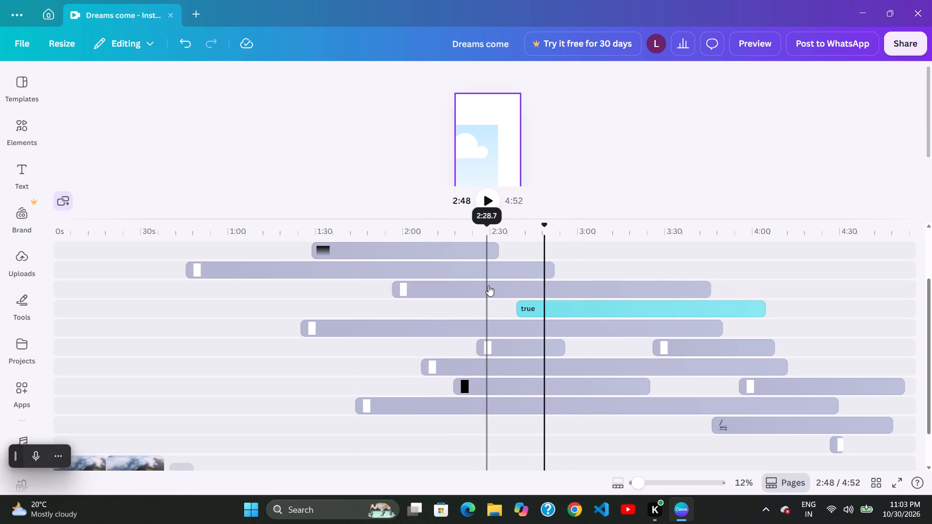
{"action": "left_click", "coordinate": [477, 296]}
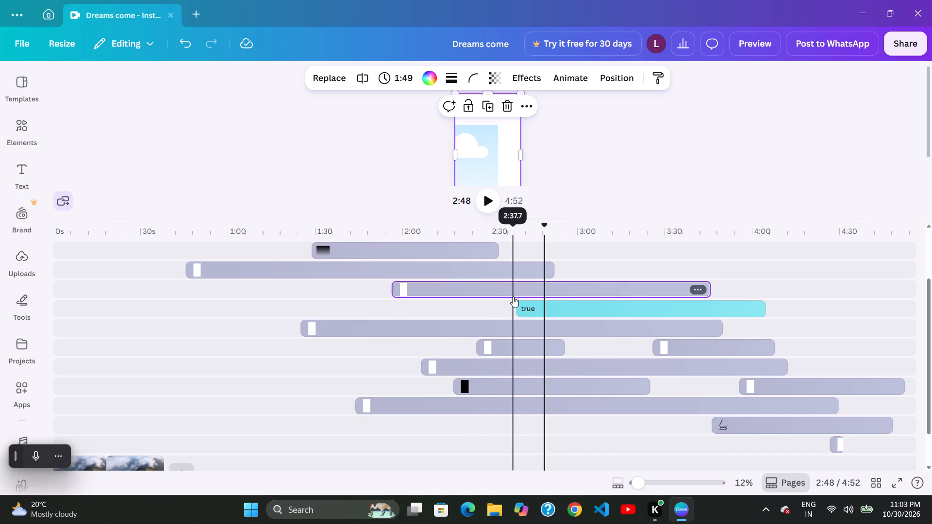
Extend the start of the "true" text layer earlier, to about 2:29.
{"action": "left_click_drag", "start_coordinate": [518, 303], "coordinate": [489, 312]}
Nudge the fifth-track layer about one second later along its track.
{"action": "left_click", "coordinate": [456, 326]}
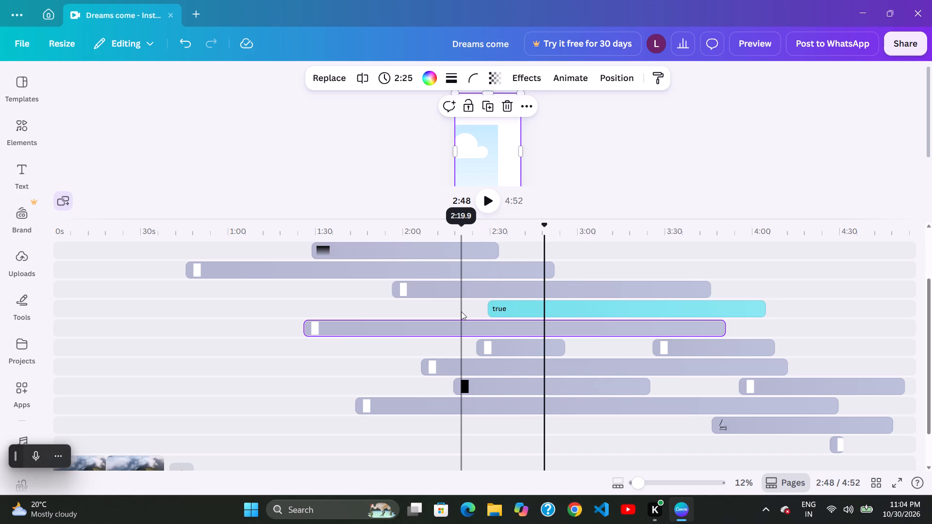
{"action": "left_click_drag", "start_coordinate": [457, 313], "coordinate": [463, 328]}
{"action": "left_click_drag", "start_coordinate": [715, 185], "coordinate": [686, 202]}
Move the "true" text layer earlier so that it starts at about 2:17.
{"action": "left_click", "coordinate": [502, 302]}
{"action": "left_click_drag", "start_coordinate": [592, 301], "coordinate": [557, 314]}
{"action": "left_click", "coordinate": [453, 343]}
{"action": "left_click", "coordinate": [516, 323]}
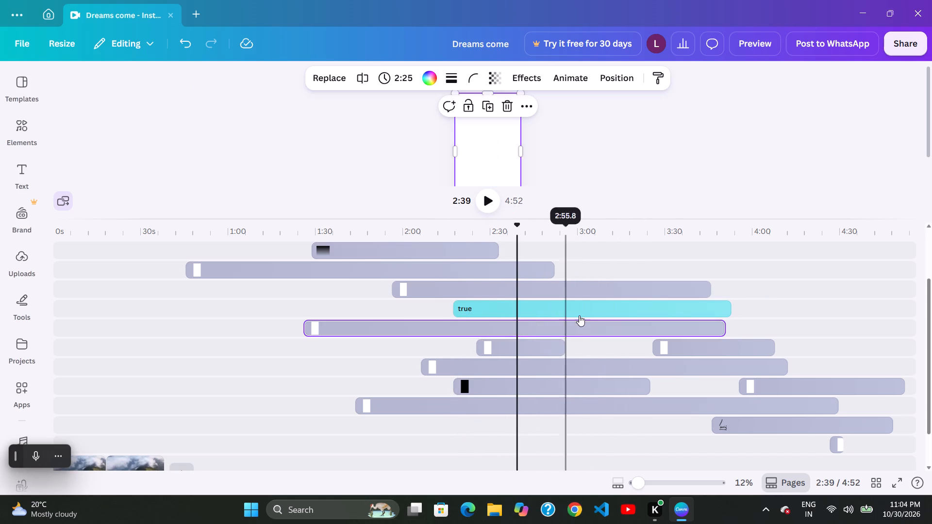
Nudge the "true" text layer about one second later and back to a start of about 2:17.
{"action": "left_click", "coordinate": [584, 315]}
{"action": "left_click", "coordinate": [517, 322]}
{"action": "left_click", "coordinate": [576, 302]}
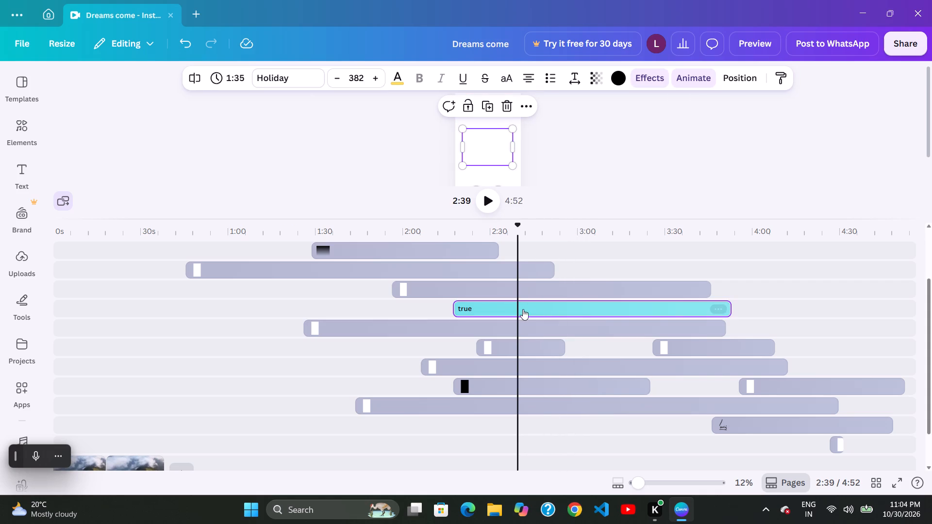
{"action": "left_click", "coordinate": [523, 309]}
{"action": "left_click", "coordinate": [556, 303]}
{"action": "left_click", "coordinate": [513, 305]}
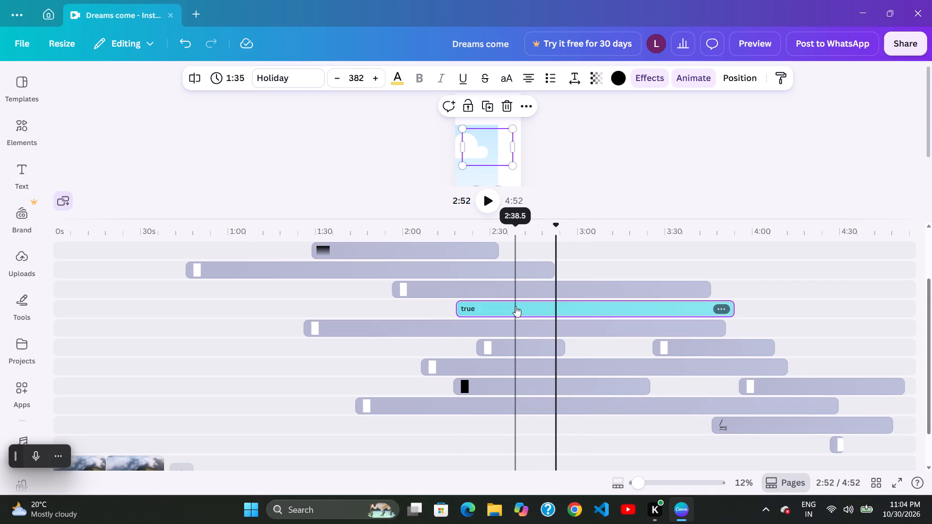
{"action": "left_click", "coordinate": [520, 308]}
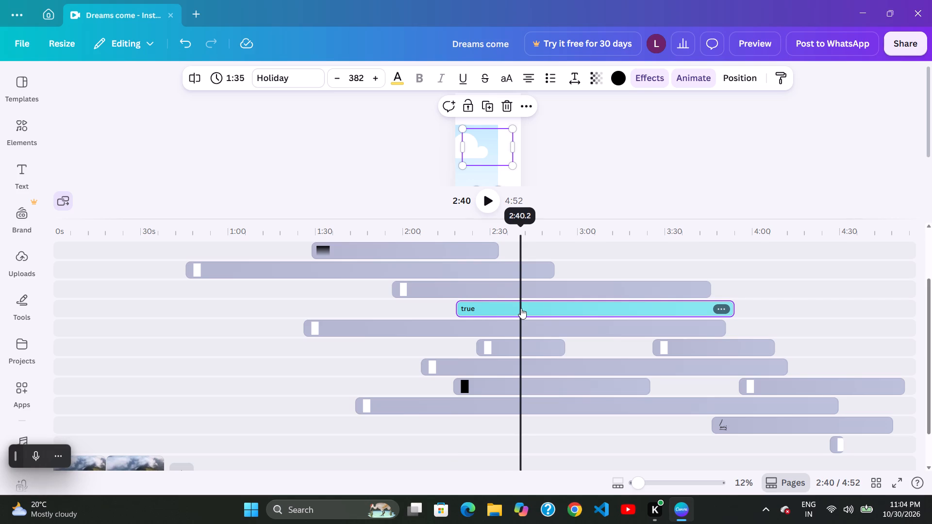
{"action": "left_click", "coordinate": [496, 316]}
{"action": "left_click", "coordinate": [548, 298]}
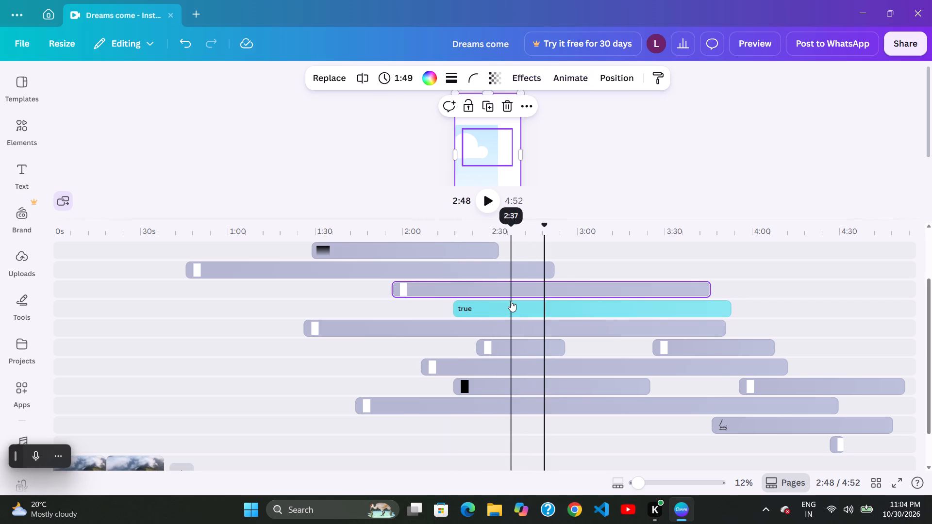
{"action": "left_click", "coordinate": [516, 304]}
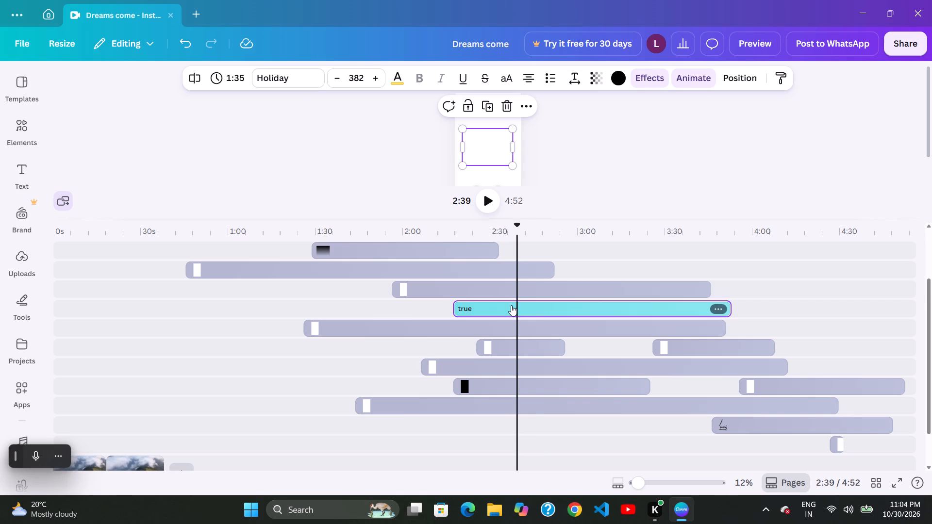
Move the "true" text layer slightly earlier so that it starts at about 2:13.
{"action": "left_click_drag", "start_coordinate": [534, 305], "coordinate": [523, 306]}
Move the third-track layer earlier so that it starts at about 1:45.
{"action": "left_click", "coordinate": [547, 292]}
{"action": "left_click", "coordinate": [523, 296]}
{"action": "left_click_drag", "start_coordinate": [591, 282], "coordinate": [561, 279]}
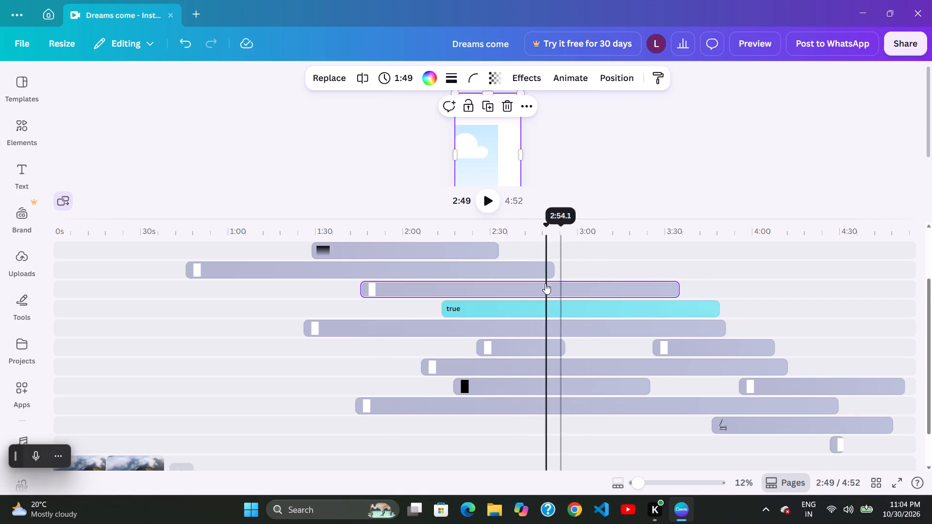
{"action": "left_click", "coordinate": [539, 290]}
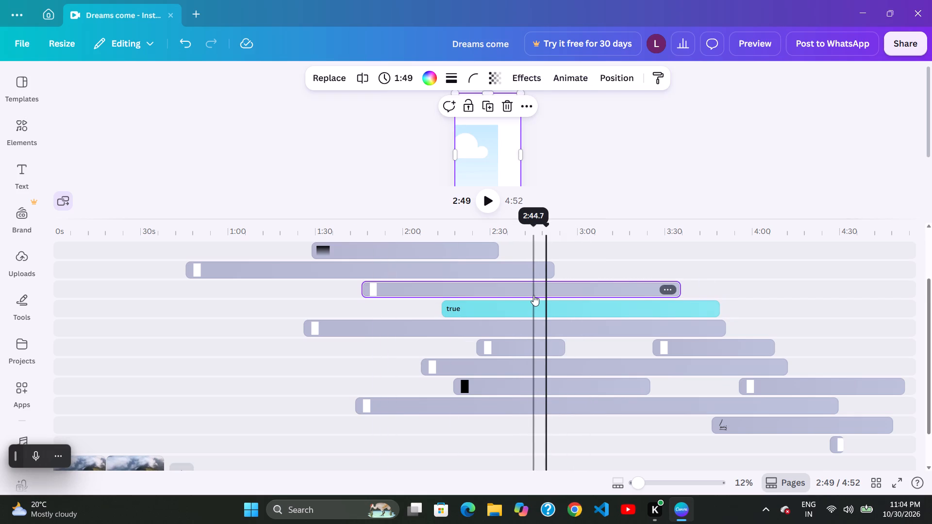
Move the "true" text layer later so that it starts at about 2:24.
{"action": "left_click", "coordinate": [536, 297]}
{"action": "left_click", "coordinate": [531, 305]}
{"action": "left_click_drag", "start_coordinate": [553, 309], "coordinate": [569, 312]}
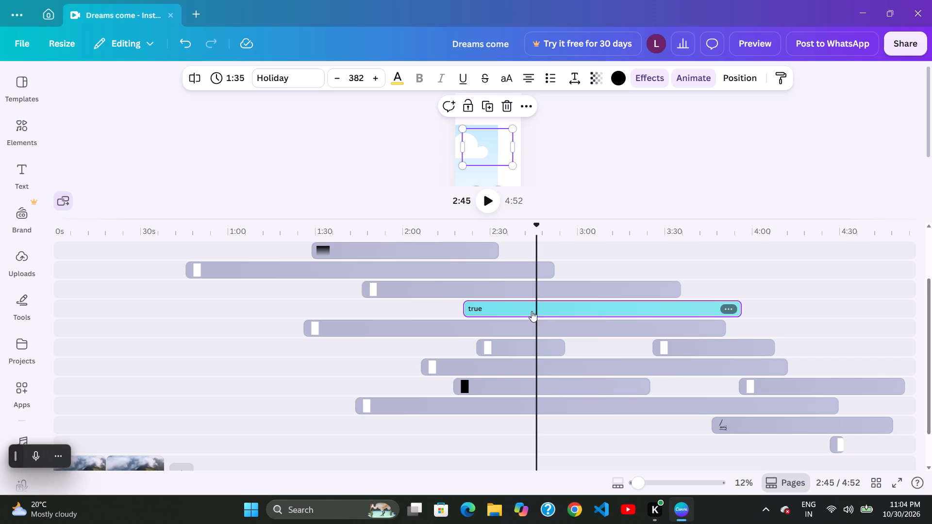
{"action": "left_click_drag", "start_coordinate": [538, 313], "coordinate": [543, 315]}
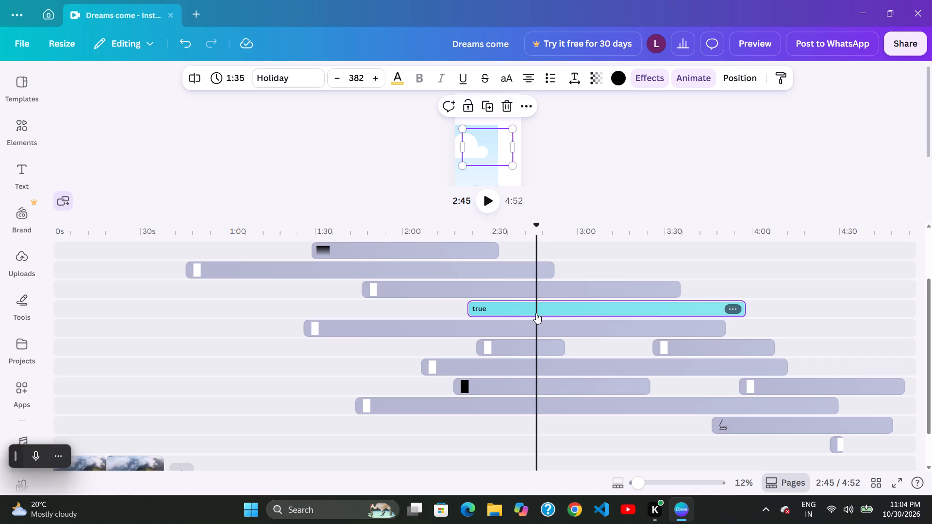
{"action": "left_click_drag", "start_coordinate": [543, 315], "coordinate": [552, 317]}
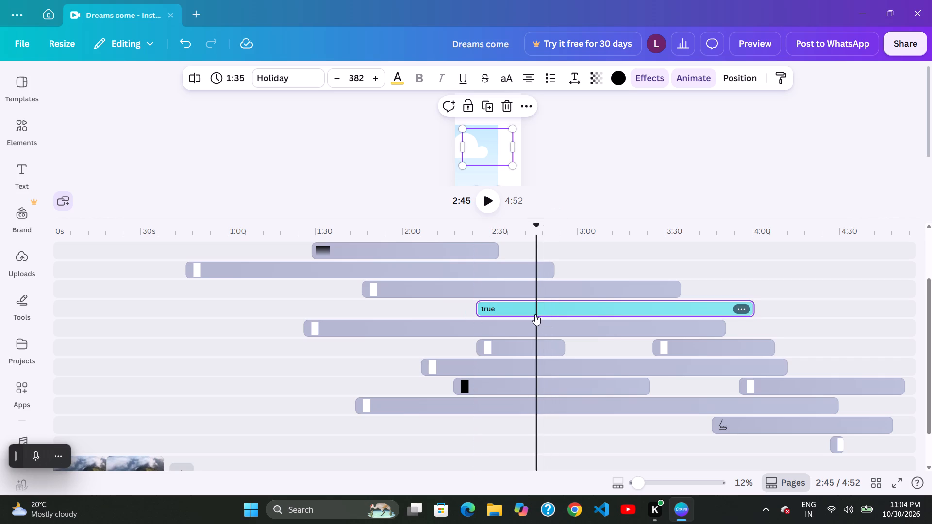
Move the "true" text layer earlier to start at about 2:09, and nudge the fifth-track layer to start at about 1:28.
{"action": "left_click_drag", "start_coordinate": [621, 314], "coordinate": [587, 319]}
{"action": "left_click", "coordinate": [543, 323]}
{"action": "left_click_drag", "start_coordinate": [620, 312], "coordinate": [609, 314]}
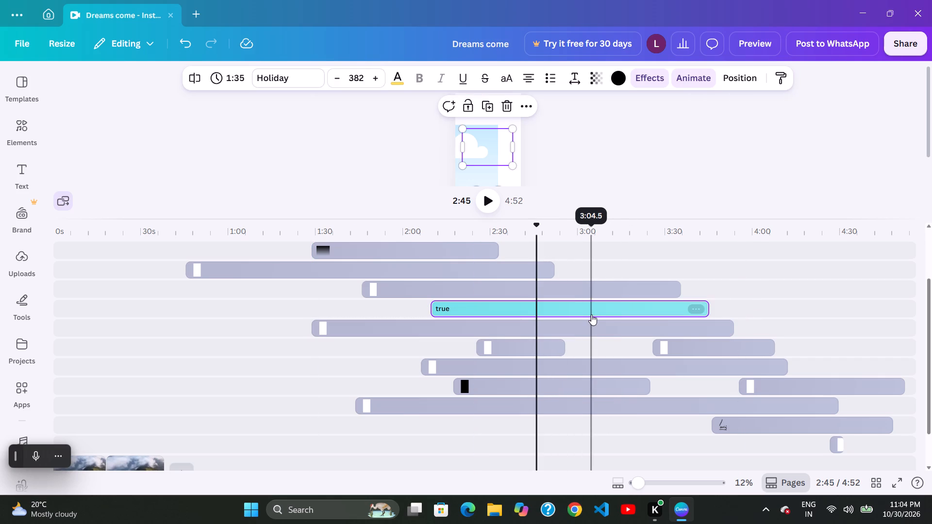
{"action": "left_click", "coordinate": [574, 317]}
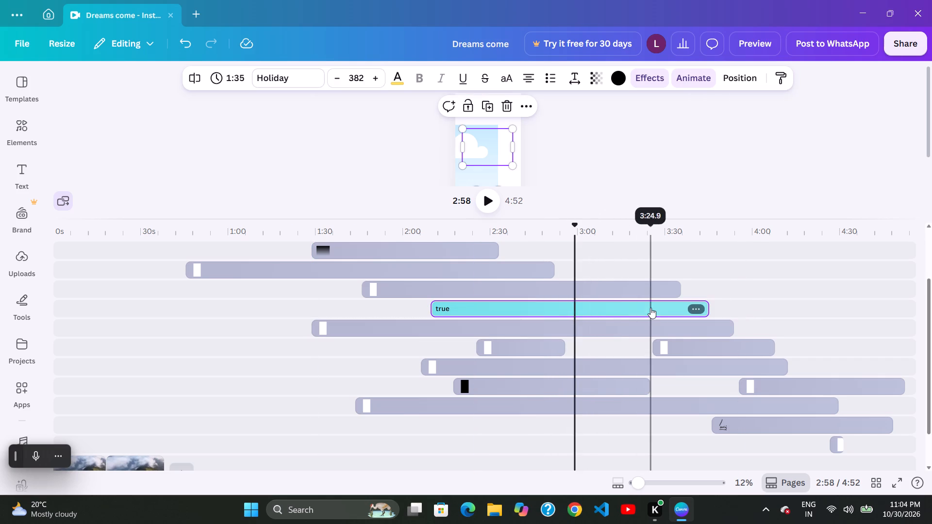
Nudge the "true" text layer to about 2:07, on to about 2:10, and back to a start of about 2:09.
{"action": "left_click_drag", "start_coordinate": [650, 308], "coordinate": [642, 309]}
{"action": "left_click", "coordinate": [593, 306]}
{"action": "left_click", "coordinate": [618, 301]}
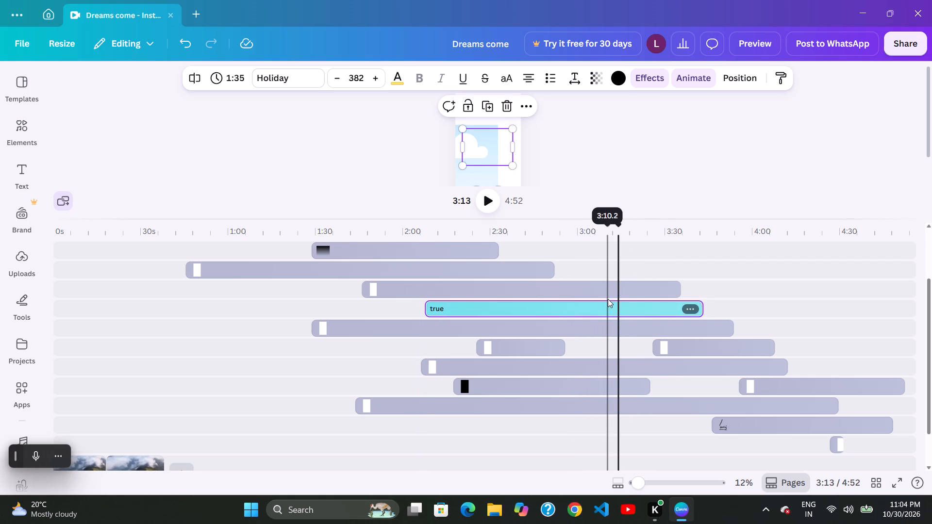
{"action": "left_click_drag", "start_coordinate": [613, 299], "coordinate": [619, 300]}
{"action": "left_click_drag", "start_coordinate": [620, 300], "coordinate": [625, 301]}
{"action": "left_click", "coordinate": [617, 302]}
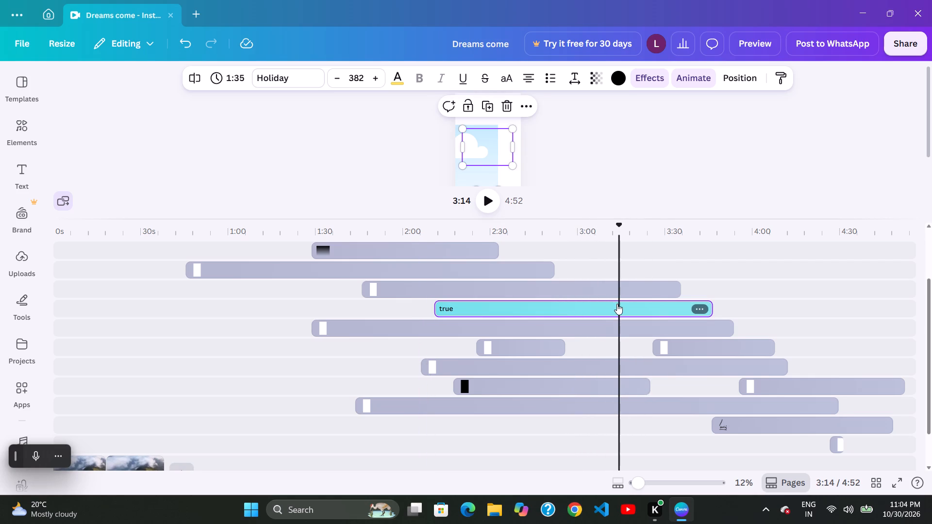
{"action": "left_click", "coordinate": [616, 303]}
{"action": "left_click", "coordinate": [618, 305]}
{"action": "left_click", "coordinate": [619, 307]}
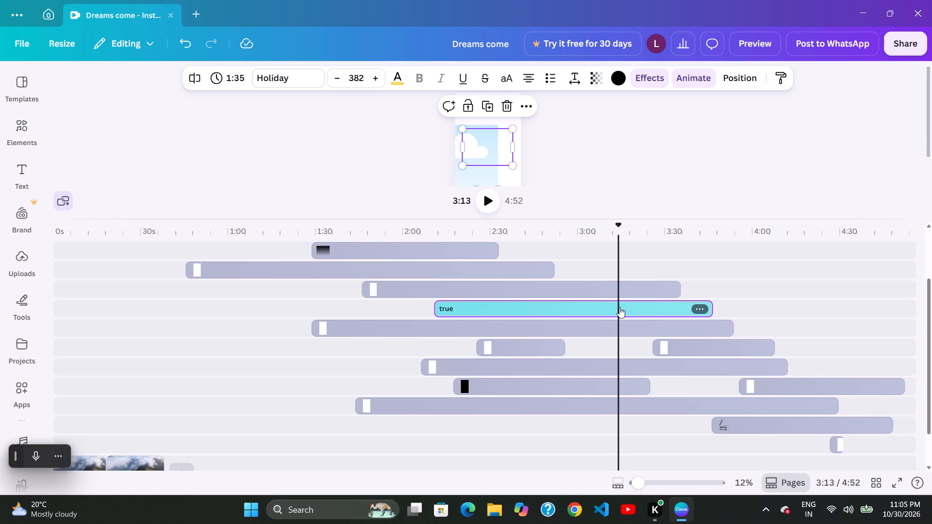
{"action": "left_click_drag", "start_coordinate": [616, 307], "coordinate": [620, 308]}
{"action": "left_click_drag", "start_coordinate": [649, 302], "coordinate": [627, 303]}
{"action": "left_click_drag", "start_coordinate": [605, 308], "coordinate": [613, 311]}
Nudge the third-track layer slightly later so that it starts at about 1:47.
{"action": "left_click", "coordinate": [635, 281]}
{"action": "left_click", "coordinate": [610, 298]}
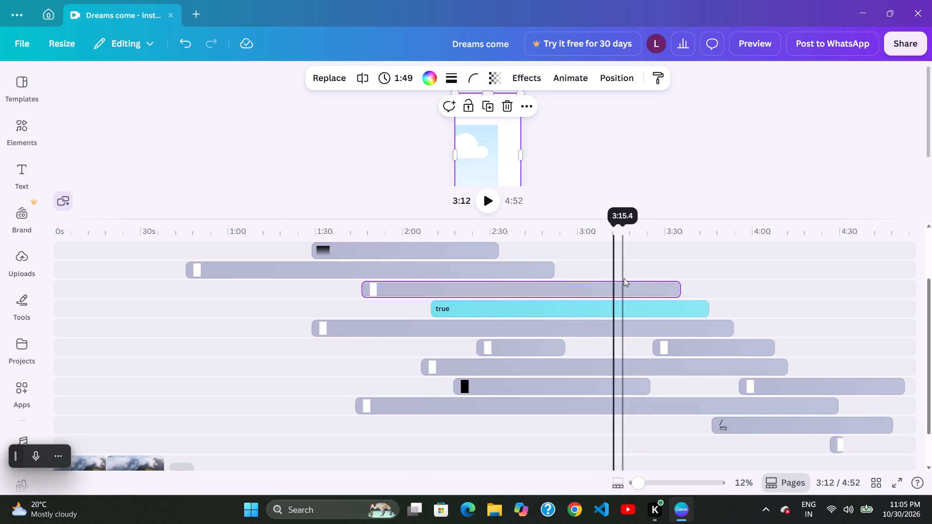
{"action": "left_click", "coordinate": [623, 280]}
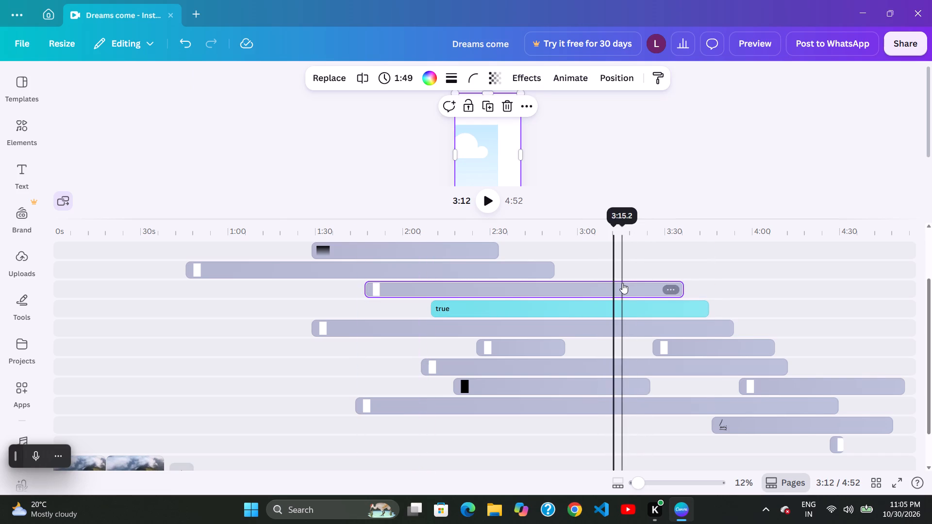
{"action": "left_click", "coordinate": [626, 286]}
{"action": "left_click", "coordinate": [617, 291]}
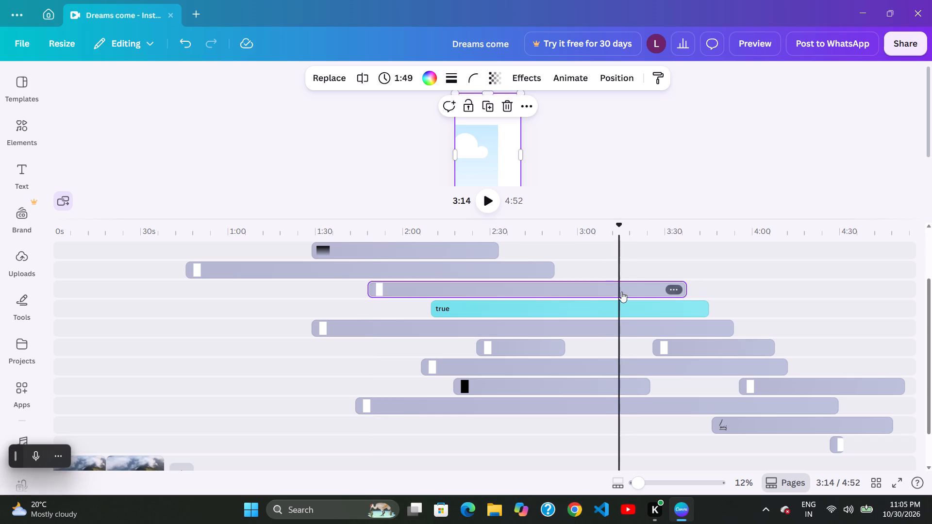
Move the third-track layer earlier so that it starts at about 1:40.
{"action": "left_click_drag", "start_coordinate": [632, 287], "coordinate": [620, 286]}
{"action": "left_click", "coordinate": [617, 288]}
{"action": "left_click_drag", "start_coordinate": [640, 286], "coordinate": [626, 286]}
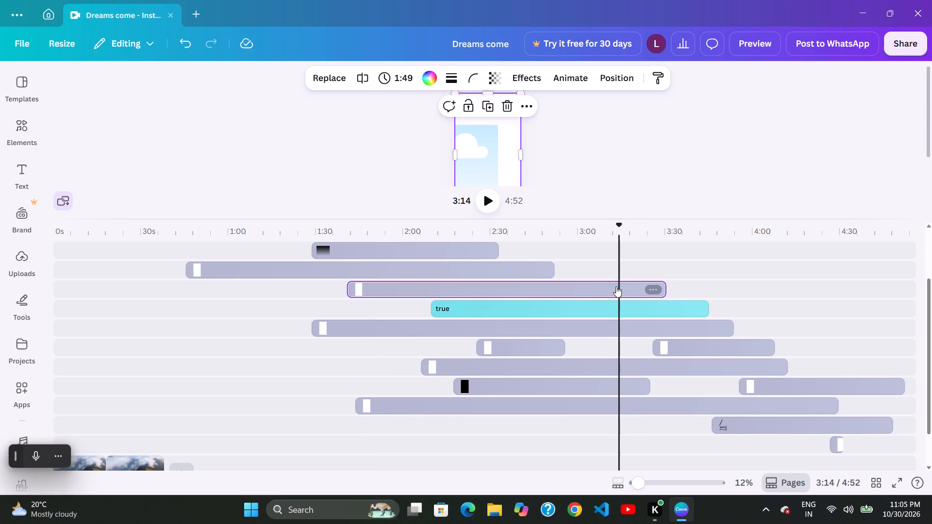
Shift the third-track layer gradually later until it starts at about 1:50.
{"action": "left_click_drag", "start_coordinate": [617, 288], "coordinate": [622, 292]}
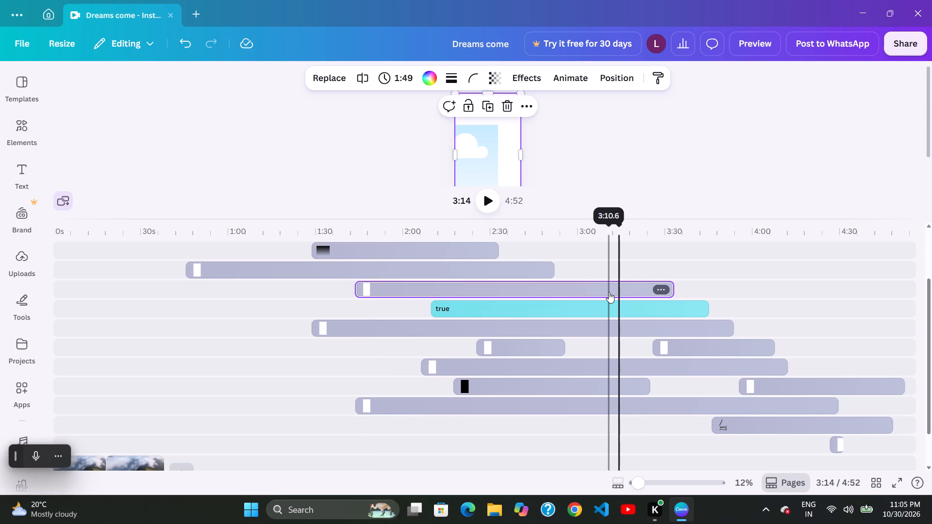
{"action": "left_click", "coordinate": [617, 295]}
{"action": "left_click", "coordinate": [620, 296]}
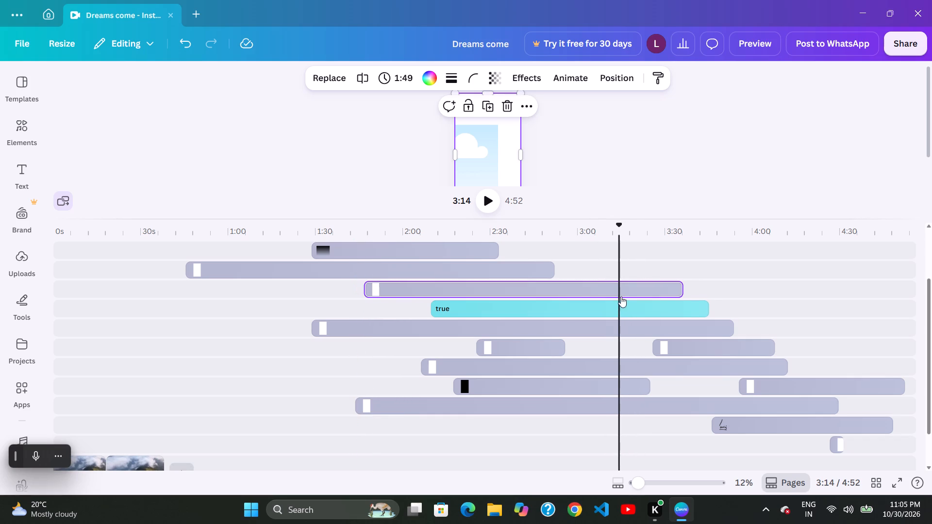
{"action": "left_click_drag", "start_coordinate": [623, 297], "coordinate": [631, 299]}
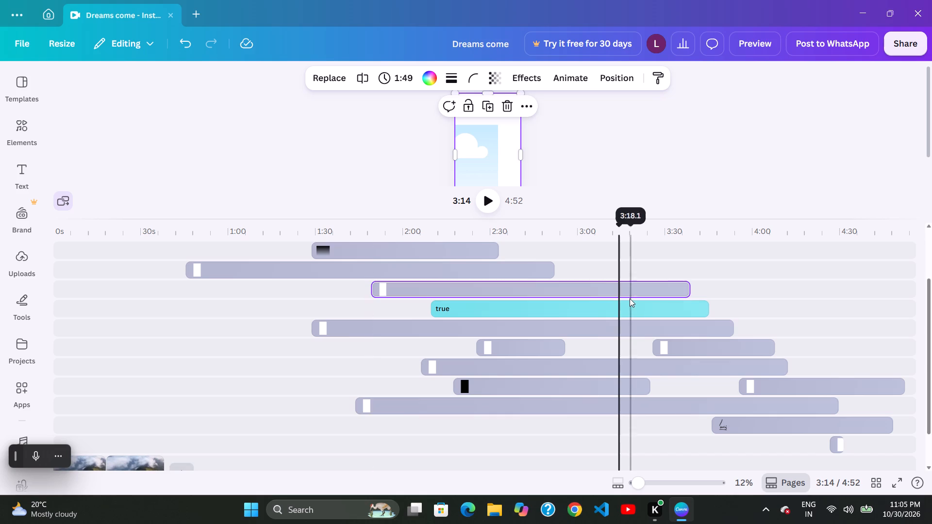
{"action": "left_click_drag", "start_coordinate": [604, 297], "coordinate": [608, 299]}
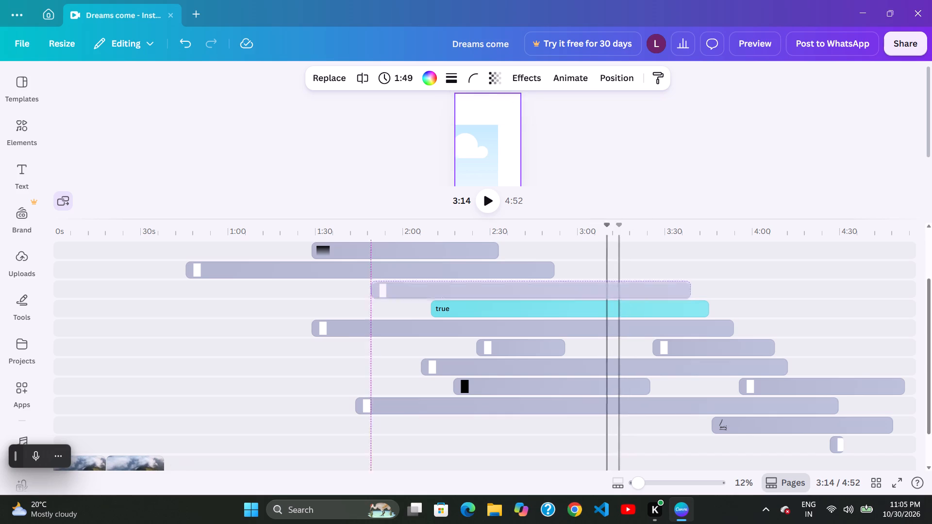
{"action": "left_click_drag", "start_coordinate": [608, 299], "coordinate": [609, 299]}
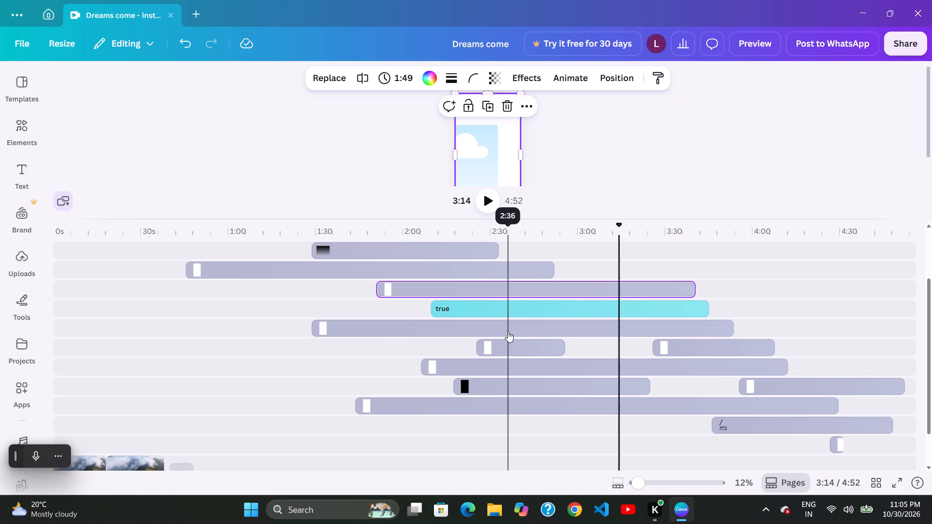
Move the long fifth-track layer, directly below the "true" text layer, later so that it starts at about 1:33.
{"action": "left_click_drag", "start_coordinate": [550, 333], "coordinate": [558, 333]}
{"action": "left_click_drag", "start_coordinate": [514, 335], "coordinate": [532, 335]}
{"action": "left_click_drag", "start_coordinate": [601, 324], "coordinate": [590, 325]}
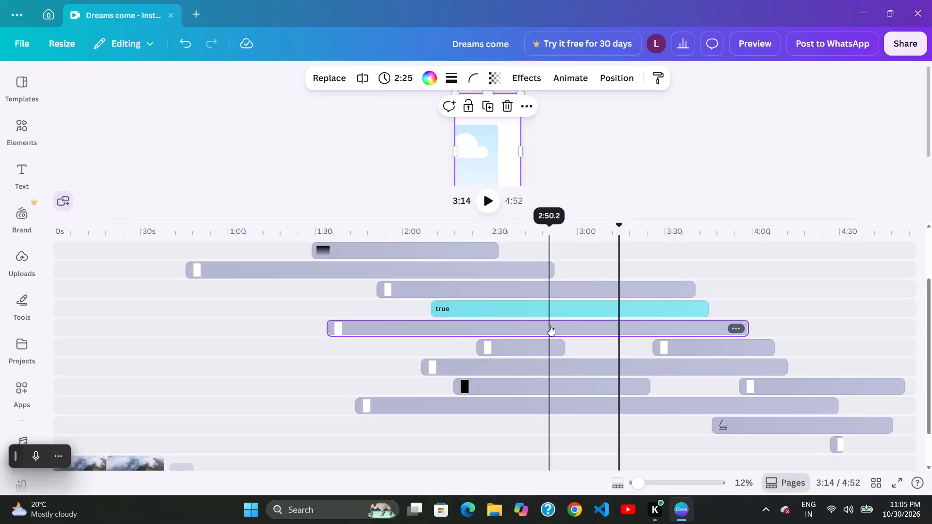
{"action": "left_click", "coordinate": [495, 337]}
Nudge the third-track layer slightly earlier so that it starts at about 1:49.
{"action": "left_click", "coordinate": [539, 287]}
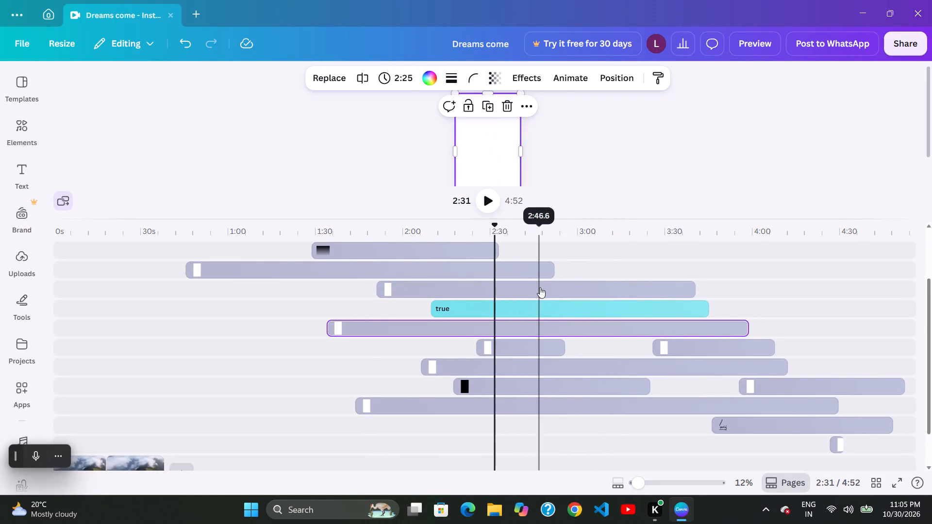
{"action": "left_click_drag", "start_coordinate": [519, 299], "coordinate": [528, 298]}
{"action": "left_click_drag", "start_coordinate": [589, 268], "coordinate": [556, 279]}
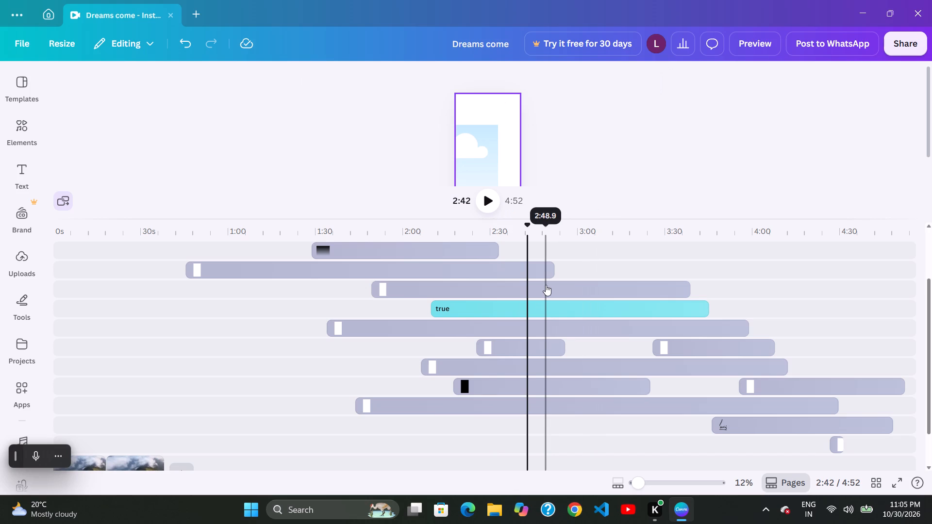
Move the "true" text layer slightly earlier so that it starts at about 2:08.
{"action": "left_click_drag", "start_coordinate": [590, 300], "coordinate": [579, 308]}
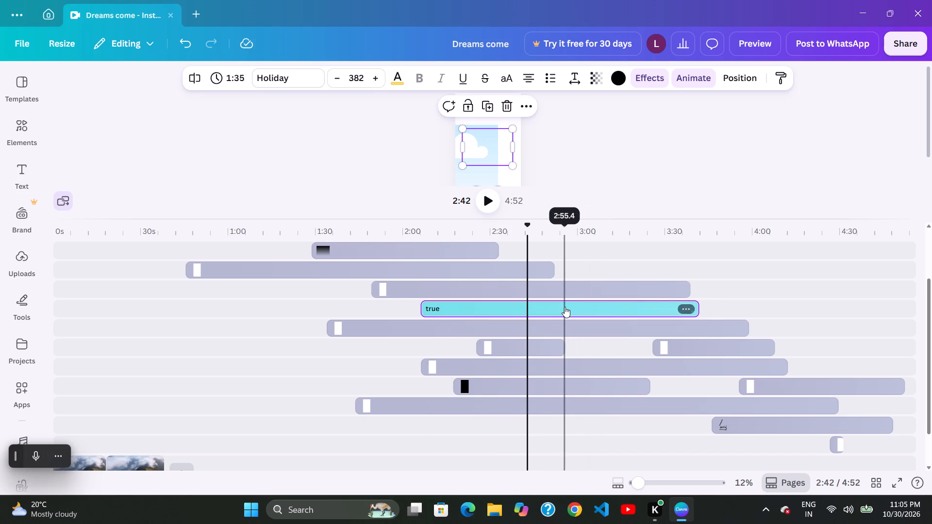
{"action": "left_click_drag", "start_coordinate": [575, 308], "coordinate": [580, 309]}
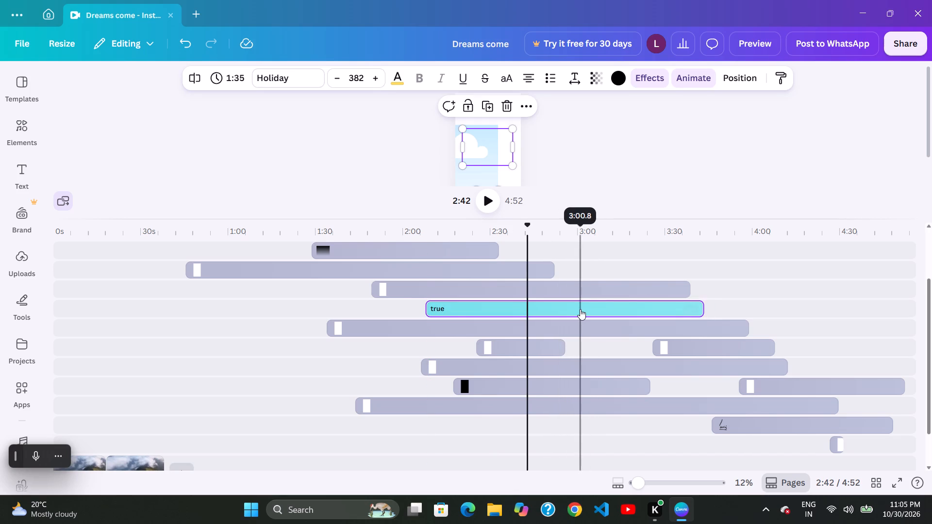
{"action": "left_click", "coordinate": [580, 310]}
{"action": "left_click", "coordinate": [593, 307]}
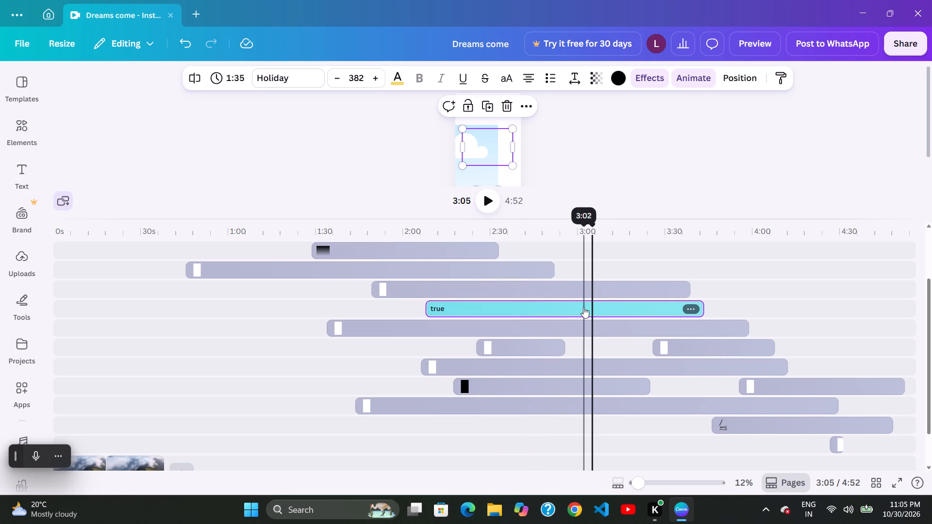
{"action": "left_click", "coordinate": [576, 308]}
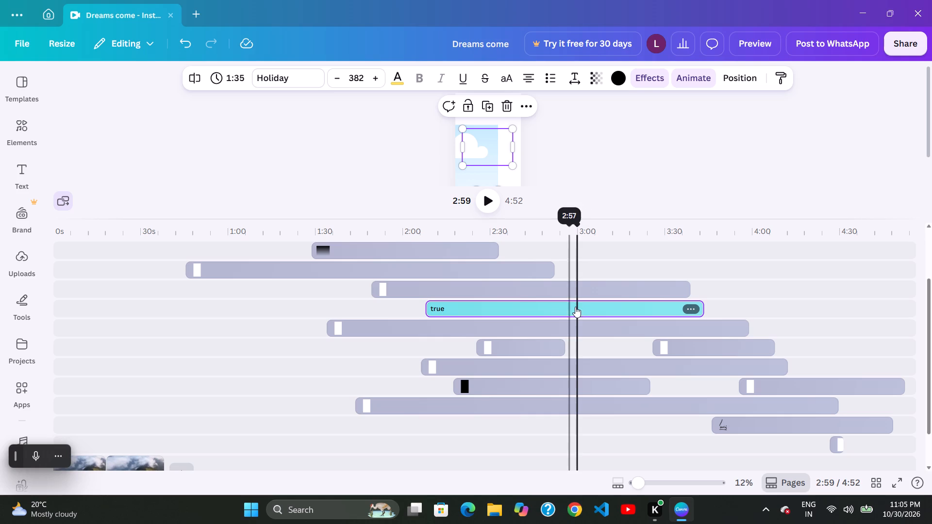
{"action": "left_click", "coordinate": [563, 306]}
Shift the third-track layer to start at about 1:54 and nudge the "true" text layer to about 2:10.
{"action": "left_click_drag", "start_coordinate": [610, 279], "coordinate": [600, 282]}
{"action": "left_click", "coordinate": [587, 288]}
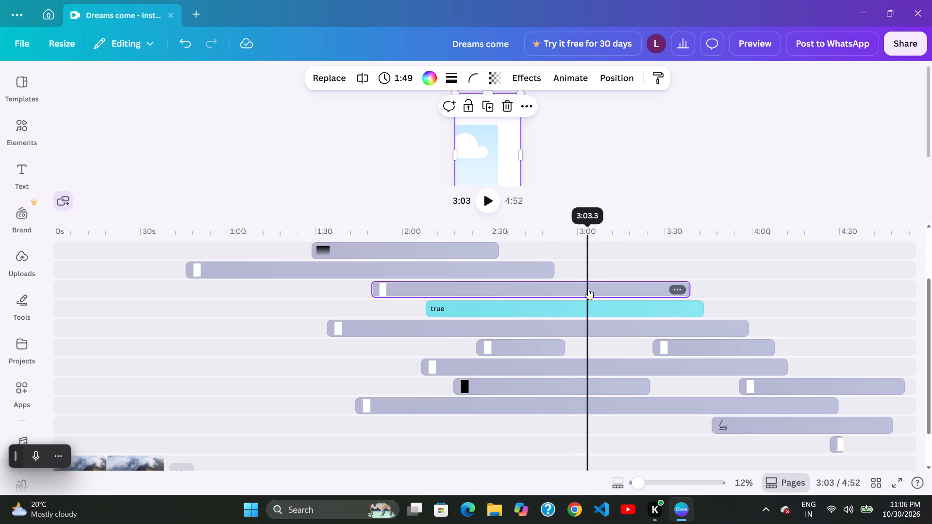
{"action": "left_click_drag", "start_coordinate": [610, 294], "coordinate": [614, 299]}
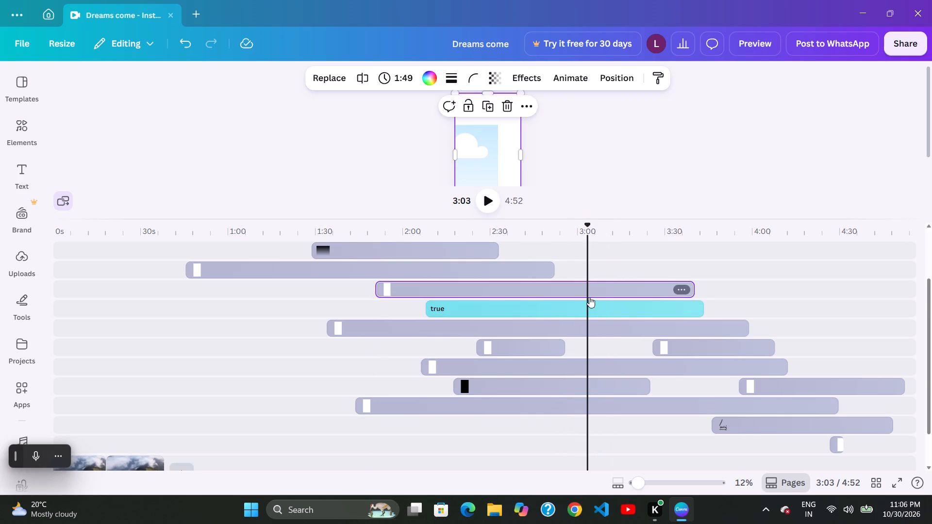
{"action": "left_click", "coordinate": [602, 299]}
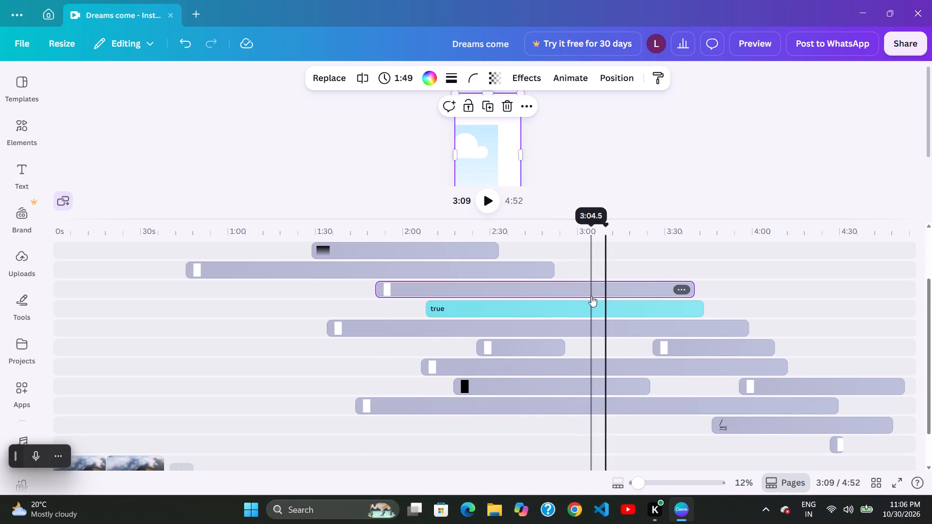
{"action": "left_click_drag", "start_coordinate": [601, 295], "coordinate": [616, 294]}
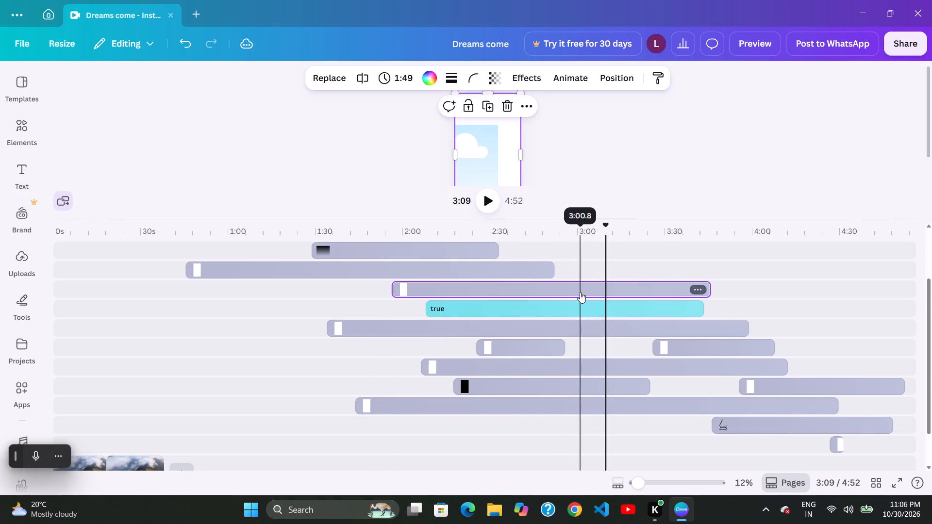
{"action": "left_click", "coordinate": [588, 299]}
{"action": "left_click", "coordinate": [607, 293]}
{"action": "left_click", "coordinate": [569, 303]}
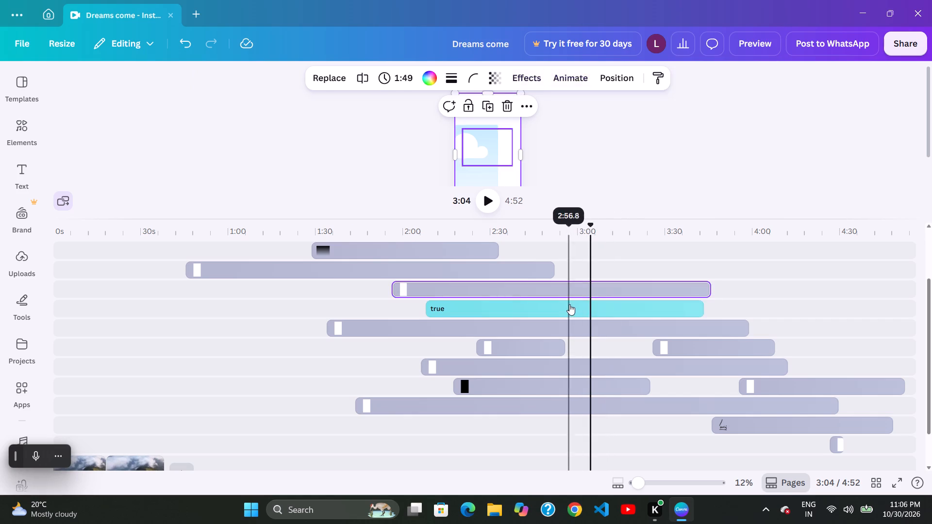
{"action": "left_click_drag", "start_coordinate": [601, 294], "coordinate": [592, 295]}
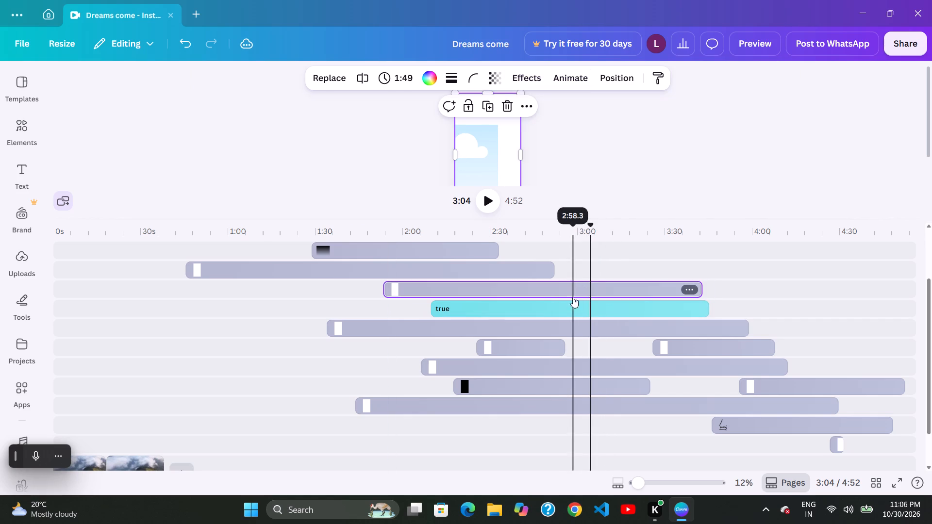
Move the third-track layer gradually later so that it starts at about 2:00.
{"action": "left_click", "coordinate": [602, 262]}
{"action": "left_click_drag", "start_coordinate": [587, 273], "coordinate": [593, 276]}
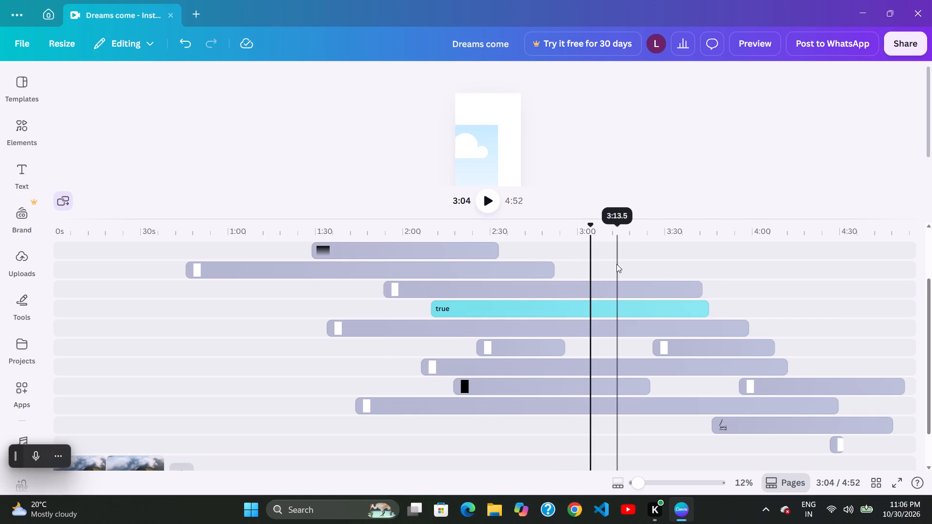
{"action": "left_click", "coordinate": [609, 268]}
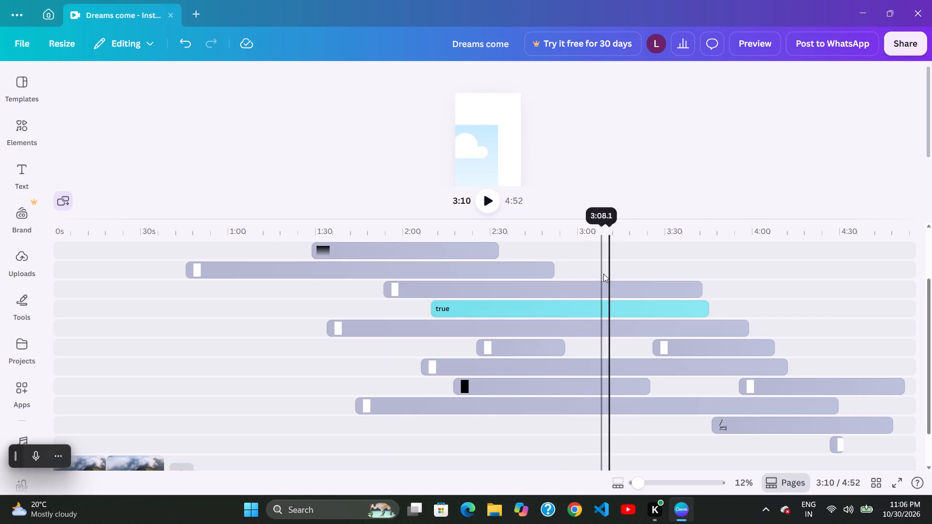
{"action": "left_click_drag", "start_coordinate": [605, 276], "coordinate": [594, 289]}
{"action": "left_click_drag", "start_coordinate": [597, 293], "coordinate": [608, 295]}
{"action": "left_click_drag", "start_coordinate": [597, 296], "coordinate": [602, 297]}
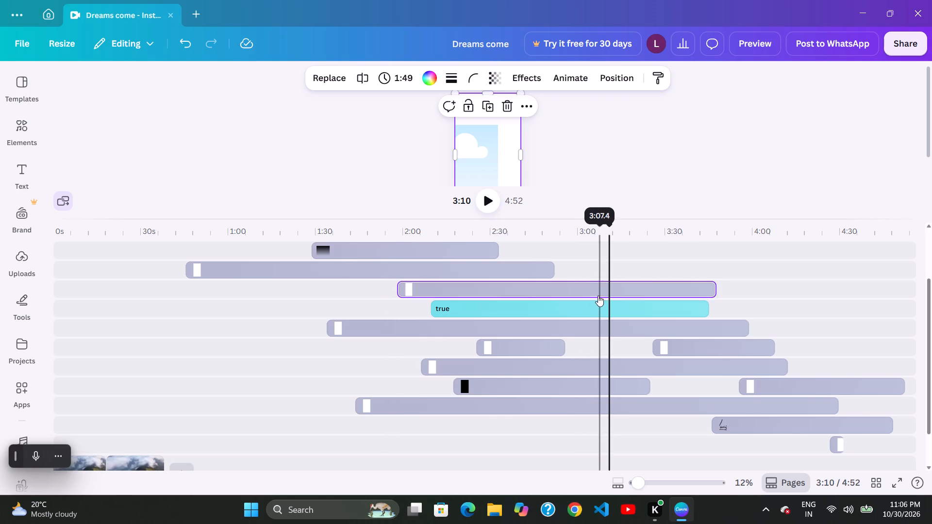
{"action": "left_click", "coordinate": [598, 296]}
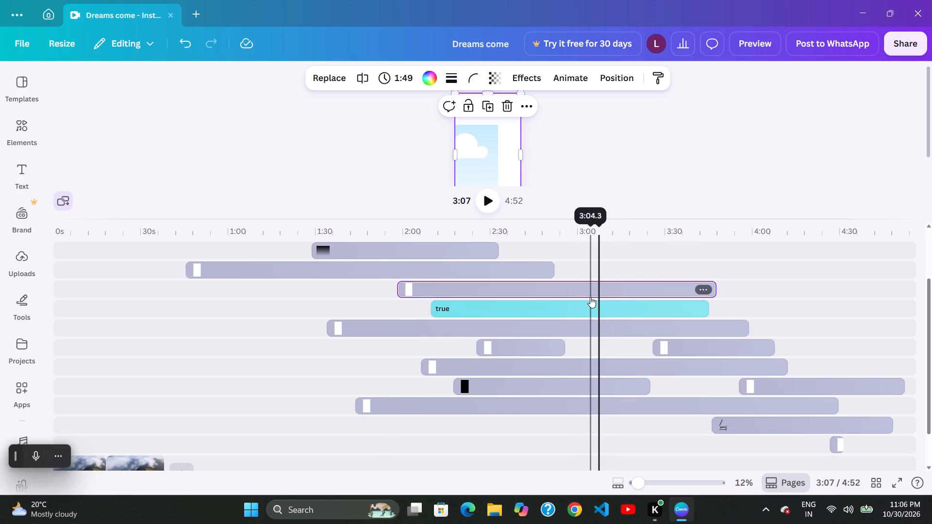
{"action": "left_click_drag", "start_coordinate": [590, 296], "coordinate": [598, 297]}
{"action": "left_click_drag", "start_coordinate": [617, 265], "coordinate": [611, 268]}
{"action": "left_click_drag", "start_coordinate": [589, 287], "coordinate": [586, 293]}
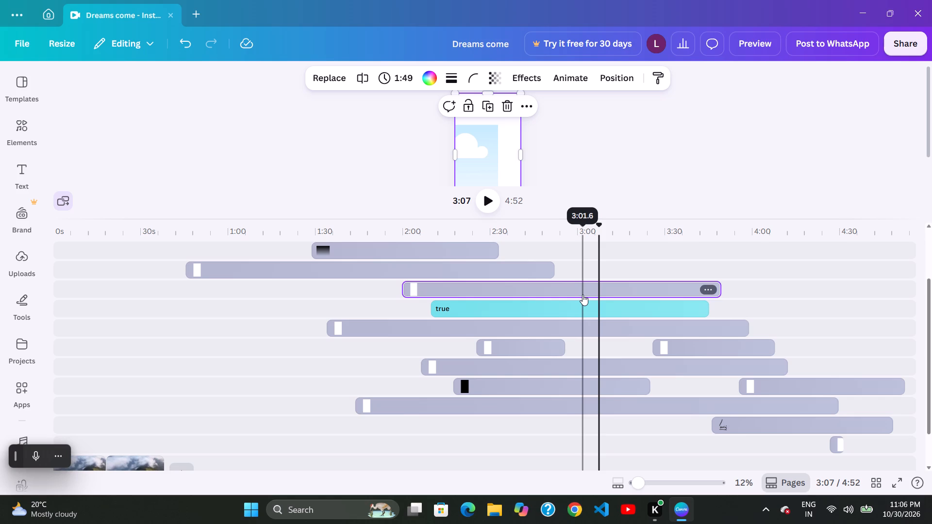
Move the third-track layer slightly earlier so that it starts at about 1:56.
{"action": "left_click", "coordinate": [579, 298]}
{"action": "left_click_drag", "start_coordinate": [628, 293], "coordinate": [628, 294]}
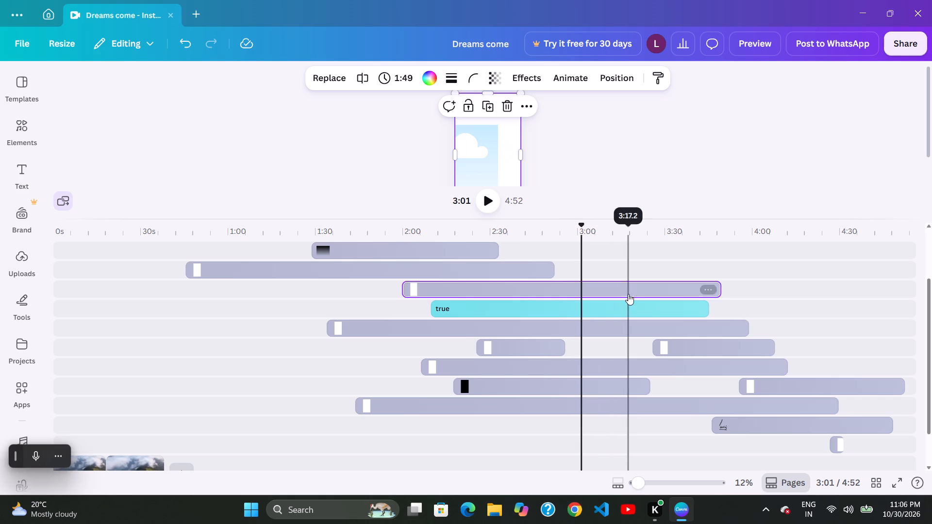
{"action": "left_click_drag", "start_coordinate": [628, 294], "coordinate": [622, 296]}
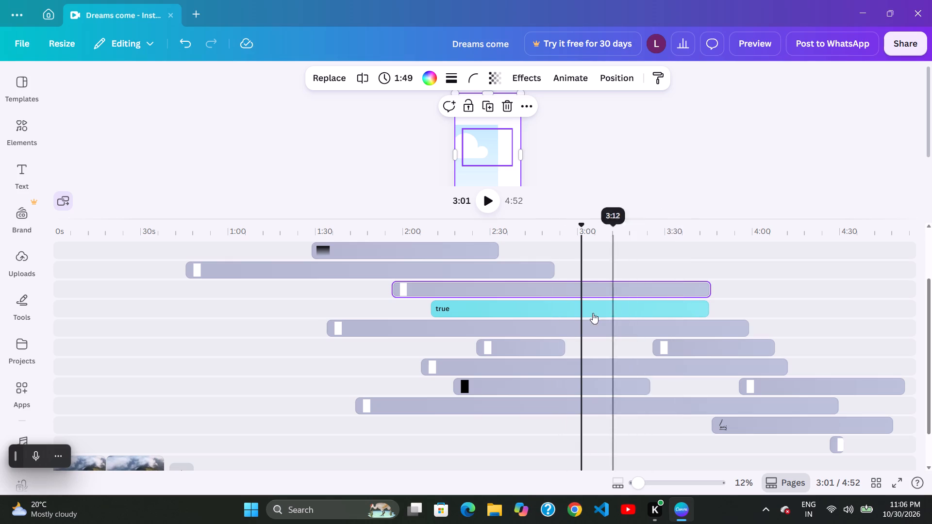
Move the long fifth-track layer later to start at about 1:43 and the "true" text layer to about 2:20.
{"action": "left_click_drag", "start_coordinate": [418, 345], "coordinate": [426, 345]}
{"action": "left_click_drag", "start_coordinate": [487, 330], "coordinate": [465, 335]}
{"action": "left_click_drag", "start_coordinate": [405, 344], "coordinate": [411, 346]}
{"action": "left_click_drag", "start_coordinate": [608, 301], "coordinate": [593, 302]}
{"action": "left_click_drag", "start_coordinate": [485, 334], "coordinate": [529, 331]}
{"action": "left_click_drag", "start_coordinate": [690, 265], "coordinate": [661, 269]}
{"action": "left_click_drag", "start_coordinate": [518, 314], "coordinate": [551, 310]}
{"action": "left_click", "coordinate": [645, 271]}
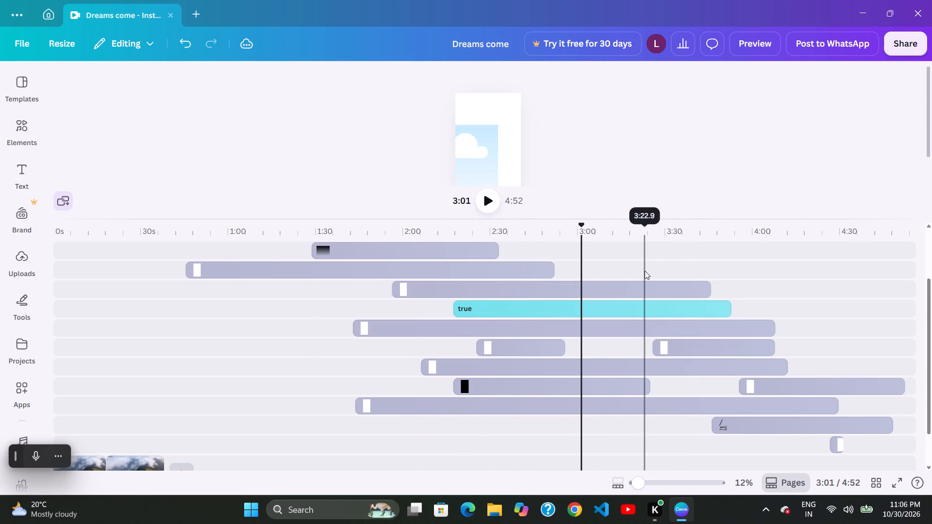
{"action": "left_click_drag", "start_coordinate": [554, 308], "coordinate": [565, 303]}
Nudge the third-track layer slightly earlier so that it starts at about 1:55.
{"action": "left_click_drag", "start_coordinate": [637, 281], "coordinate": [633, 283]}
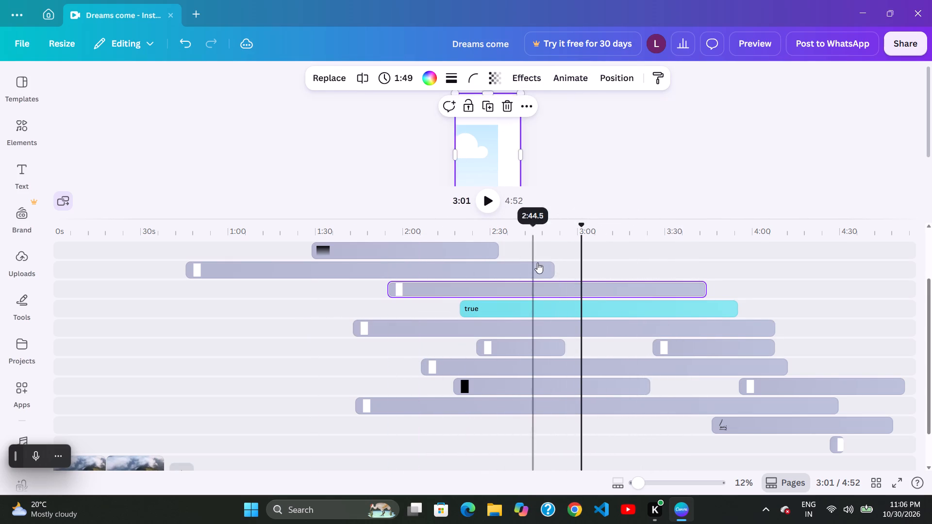
Extend the end of the second-track layer to about 2:59.
{"action": "left_click_drag", "start_coordinate": [544, 263], "coordinate": [564, 268]}
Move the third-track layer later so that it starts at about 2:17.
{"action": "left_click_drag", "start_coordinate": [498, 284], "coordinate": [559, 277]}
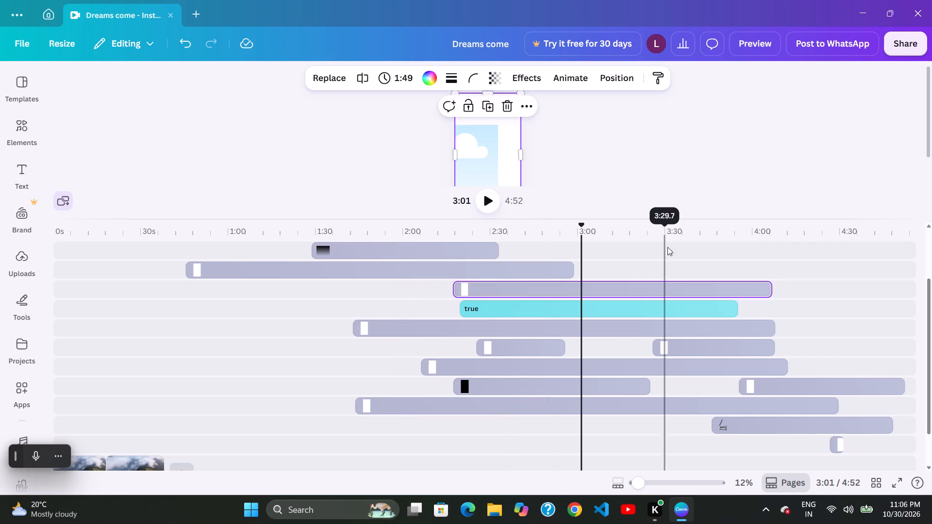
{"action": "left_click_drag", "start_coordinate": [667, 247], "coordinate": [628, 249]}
Move the third-track layer earlier to start at about 1:36 and the "true" text layer later to about 2:25.
{"action": "left_click_drag", "start_coordinate": [550, 280], "coordinate": [566, 283]}
{"action": "left_click_drag", "start_coordinate": [501, 296], "coordinate": [529, 306]}
{"action": "left_click_drag", "start_coordinate": [600, 297], "coordinate": [539, 308]}
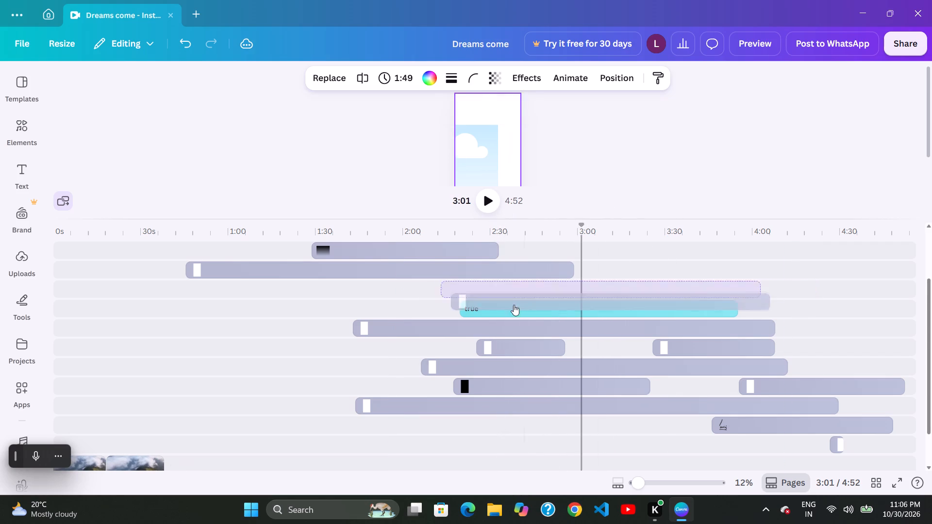
{"action": "left_click", "coordinate": [509, 309]}
{"action": "left_click_drag", "start_coordinate": [599, 288], "coordinate": [584, 291]}
{"action": "left_click", "coordinate": [477, 305]}
{"action": "left_click_drag", "start_coordinate": [588, 294], "coordinate": [566, 302]}
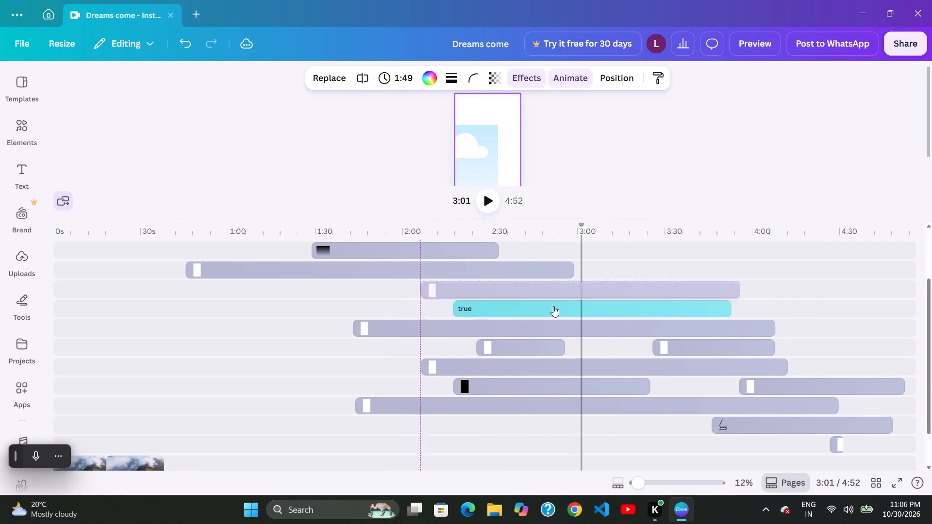
{"action": "left_click_drag", "start_coordinate": [479, 310], "coordinate": [488, 313]}
{"action": "left_click_drag", "start_coordinate": [594, 293], "coordinate": [529, 301]}
{"action": "left_click_drag", "start_coordinate": [499, 303], "coordinate": [514, 305]}
{"action": "left_click_drag", "start_coordinate": [627, 274], "coordinate": [613, 275]}
{"action": "left_click", "coordinate": [515, 295]}
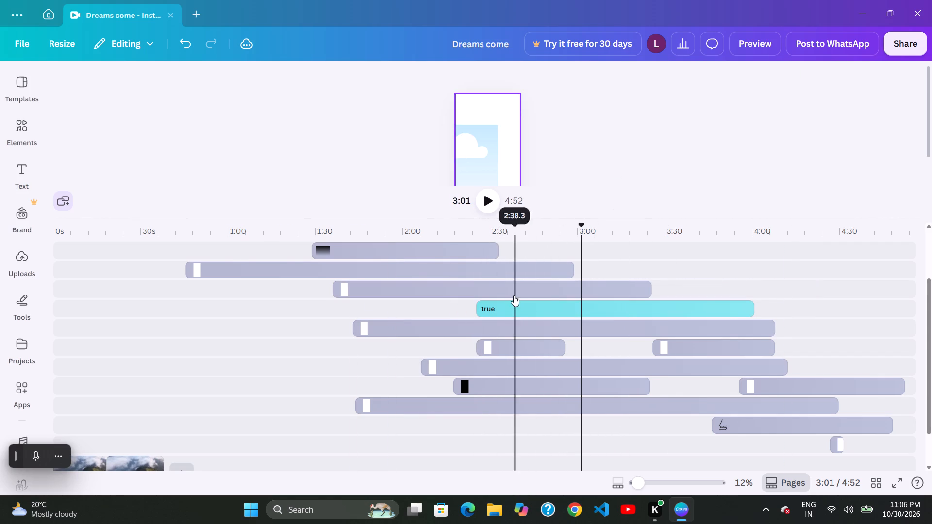
Move the third-track layer further earlier so that it starts at about 1:25.
{"action": "left_click", "coordinate": [554, 295]}
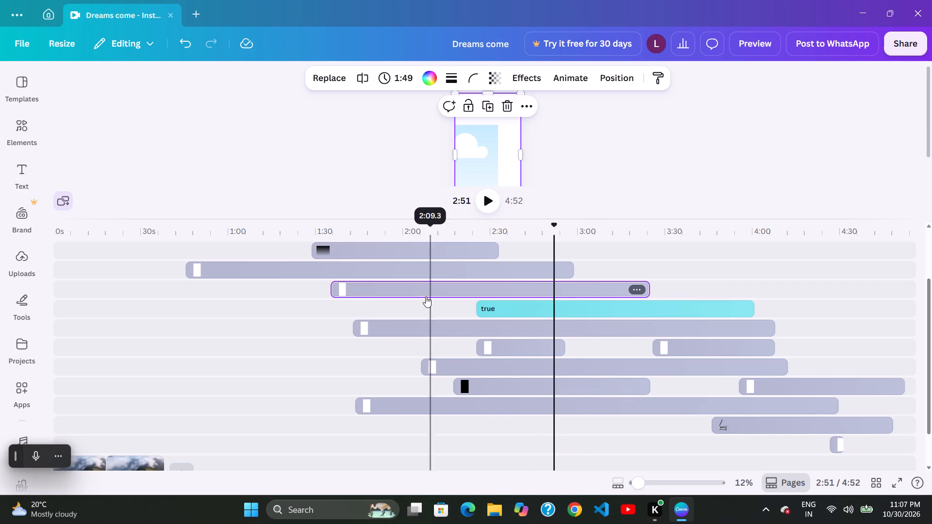
{"action": "left_click_drag", "start_coordinate": [423, 298], "coordinate": [429, 301]}
{"action": "left_click_drag", "start_coordinate": [599, 282], "coordinate": [570, 294]}
{"action": "left_click", "coordinate": [544, 299]}
{"action": "left_click", "coordinate": [565, 292]}
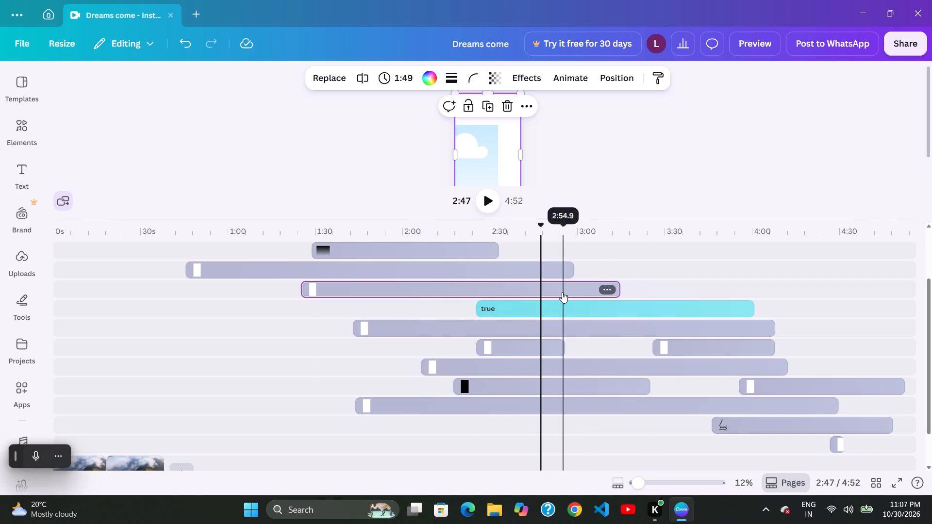
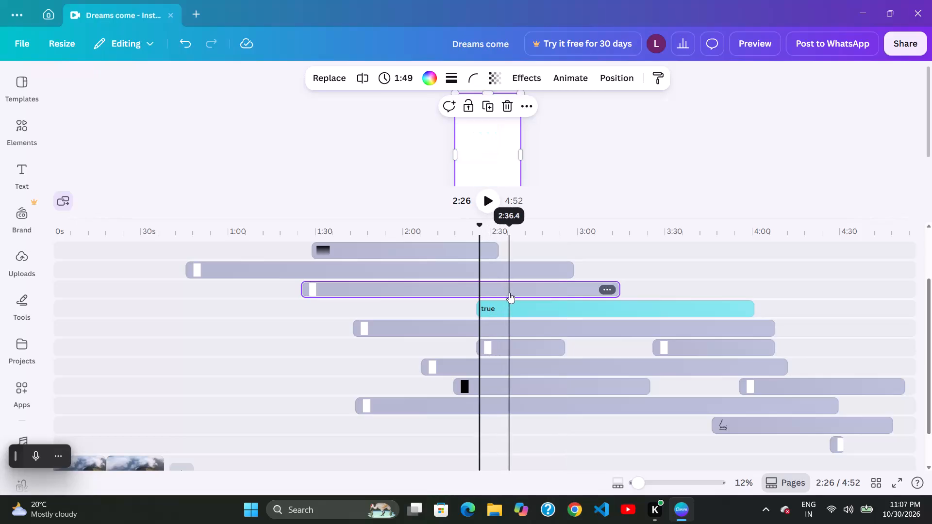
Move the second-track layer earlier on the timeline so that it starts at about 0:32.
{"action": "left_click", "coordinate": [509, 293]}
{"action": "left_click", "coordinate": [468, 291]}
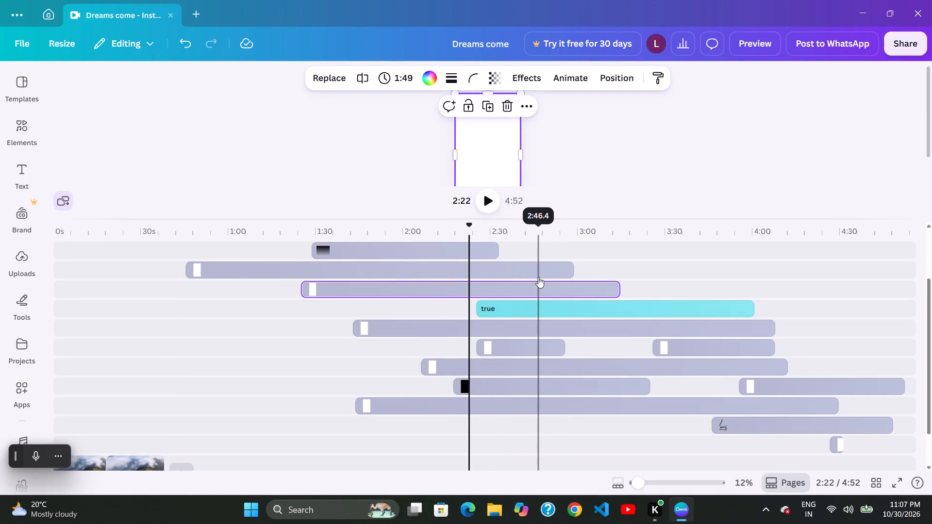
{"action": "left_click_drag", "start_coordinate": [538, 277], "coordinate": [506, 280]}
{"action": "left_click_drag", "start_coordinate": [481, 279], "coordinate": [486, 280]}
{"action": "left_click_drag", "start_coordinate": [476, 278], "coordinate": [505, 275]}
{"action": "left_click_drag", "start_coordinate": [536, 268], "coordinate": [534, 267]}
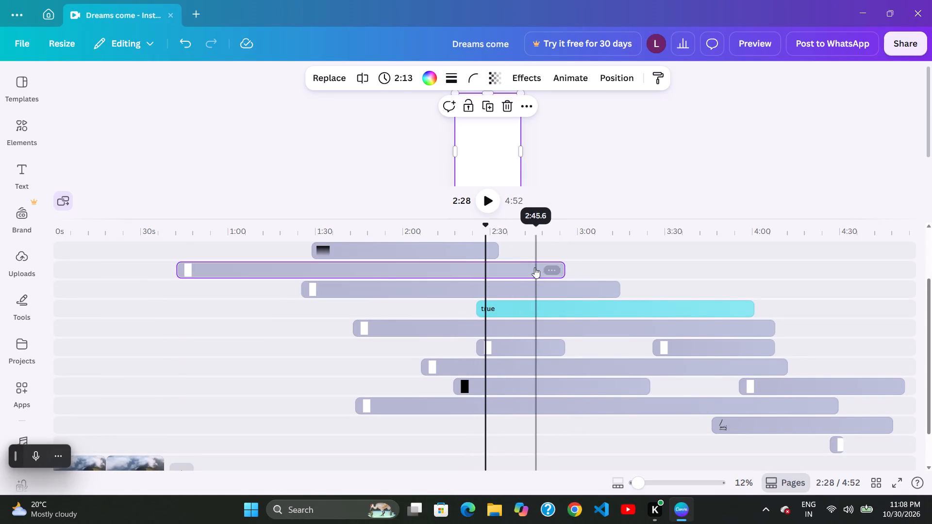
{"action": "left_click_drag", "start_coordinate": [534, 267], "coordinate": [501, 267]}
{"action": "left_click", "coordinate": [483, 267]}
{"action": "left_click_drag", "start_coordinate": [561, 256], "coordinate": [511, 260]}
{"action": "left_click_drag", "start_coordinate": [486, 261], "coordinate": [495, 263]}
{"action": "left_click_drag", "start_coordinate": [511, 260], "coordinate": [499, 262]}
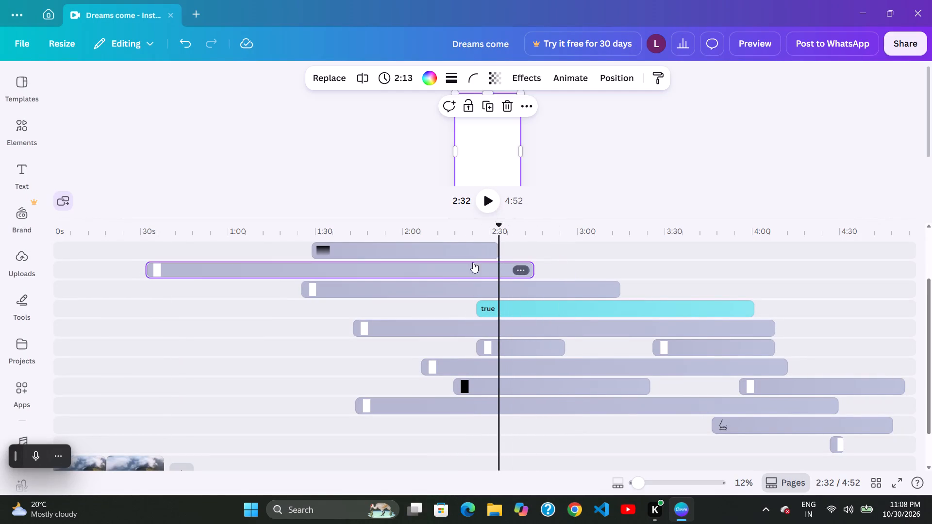
Move the second-track layer later so that it starts at about 0:42.
{"action": "left_click", "coordinate": [471, 263]}
{"action": "left_click_drag", "start_coordinate": [507, 260], "coordinate": [499, 260]}
{"action": "left_click_drag", "start_coordinate": [483, 263], "coordinate": [493, 271]}
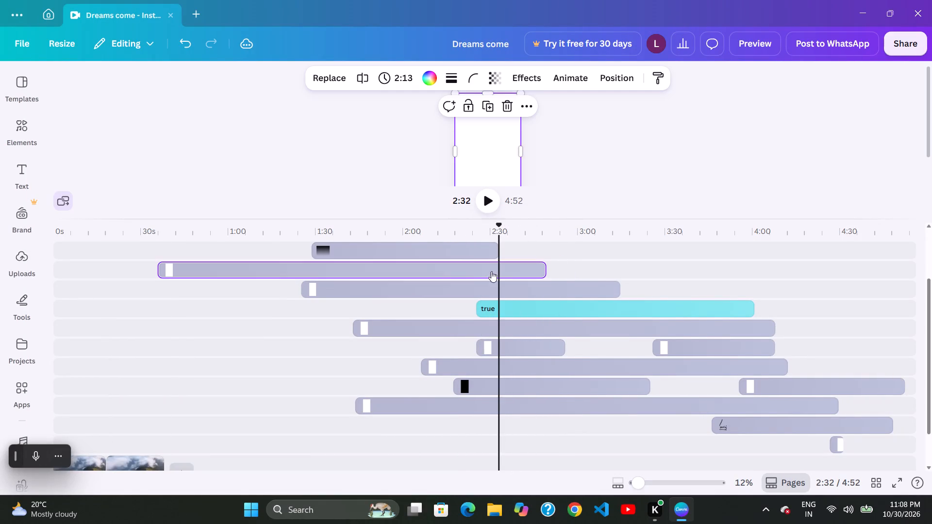
{"action": "left_click", "coordinate": [480, 271]}
{"action": "left_click_drag", "start_coordinate": [490, 276], "coordinate": [502, 280]}
Move the third-track layer later on the timeline so that it starts at about 1:41.
{"action": "left_click", "coordinate": [490, 280]}
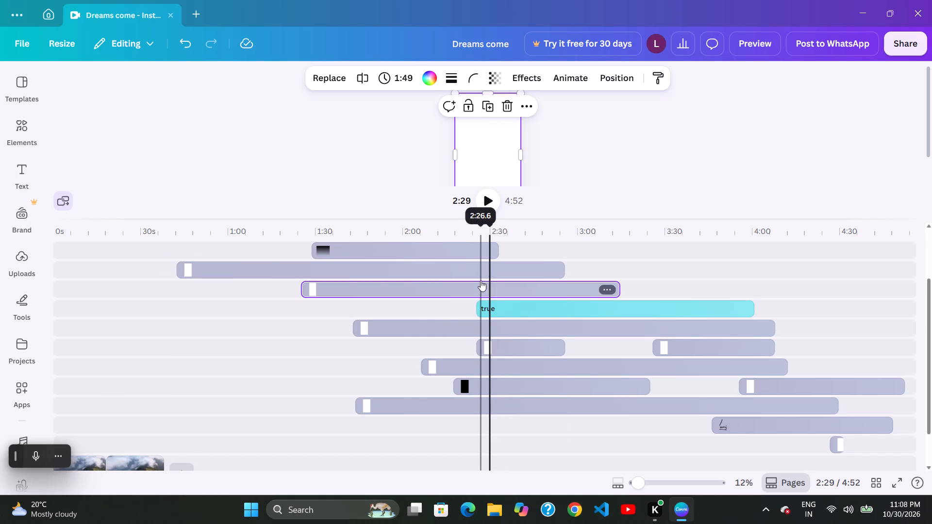
{"action": "left_click_drag", "start_coordinate": [484, 282], "coordinate": [499, 292]}
{"action": "left_click", "coordinate": [488, 290]}
{"action": "left_click_drag", "start_coordinate": [511, 290], "coordinate": [517, 290]}
{"action": "left_click", "coordinate": [516, 280]}
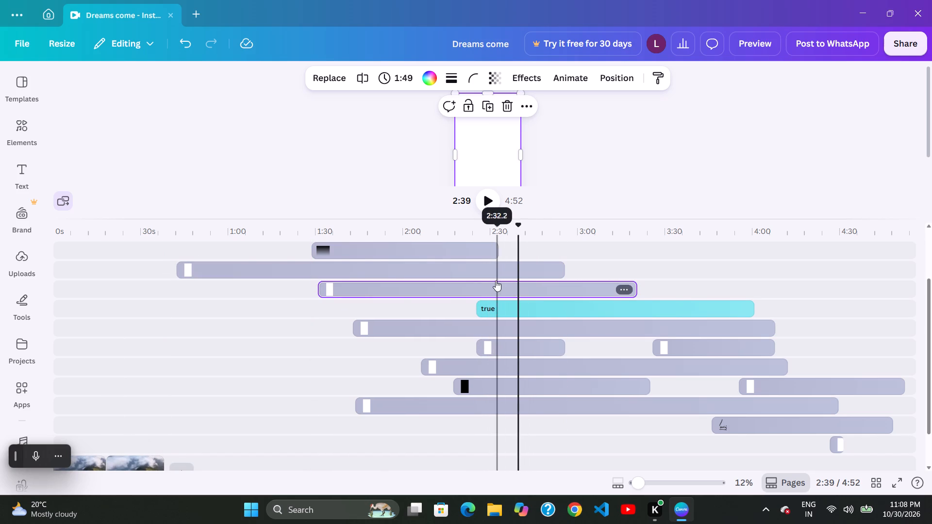
{"action": "left_click_drag", "start_coordinate": [499, 283], "coordinate": [508, 284]}
{"action": "left_click_drag", "start_coordinate": [507, 285], "coordinate": [513, 285]}
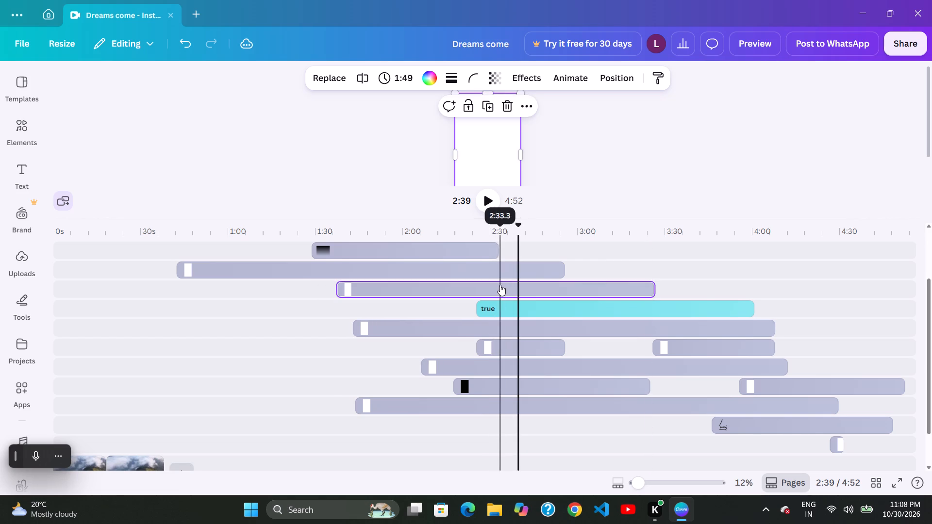
{"action": "left_click_drag", "start_coordinate": [493, 282], "coordinate": [499, 283]}
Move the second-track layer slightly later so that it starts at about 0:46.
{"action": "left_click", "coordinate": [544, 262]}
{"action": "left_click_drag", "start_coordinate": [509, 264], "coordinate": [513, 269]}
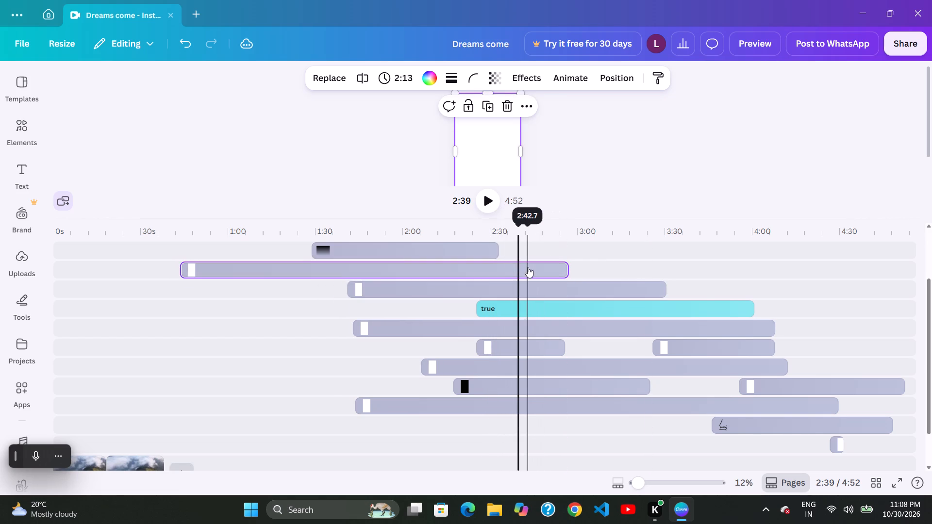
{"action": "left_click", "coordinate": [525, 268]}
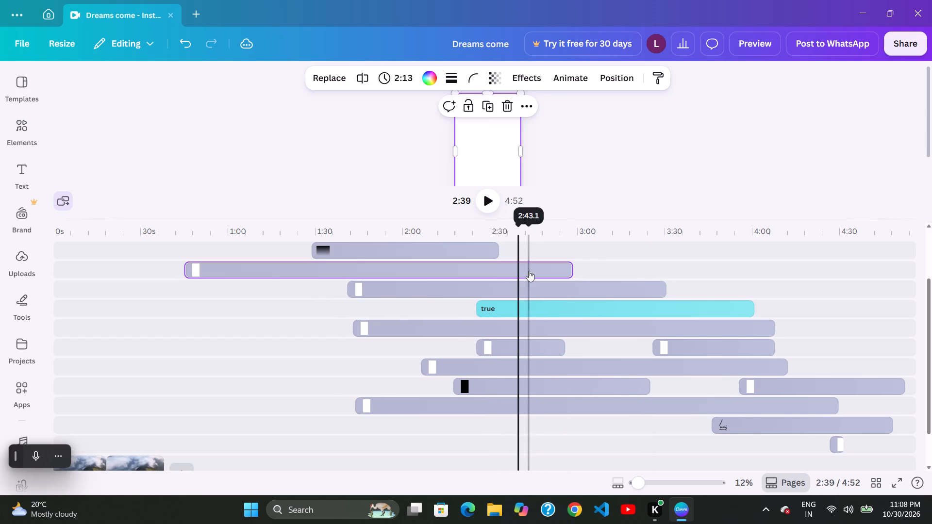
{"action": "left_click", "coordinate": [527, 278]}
Move the second-track layer earlier to start at about 0:38 and the third-track layer later to about 1:49.
{"action": "left_click", "coordinate": [531, 284]}
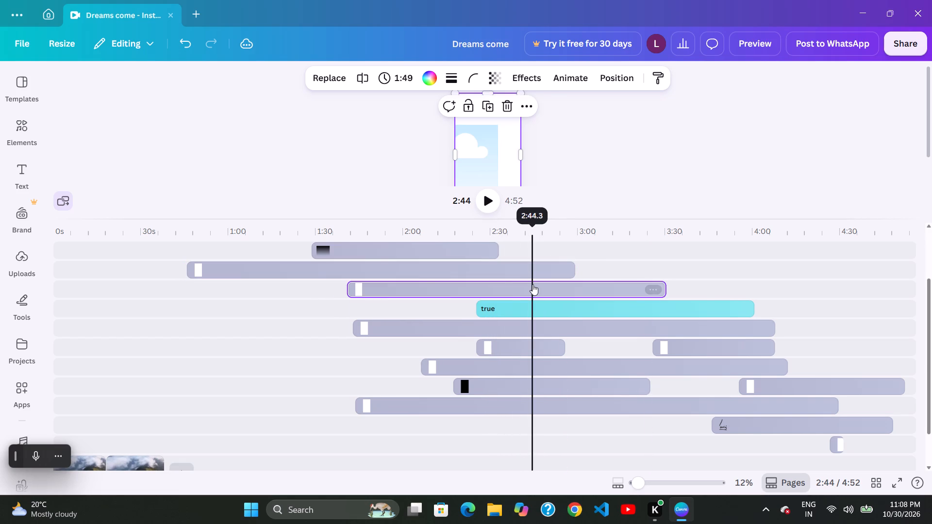
{"action": "left_click_drag", "start_coordinate": [506, 283], "coordinate": [513, 284]}
{"action": "left_click_drag", "start_coordinate": [556, 277], "coordinate": [534, 278]}
{"action": "left_click", "coordinate": [507, 281]}
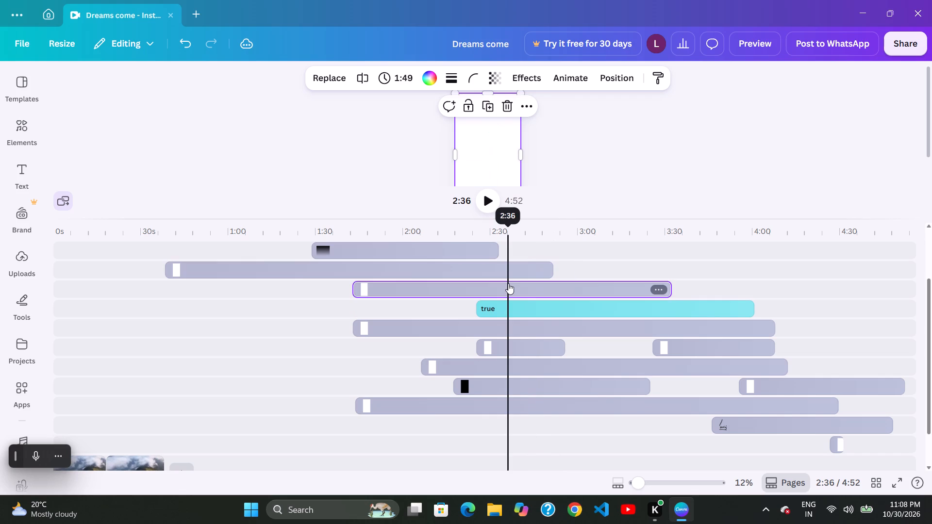
{"action": "left_click_drag", "start_coordinate": [525, 285], "coordinate": [531, 285]}
{"action": "left_click_drag", "start_coordinate": [502, 281], "coordinate": [506, 283]}
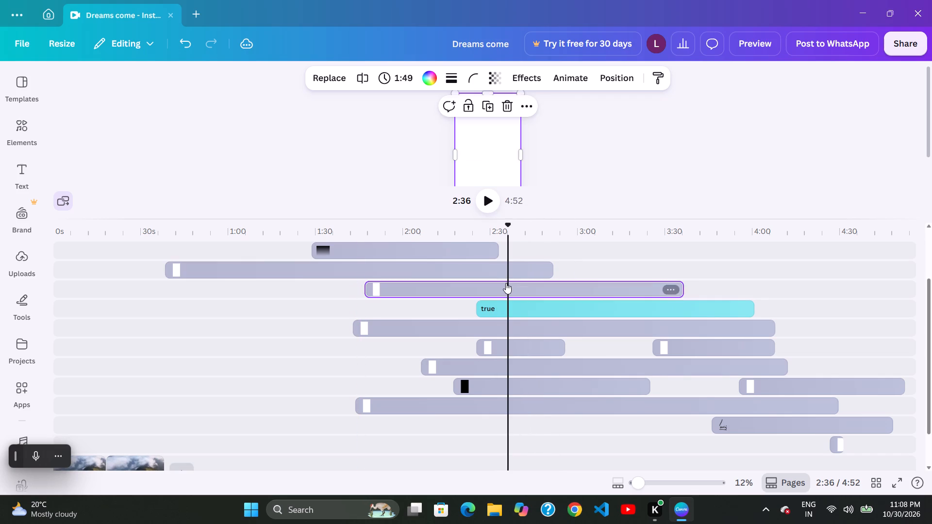
{"action": "left_click_drag", "start_coordinate": [509, 284], "coordinate": [517, 287]}
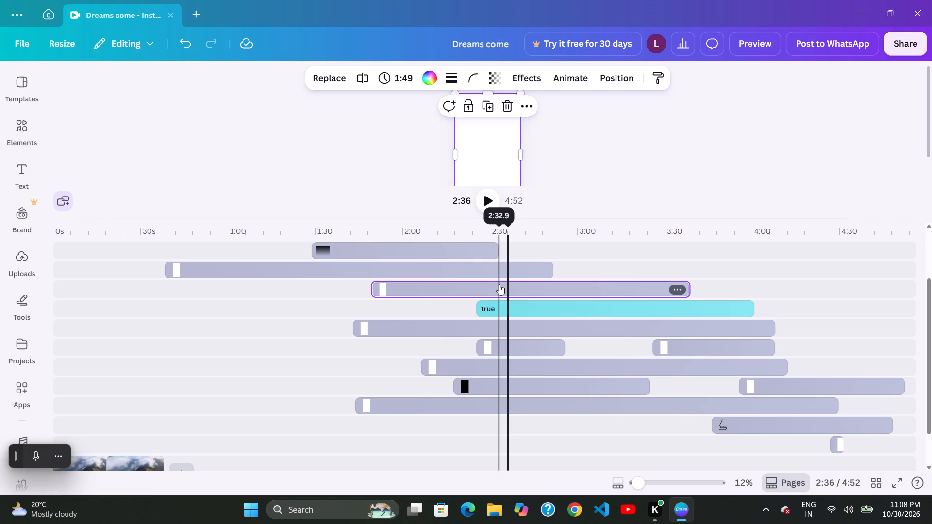
Extend the end of the second-track layer to about 3:01.
{"action": "left_click_drag", "start_coordinate": [566, 268], "coordinate": [498, 278]}
{"action": "left_click", "coordinate": [490, 278]}
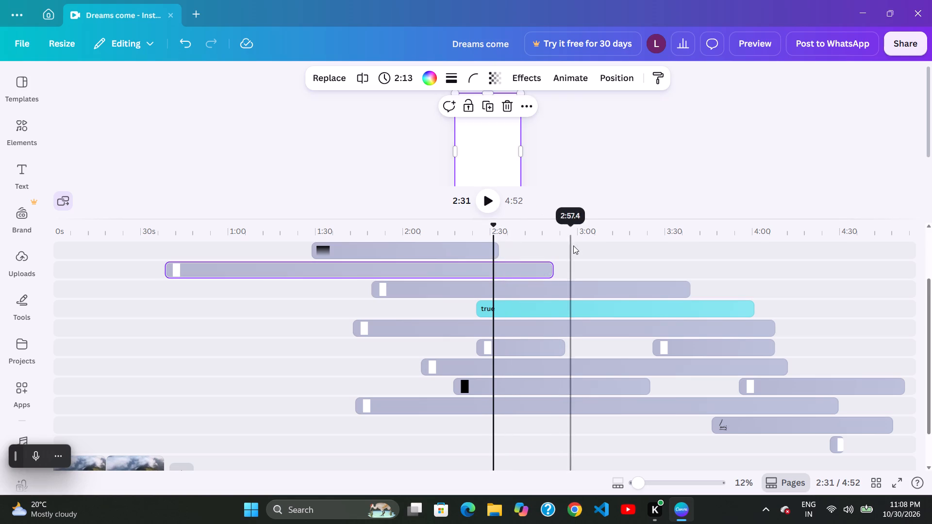
{"action": "left_click_drag", "start_coordinate": [573, 250], "coordinate": [576, 269]}
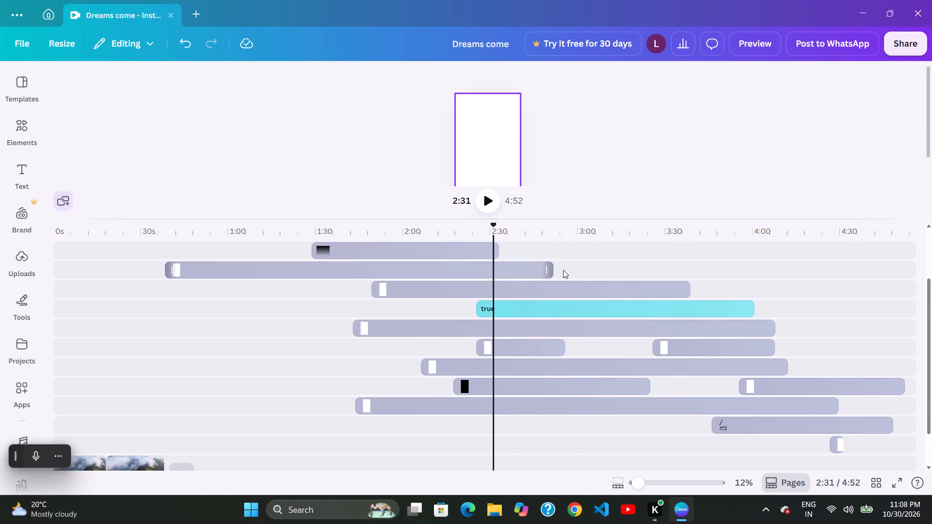
{"action": "left_click_drag", "start_coordinate": [553, 270], "coordinate": [580, 267]}
{"action": "left_click_drag", "start_coordinate": [592, 265], "coordinate": [618, 263]}
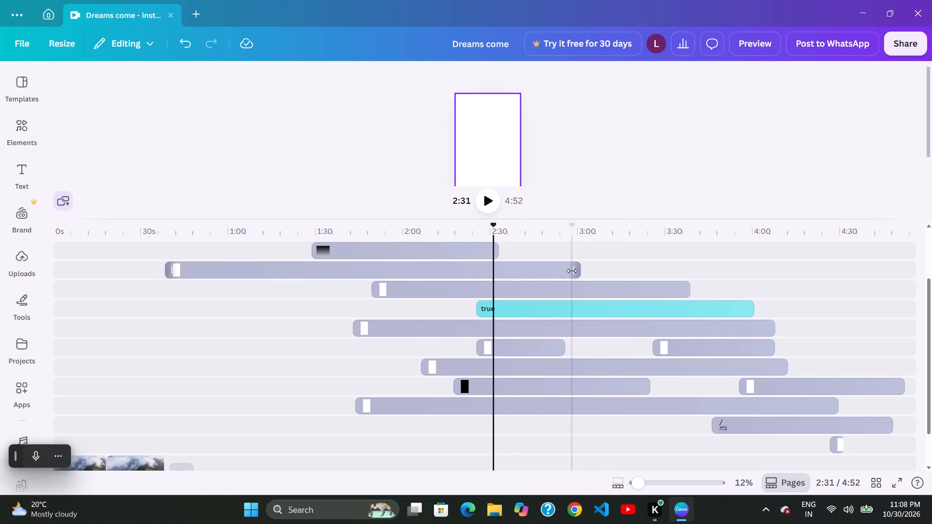
{"action": "left_click", "coordinate": [592, 271]}
{"action": "left_click_drag", "start_coordinate": [592, 272], "coordinate": [601, 274]}
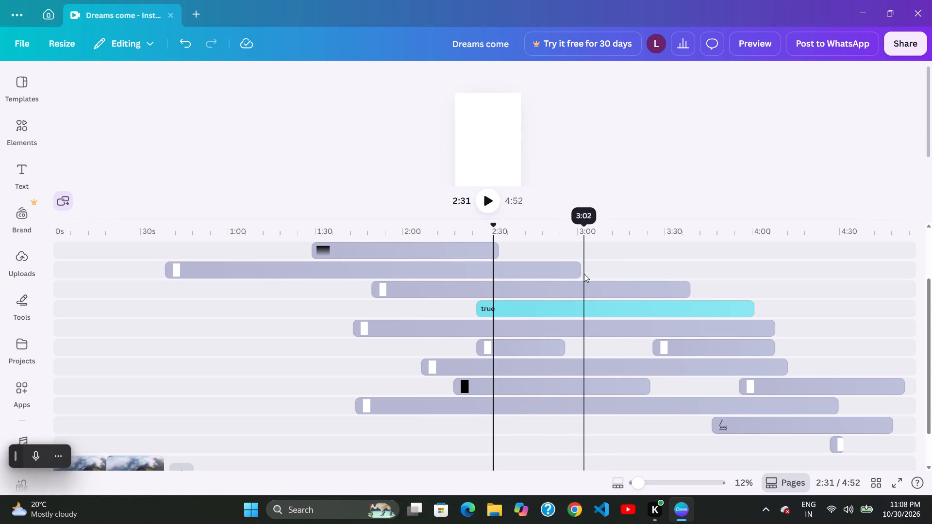
Move the second-track layer later so that it starts at about 0:42.
{"action": "left_click_drag", "start_coordinate": [535, 274], "coordinate": [547, 275]}
{"action": "left_click", "coordinate": [610, 260]}
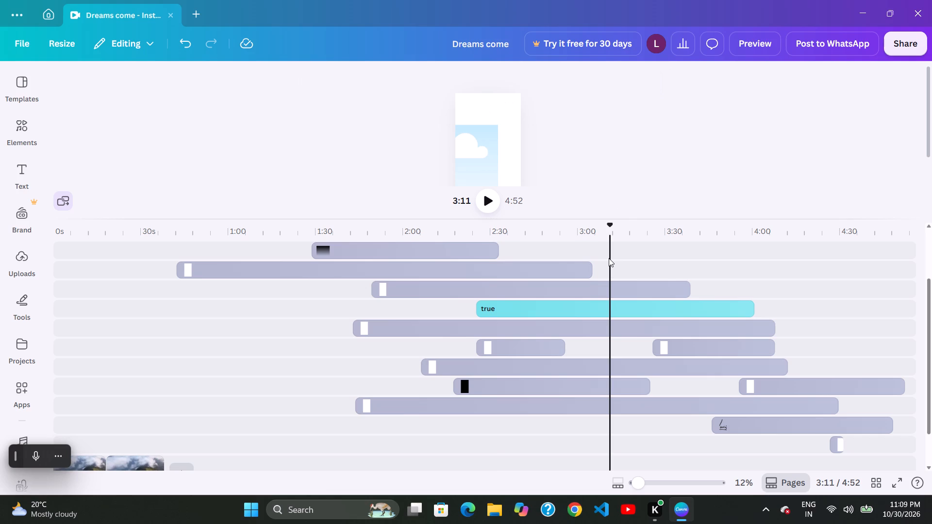
Extend the end of the second-track layer to about 3:09.
{"action": "left_click_drag", "start_coordinate": [553, 260], "coordinate": [562, 257]}
{"action": "left_click_drag", "start_coordinate": [588, 248], "coordinate": [577, 250]}
{"action": "left_click", "coordinate": [549, 256]}
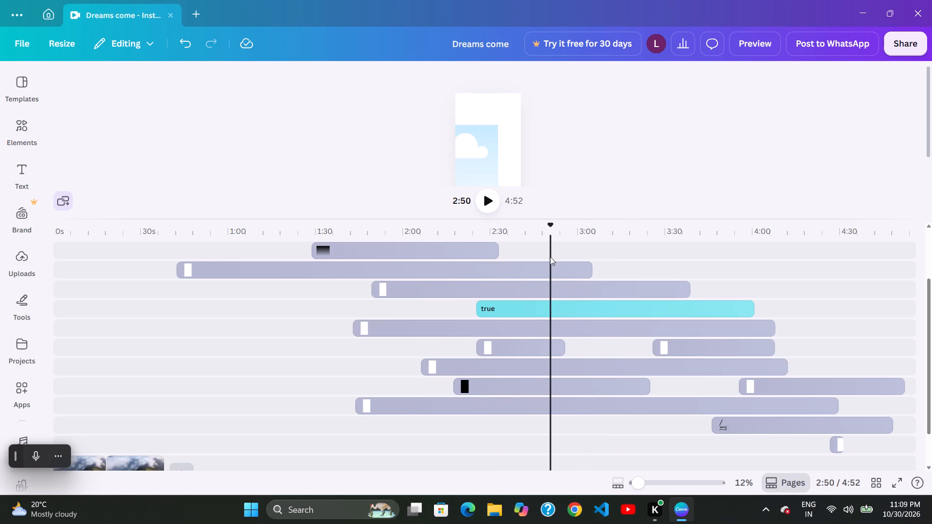
{"action": "left_click_drag", "start_coordinate": [587, 262], "coordinate": [599, 266]}
{"action": "left_click_drag", "start_coordinate": [587, 269], "coordinate": [599, 270]}
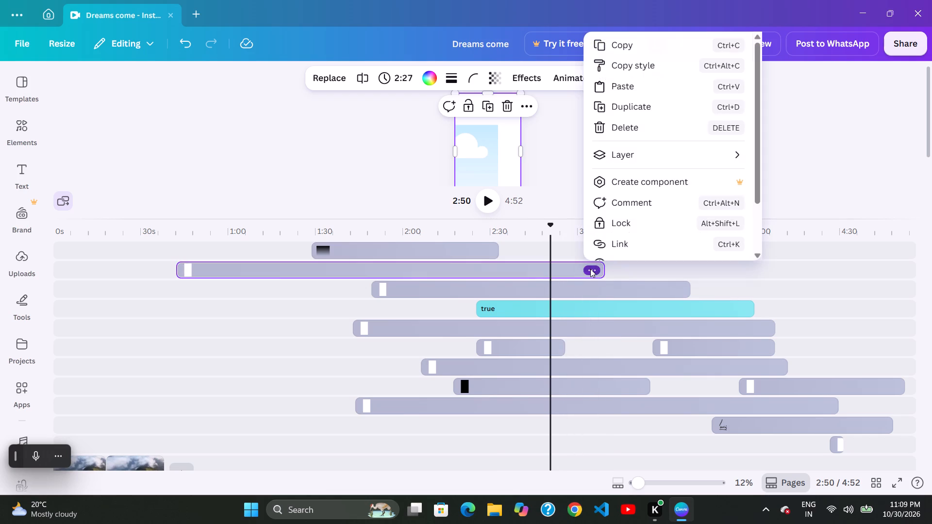
{"action": "left_click", "coordinate": [562, 269]}
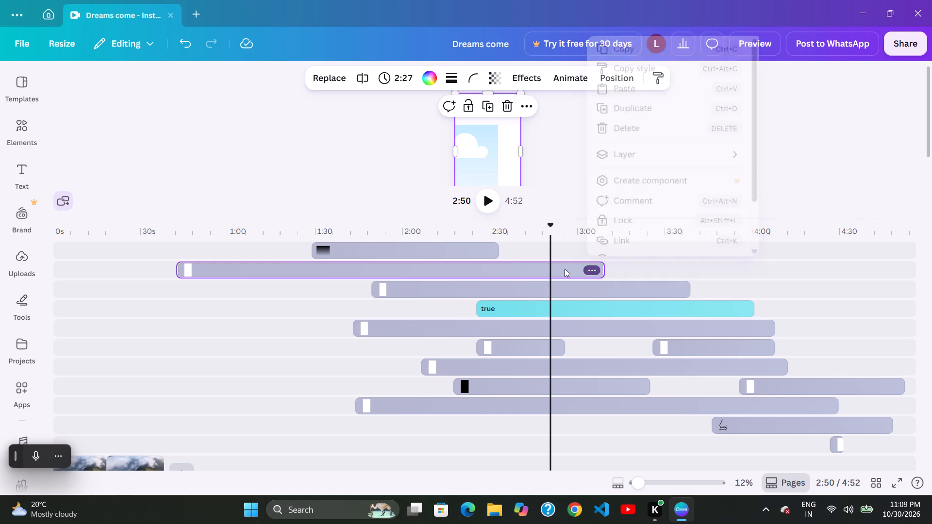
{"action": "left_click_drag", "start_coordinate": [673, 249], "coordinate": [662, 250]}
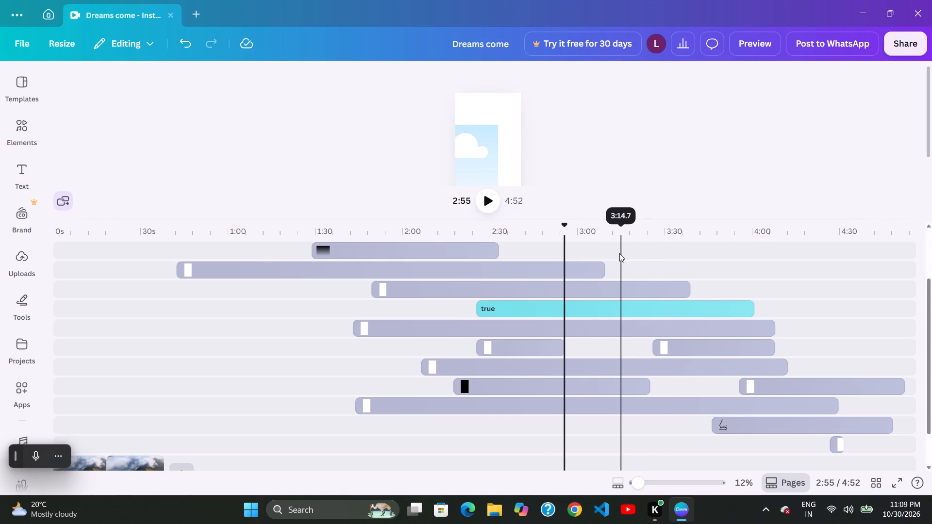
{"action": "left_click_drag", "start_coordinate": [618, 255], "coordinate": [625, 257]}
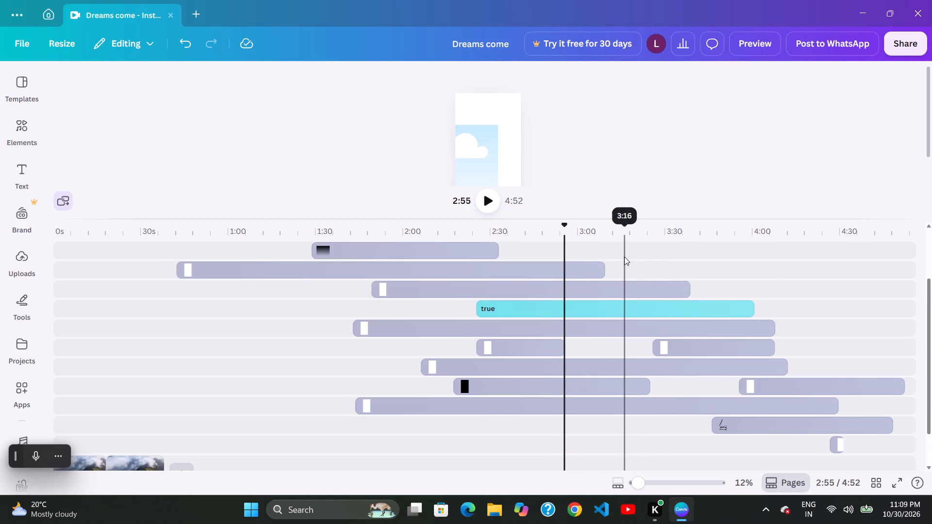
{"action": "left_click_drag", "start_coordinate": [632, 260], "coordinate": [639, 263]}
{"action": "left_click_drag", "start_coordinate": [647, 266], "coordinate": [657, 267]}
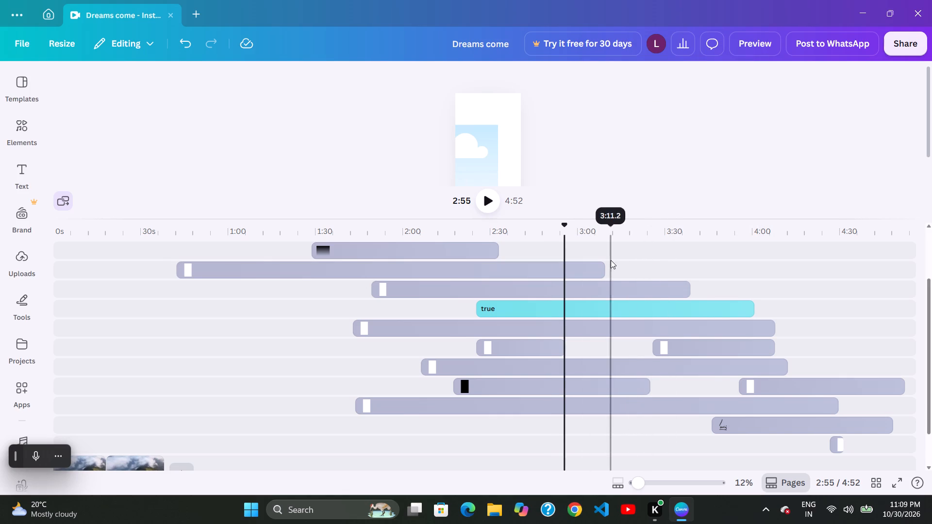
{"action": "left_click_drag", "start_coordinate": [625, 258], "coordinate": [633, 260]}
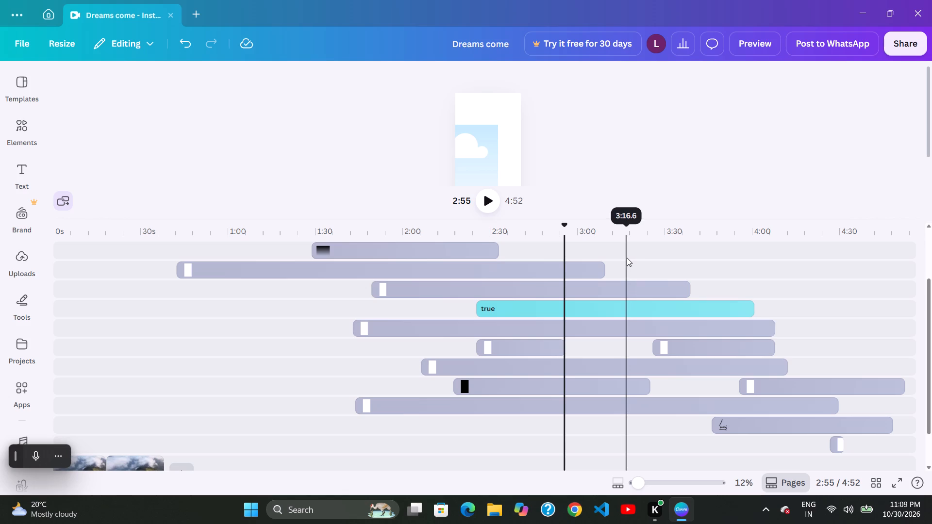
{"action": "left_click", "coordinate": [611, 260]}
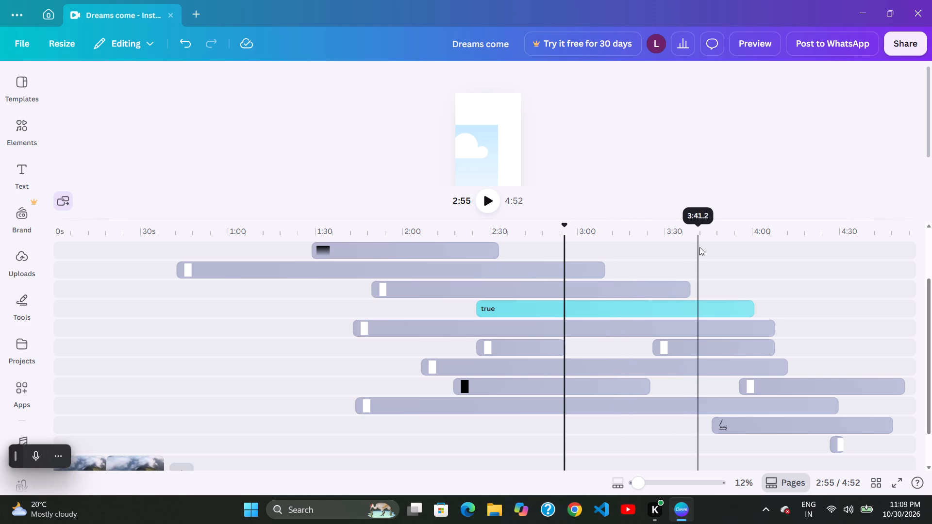
Move the seventh-track layer later to start at about 2:07 and the first sixth-track layer to about 2:27.
{"action": "left_click", "coordinate": [500, 367]}
{"action": "left_click_drag", "start_coordinate": [609, 318], "coordinate": [576, 327]}
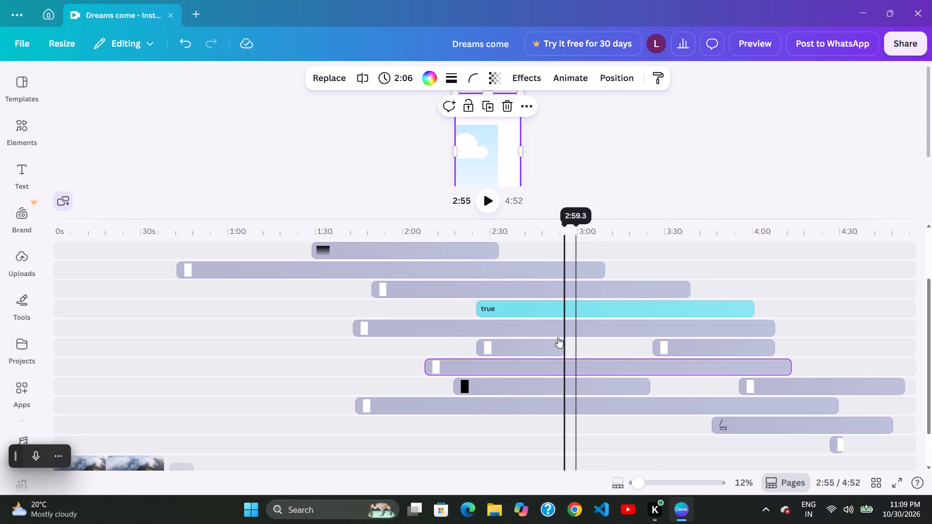
{"action": "left_click_drag", "start_coordinate": [548, 352], "coordinate": [553, 352]}
{"action": "left_click", "coordinate": [559, 340]}
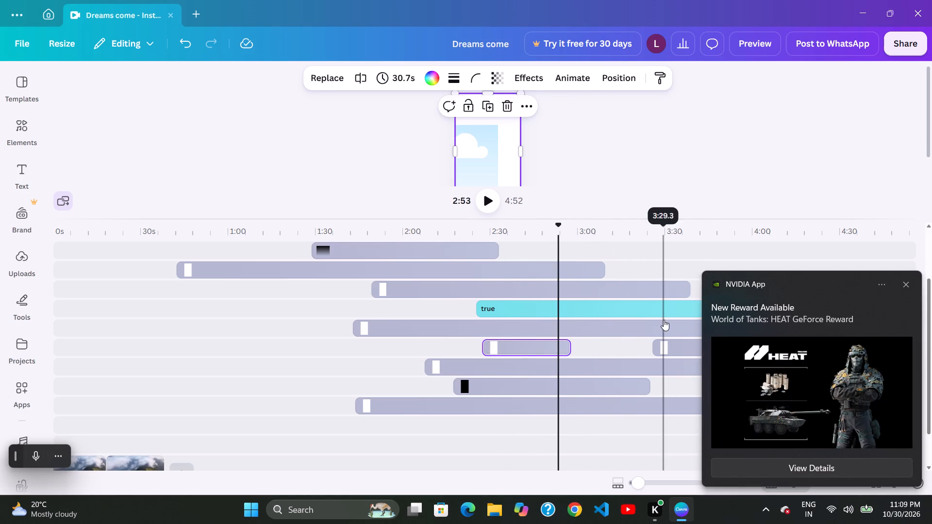
Move the fifth-track layer later on the timeline so that it starts at about 1:49.
{"action": "left_click_drag", "start_coordinate": [664, 320], "coordinate": [658, 319]}
{"action": "left_click", "coordinate": [573, 329]}
{"action": "left_click_drag", "start_coordinate": [654, 318], "coordinate": [628, 322]}
{"action": "left_click", "coordinate": [583, 322]}
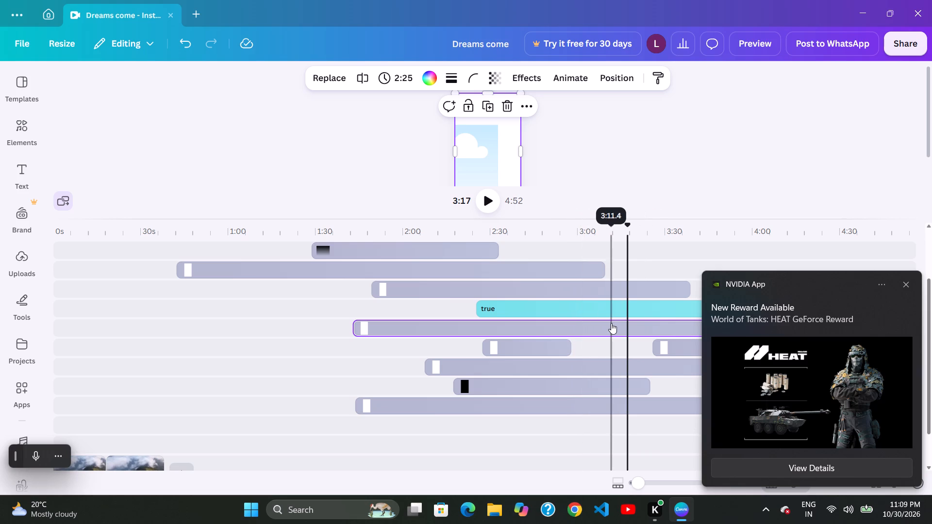
{"action": "left_click", "coordinate": [609, 324]}
{"action": "left_click_drag", "start_coordinate": [621, 330], "coordinate": [636, 336]}
{"action": "left_click_drag", "start_coordinate": [610, 338], "coordinate": [615, 340]}
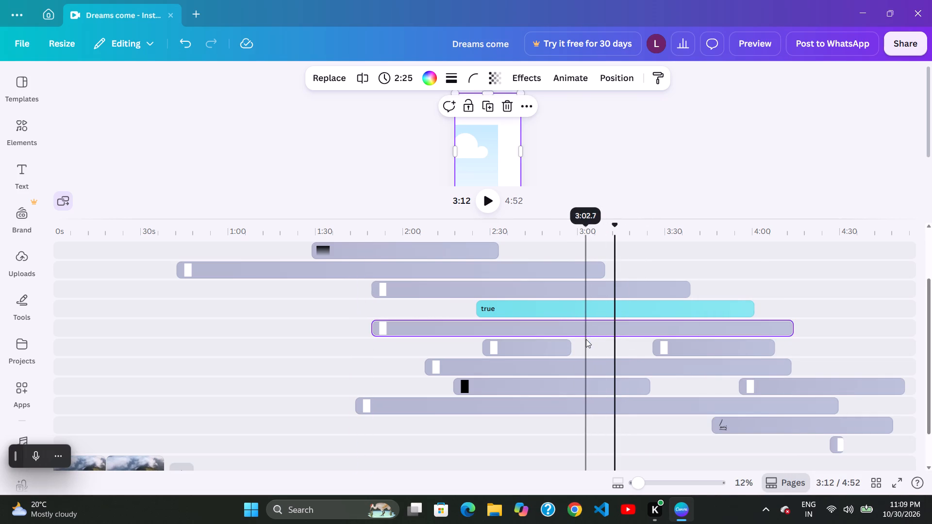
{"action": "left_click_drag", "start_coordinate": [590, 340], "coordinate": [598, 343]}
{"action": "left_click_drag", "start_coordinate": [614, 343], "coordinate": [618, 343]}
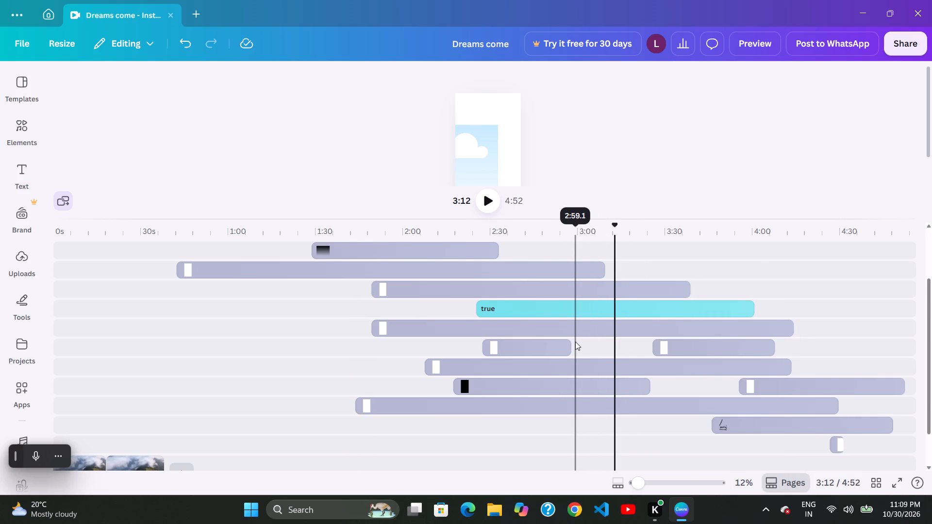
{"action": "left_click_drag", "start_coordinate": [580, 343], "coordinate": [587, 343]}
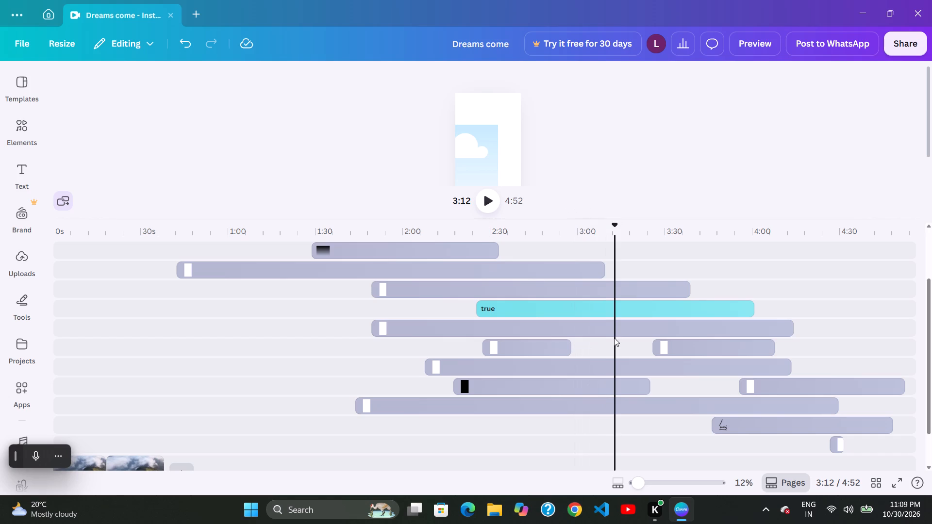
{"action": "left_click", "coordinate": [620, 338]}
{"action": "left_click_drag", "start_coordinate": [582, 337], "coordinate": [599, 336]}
Move the fifth-track layer slightly later so that it starts at about 1:52.
{"action": "left_click", "coordinate": [618, 330]}
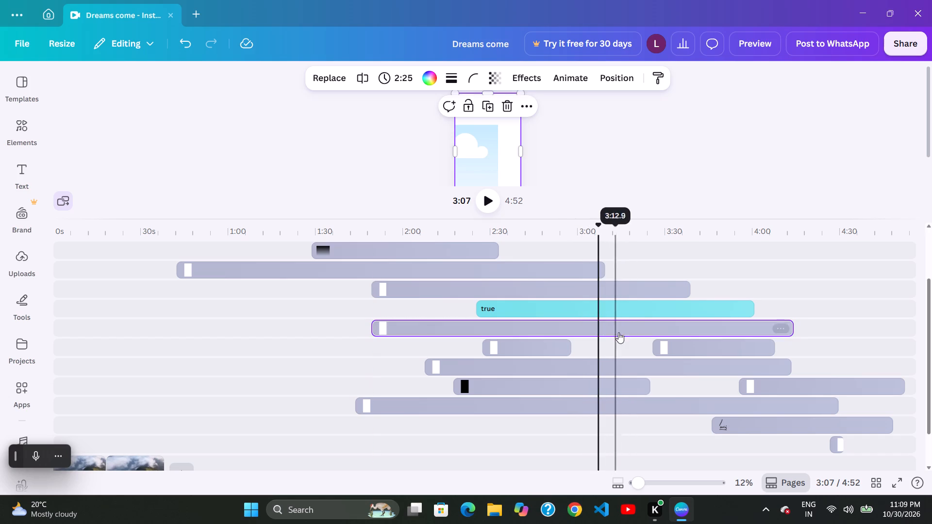
{"action": "left_click_drag", "start_coordinate": [618, 332], "coordinate": [626, 333]}
{"action": "left_click_drag", "start_coordinate": [619, 333], "coordinate": [624, 336]}
{"action": "left_click_drag", "start_coordinate": [633, 338], "coordinate": [646, 338]}
{"action": "left_click", "coordinate": [614, 338]}
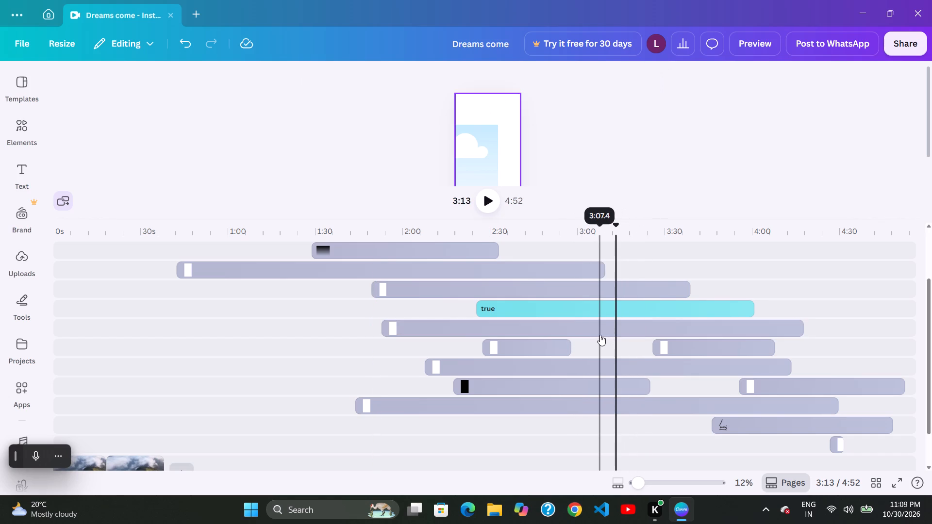
{"action": "left_click_drag", "start_coordinate": [612, 338], "coordinate": [618, 339]}
{"action": "left_click_drag", "start_coordinate": [613, 339], "coordinate": [618, 341]}
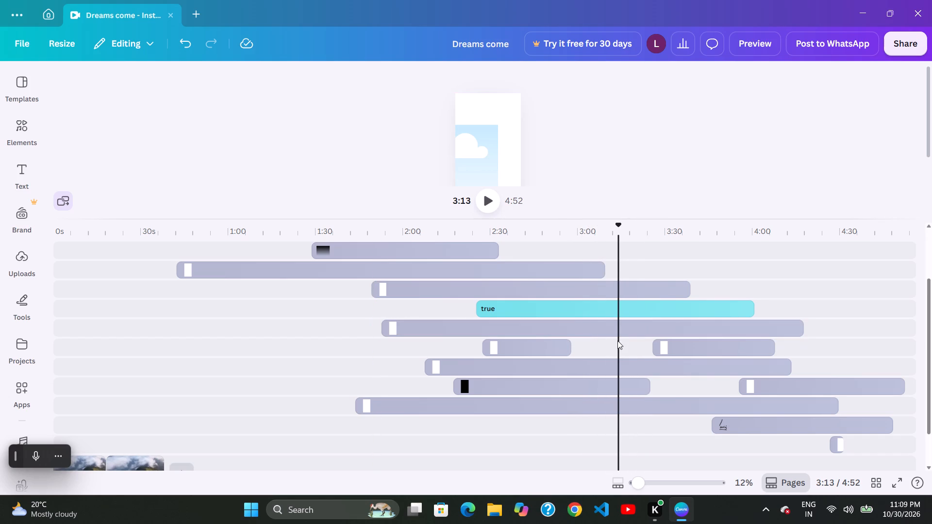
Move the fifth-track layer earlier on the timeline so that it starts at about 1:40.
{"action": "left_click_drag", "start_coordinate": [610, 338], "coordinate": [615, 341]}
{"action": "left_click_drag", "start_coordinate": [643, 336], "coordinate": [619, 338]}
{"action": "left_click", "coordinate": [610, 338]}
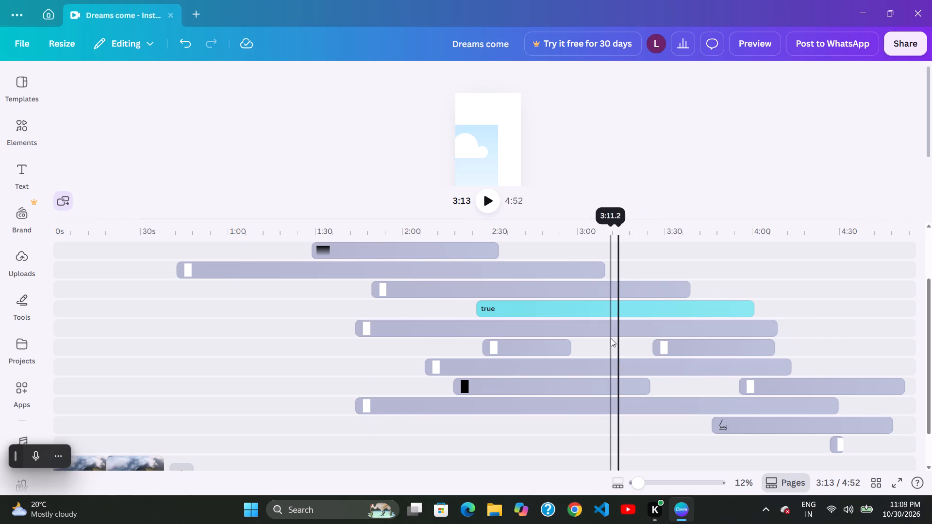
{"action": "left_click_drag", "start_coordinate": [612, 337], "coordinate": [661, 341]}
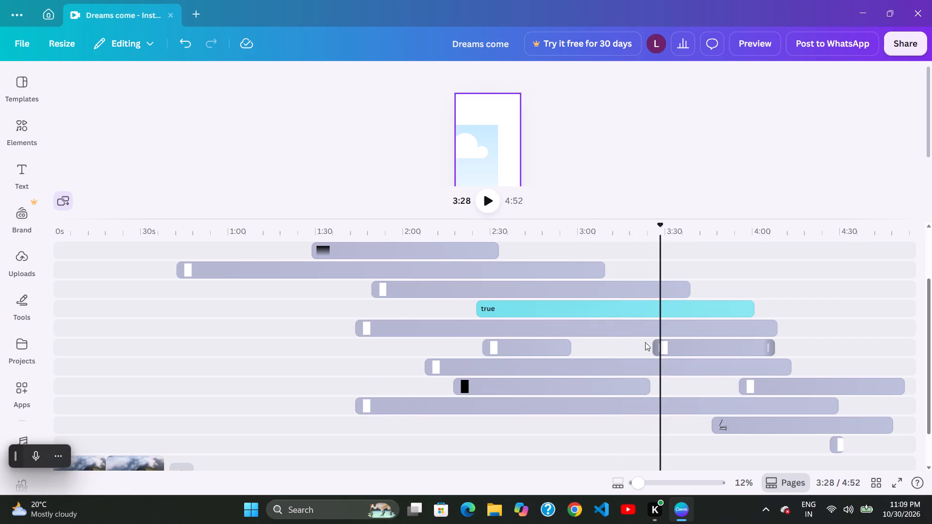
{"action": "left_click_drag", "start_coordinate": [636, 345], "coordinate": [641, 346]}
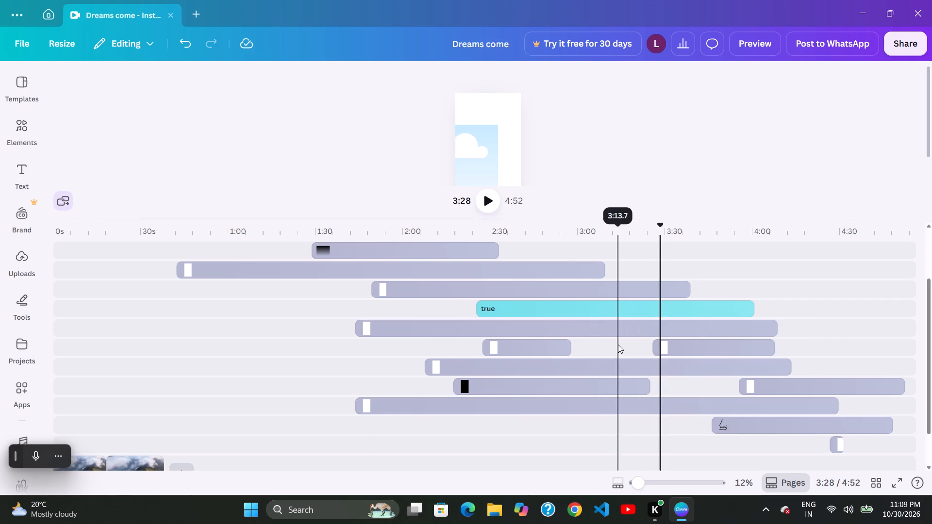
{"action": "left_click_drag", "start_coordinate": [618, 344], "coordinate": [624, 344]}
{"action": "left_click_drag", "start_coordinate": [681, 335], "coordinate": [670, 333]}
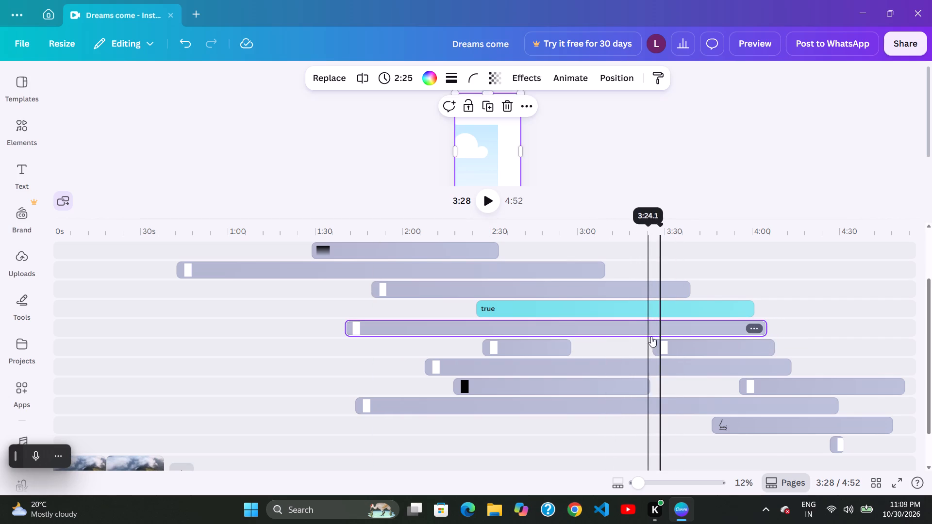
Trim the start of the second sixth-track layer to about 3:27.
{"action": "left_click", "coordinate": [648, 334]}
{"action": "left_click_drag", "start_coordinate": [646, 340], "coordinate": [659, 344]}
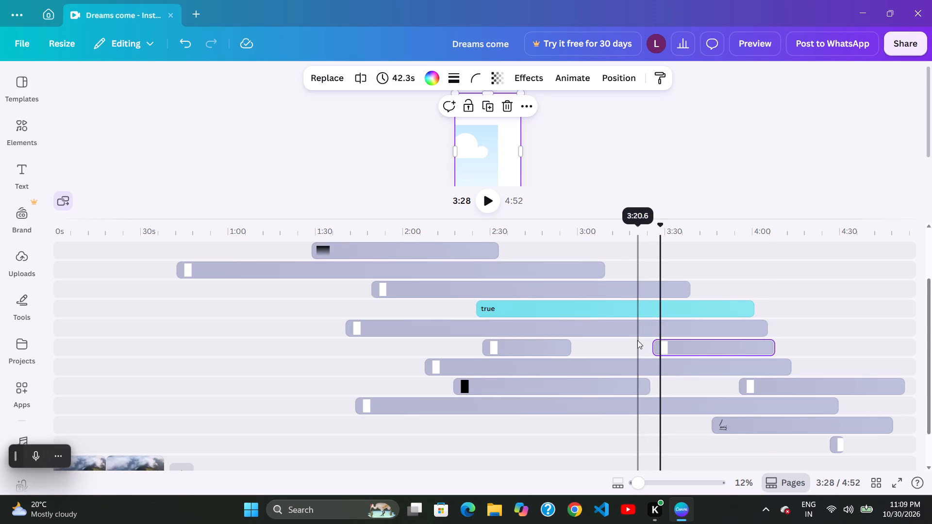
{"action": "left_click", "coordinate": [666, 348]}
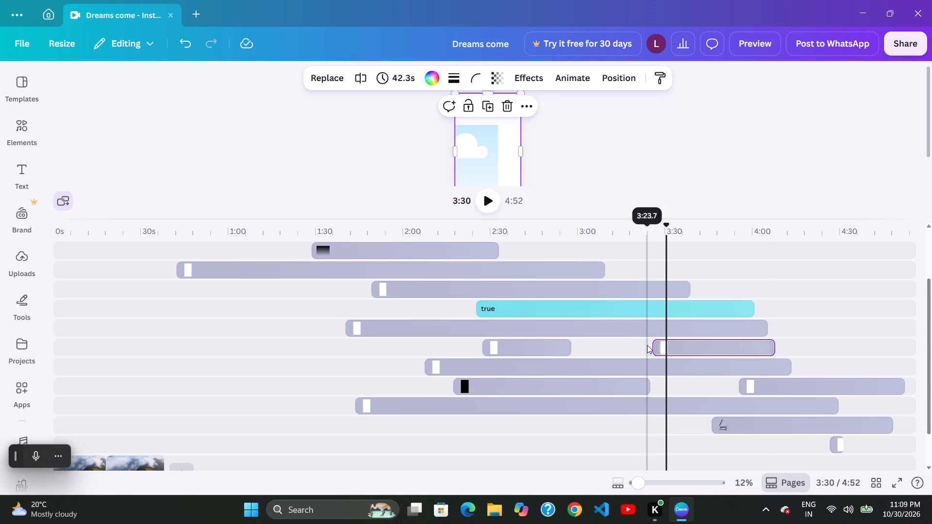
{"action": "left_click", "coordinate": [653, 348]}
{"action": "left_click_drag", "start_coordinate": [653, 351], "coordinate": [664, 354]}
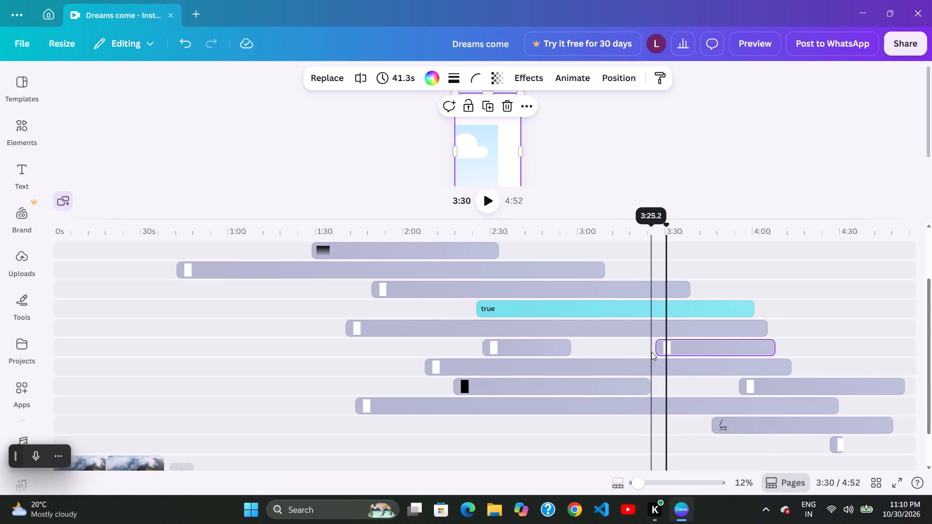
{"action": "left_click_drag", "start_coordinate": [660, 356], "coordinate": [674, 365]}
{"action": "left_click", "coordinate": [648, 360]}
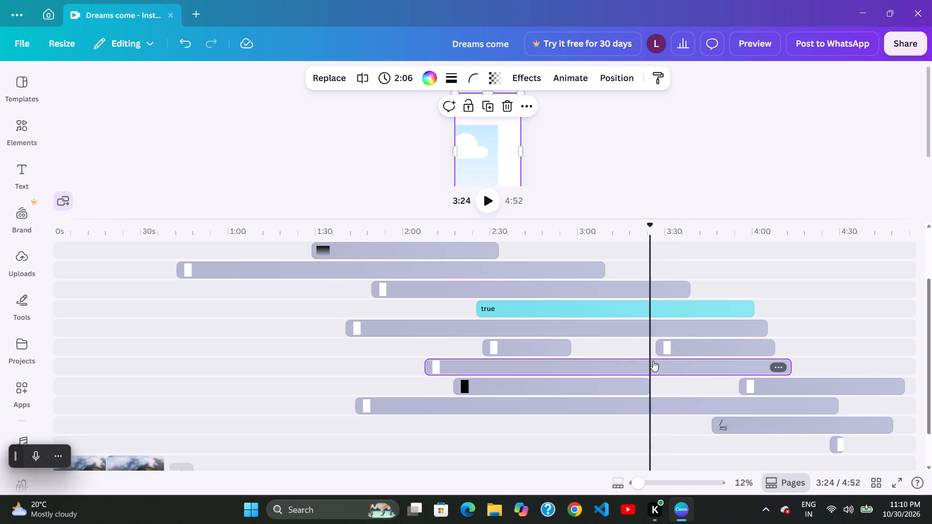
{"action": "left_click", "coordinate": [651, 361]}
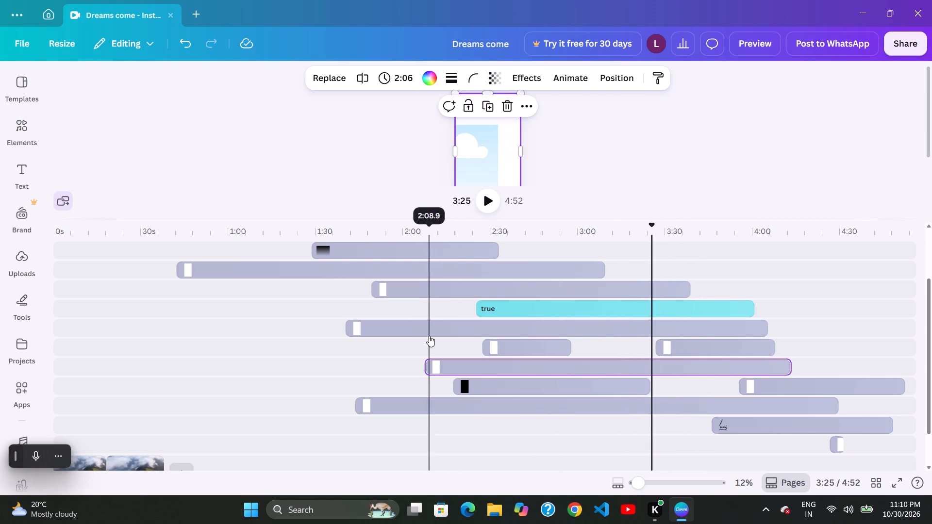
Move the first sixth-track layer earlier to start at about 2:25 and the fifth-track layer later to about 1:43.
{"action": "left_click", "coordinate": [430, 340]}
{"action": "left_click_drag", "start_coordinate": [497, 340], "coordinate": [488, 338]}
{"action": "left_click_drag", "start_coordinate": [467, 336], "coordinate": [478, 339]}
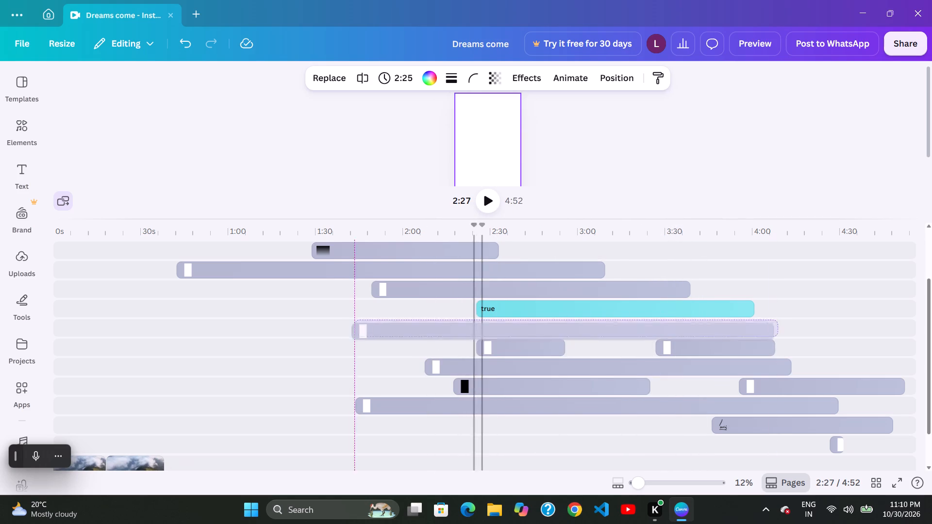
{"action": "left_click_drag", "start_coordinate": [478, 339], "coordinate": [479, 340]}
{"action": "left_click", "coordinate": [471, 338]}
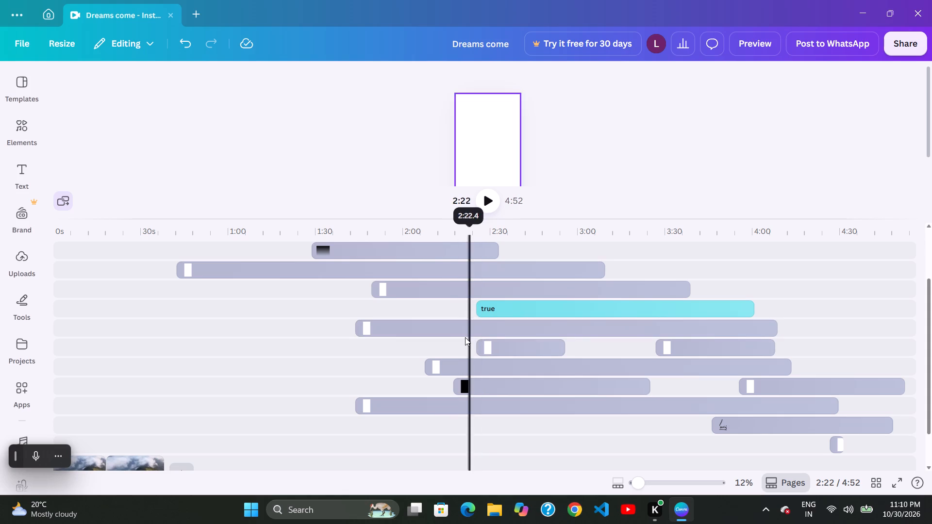
Trim and shift the first sixth-track layer so that it spans from about 2:28 to about 2:55.
{"action": "left_click", "coordinate": [483, 344]}
{"action": "left_click", "coordinate": [464, 343]}
{"action": "left_click_drag", "start_coordinate": [487, 342], "coordinate": [493, 339]}
{"action": "left_click_drag", "start_coordinate": [484, 337], "coordinate": [493, 340]}
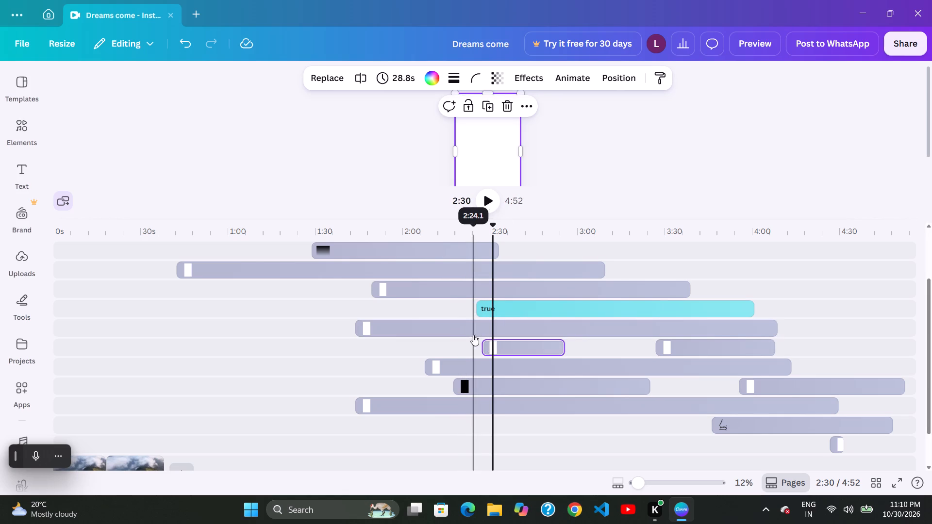
{"action": "left_click_drag", "start_coordinate": [481, 339], "coordinate": [485, 341]}
{"action": "left_click", "coordinate": [478, 341]}
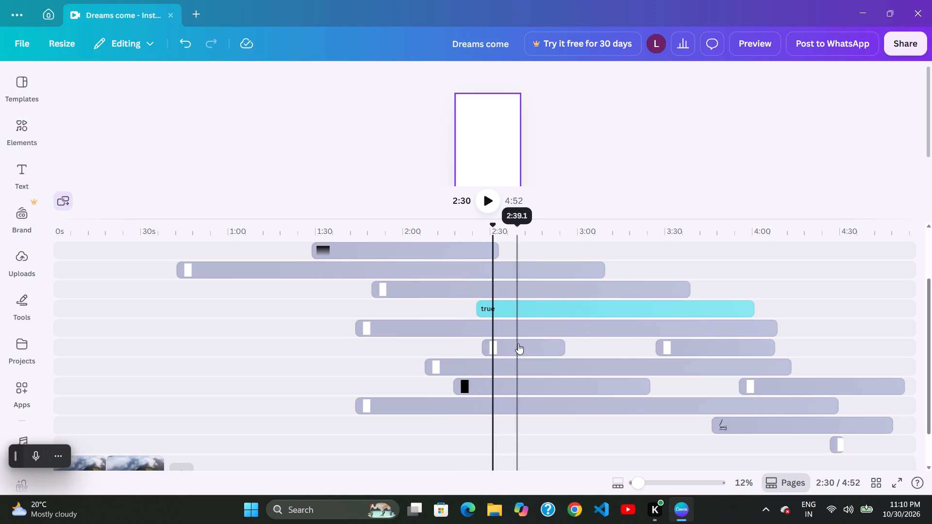
{"action": "left_click_drag", "start_coordinate": [518, 344], "coordinate": [501, 345]}
{"action": "left_click", "coordinate": [478, 345]}
{"action": "left_click_drag", "start_coordinate": [483, 345], "coordinate": [498, 349]}
{"action": "left_click_drag", "start_coordinate": [484, 346], "coordinate": [488, 348]}
{"action": "left_click", "coordinate": [498, 349]}
{"action": "left_click", "coordinate": [483, 348]}
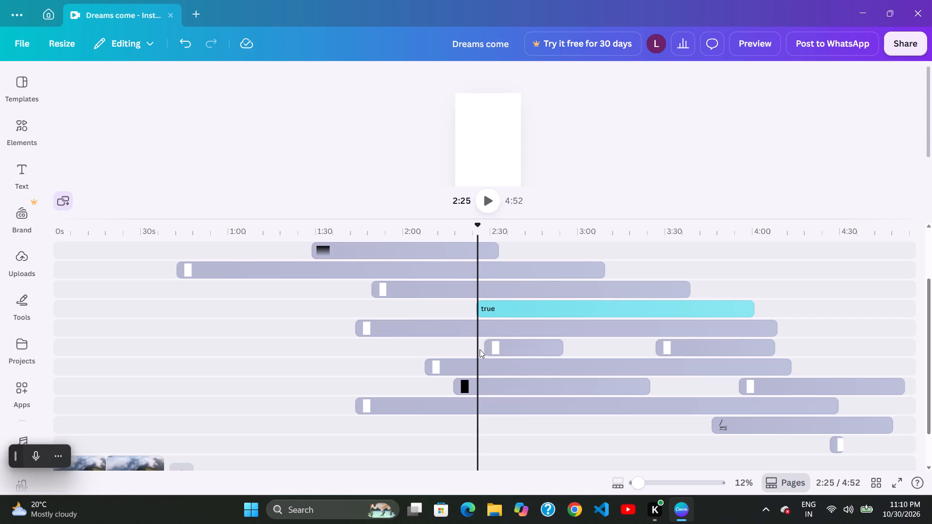
{"action": "left_click", "coordinate": [507, 350]}
{"action": "left_click_drag", "start_coordinate": [478, 347], "coordinate": [501, 344]}
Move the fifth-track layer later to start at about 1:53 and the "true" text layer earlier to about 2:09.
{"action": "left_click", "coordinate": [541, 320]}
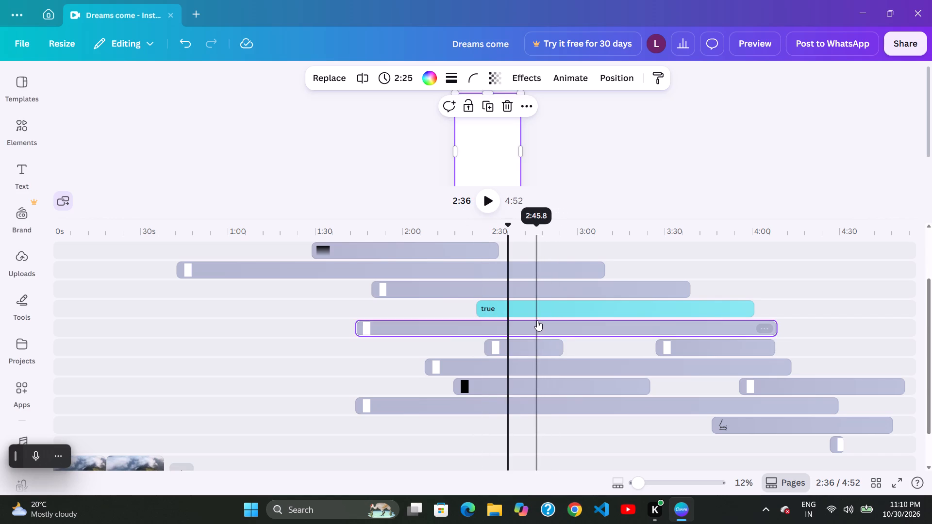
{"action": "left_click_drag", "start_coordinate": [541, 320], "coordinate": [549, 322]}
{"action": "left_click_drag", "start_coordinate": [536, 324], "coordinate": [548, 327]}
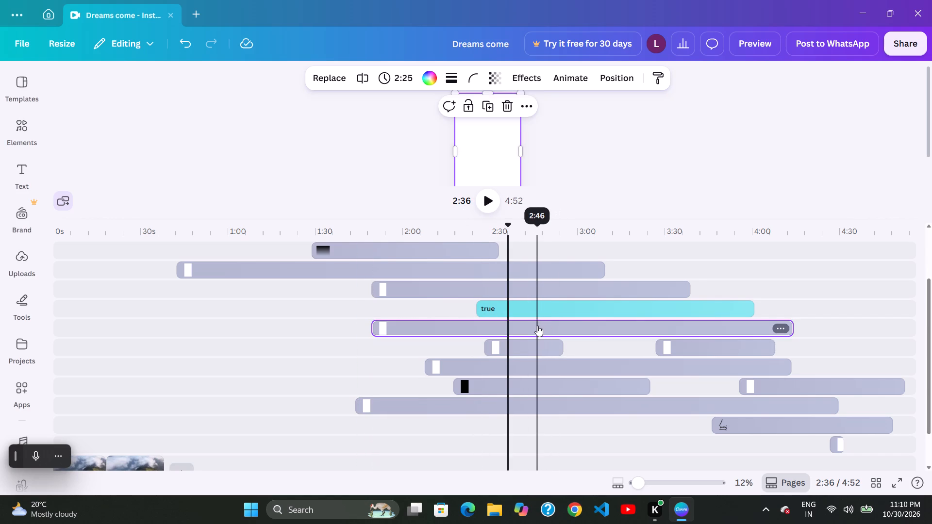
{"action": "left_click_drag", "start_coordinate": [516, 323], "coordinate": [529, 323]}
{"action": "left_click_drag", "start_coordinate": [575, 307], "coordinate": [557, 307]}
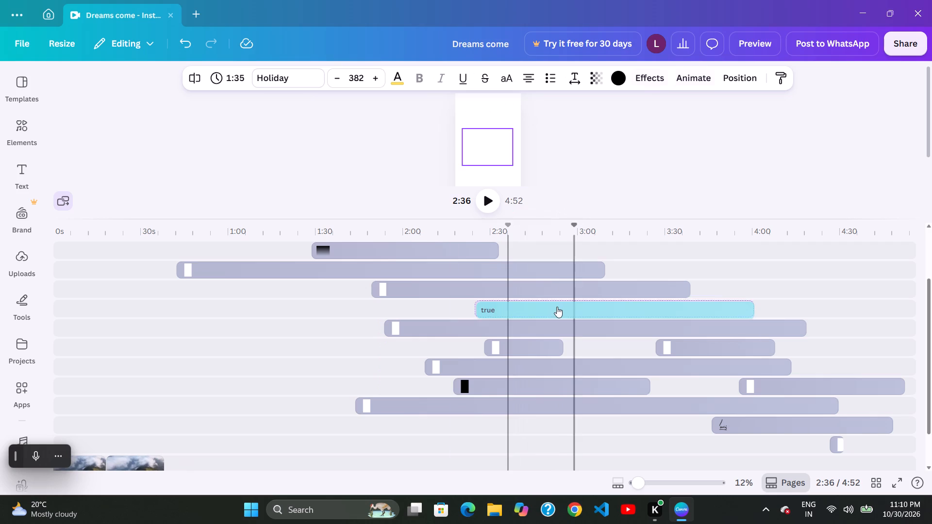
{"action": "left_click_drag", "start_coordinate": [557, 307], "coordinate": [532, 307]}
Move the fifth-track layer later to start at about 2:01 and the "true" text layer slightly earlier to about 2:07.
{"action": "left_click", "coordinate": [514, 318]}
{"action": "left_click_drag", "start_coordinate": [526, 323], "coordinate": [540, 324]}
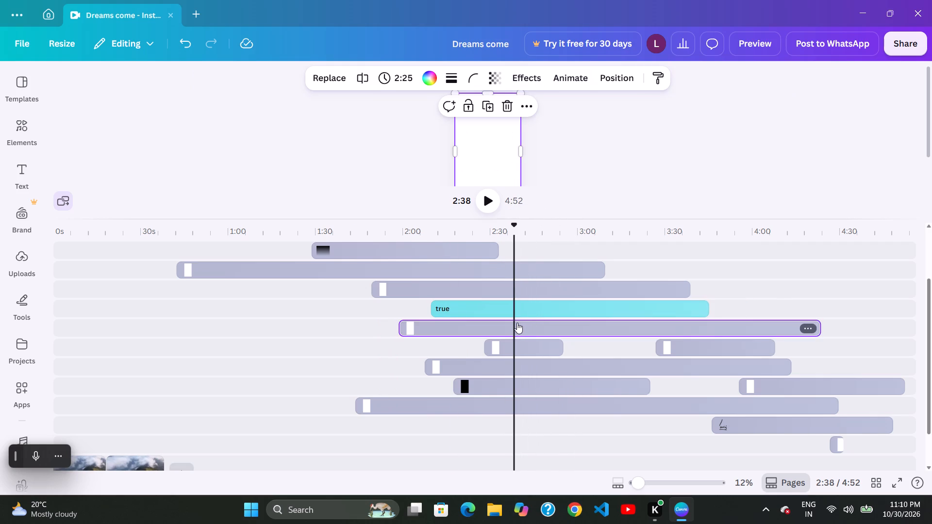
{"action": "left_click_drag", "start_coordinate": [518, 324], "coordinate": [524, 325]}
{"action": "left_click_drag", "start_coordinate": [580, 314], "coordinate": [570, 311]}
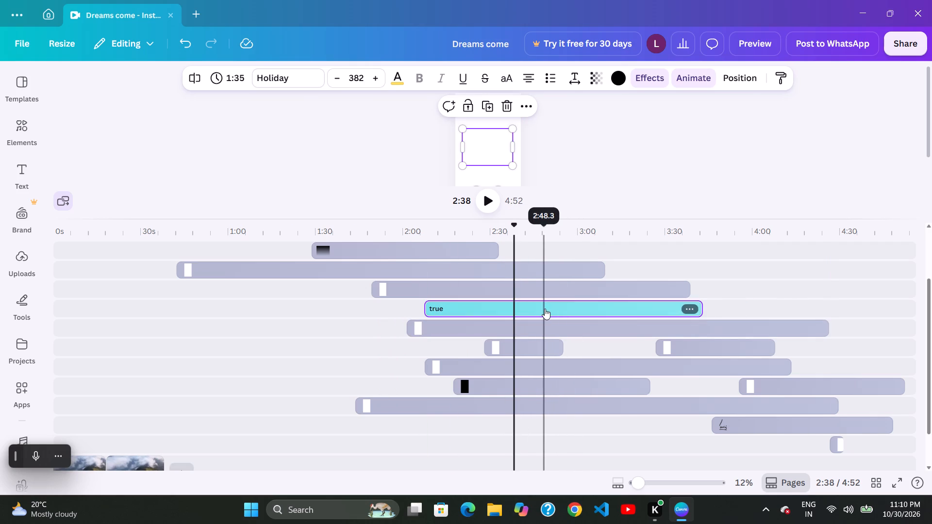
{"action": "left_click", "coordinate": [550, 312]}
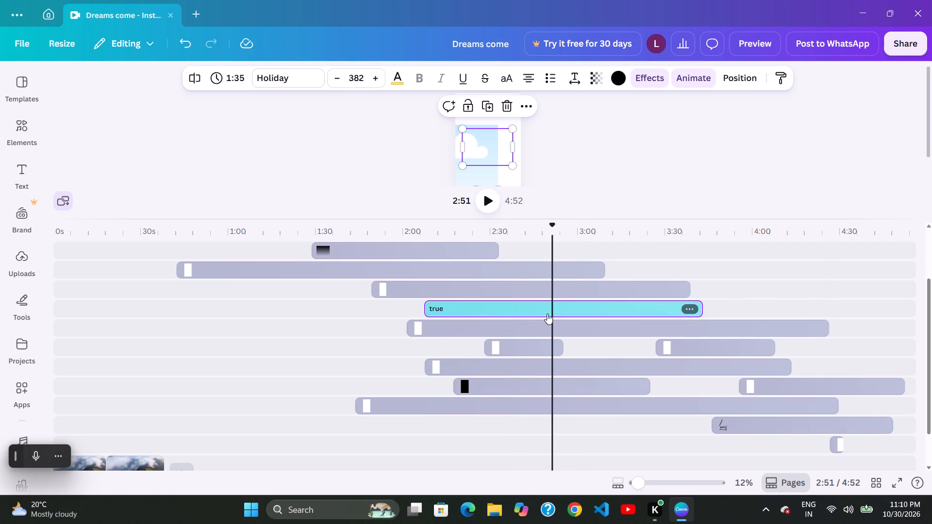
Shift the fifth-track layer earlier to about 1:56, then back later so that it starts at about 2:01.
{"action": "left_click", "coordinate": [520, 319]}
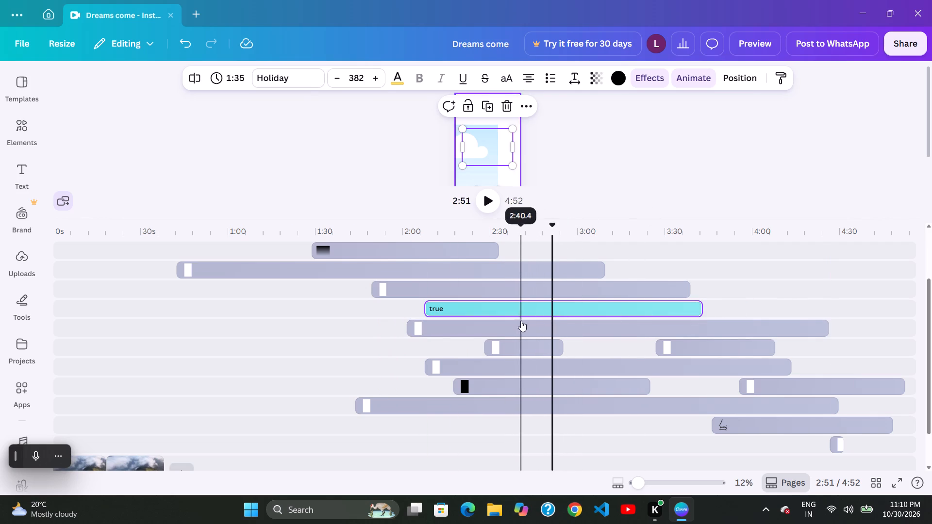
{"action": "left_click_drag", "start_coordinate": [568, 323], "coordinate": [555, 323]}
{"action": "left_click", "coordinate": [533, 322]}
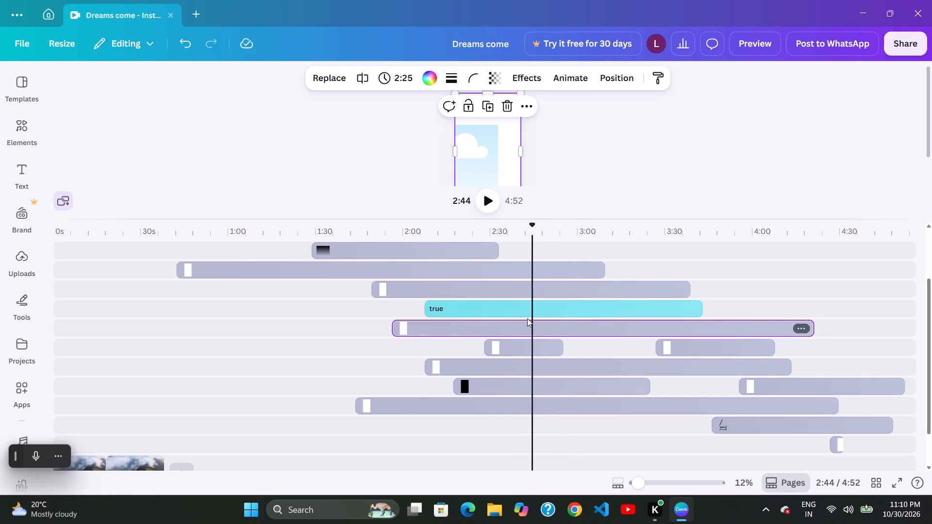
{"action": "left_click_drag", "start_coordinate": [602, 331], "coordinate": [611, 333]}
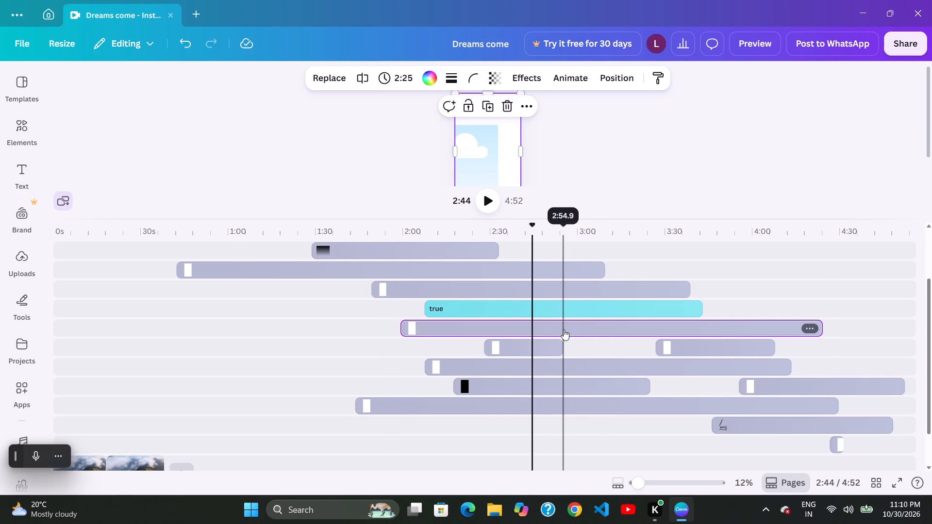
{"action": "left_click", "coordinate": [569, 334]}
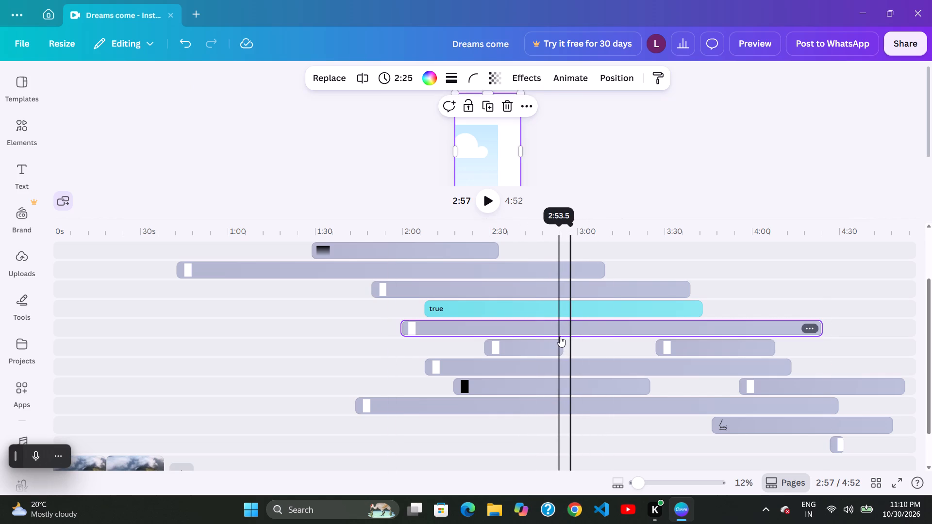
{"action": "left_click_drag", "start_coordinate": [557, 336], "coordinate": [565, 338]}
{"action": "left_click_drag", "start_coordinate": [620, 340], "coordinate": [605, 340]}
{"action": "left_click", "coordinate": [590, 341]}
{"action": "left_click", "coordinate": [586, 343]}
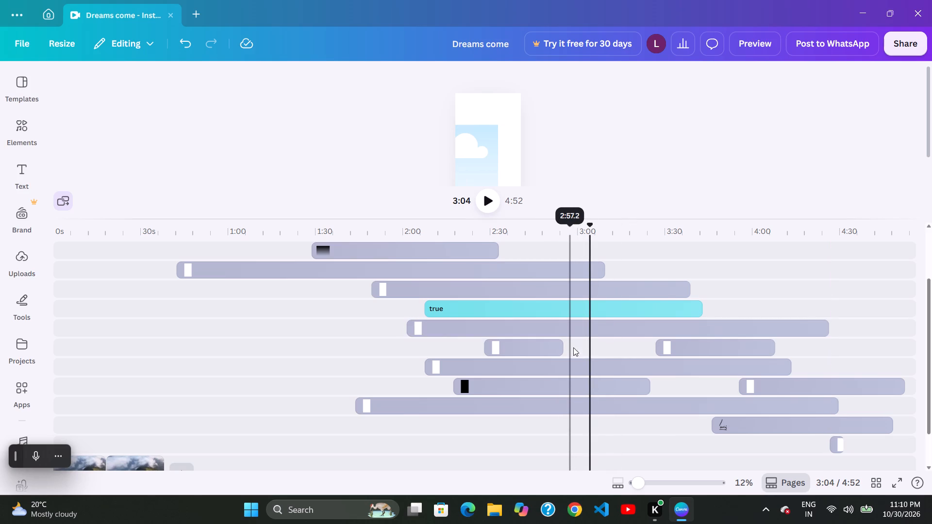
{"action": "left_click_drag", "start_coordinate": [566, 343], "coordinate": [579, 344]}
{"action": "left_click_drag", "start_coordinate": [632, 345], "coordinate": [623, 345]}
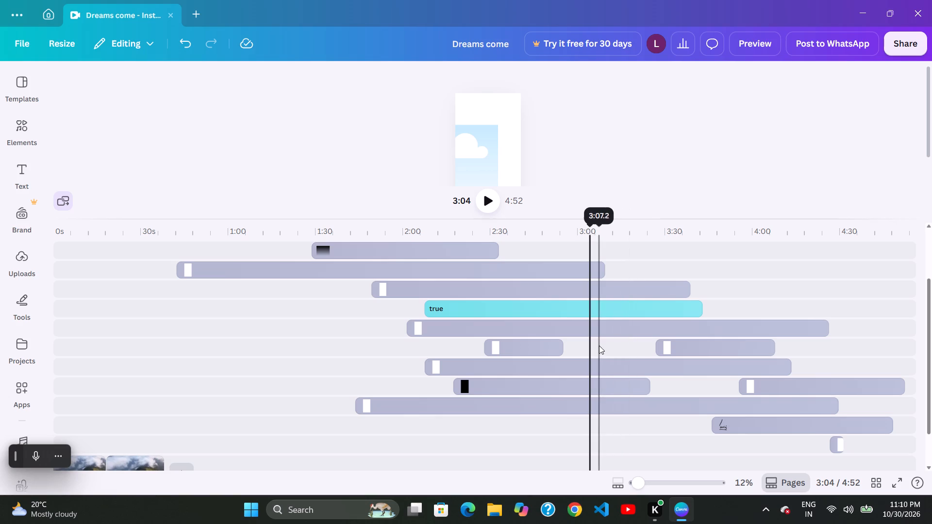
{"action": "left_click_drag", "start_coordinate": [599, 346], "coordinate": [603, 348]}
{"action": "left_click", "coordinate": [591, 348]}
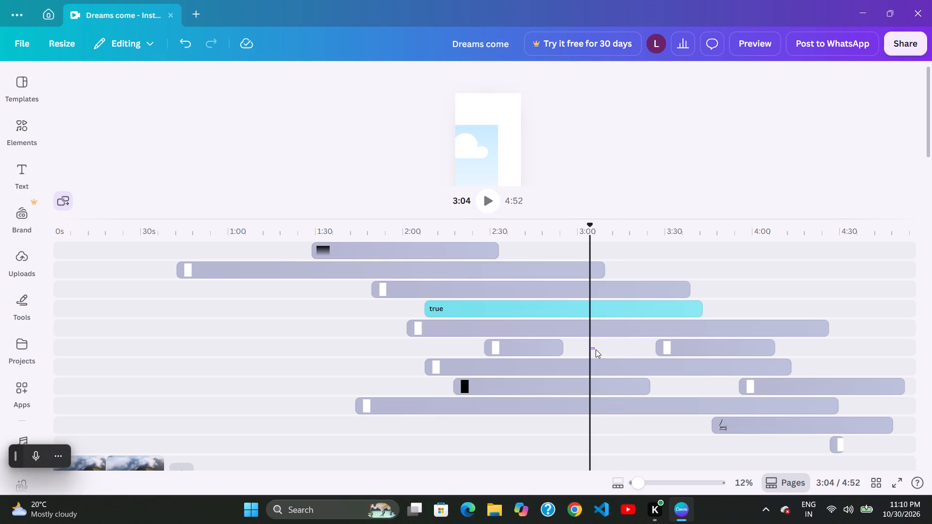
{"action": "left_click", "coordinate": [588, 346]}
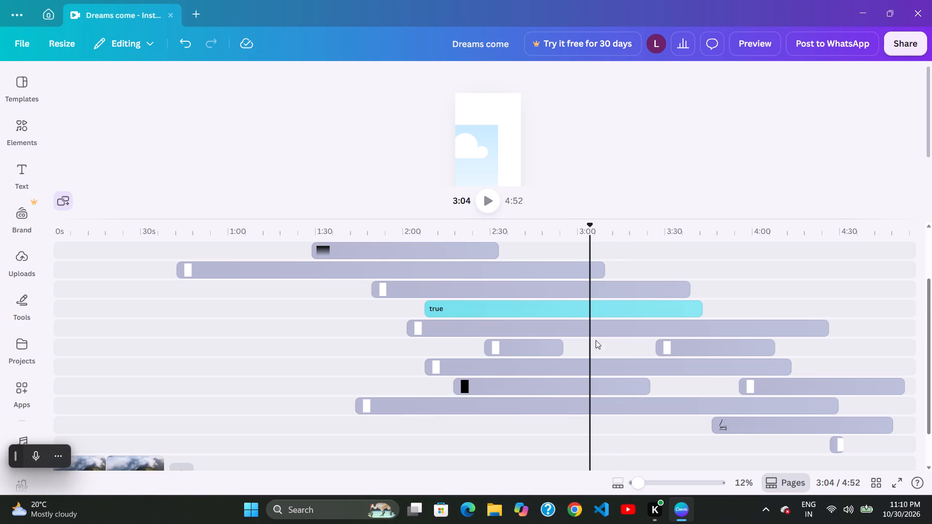
Move the long fifth-track layer one track down, below the two short layers, so that it starts at about 2:12.
{"action": "left_click_drag", "start_coordinate": [624, 323], "coordinate": [616, 323]}
{"action": "left_click", "coordinate": [594, 331]}
{"action": "left_click_drag", "start_coordinate": [609, 335], "coordinate": [635, 349]}
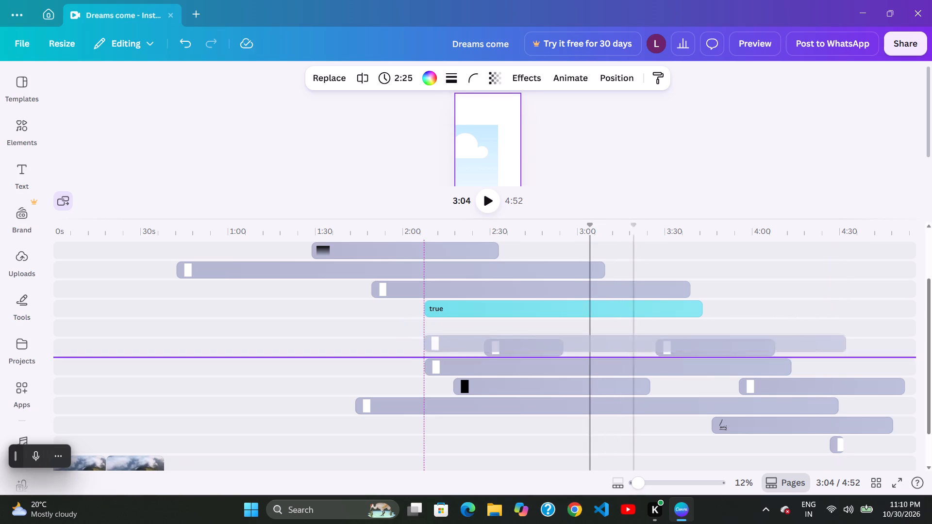
{"action": "left_click_drag", "start_coordinate": [635, 349], "coordinate": [636, 349]}
{"action": "left_click_drag", "start_coordinate": [599, 342], "coordinate": [604, 344]}
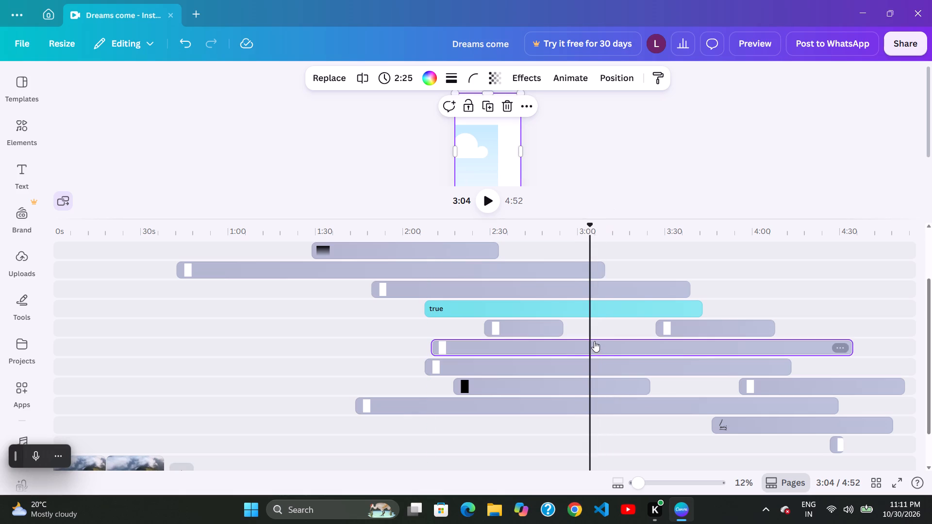
{"action": "left_click_drag", "start_coordinate": [593, 342], "coordinate": [599, 344]}
Move the "true" text layer earlier to start at about 2:03, aligning its end with the third-track layer's end.
{"action": "left_click_drag", "start_coordinate": [656, 312], "coordinate": [638, 314]}
{"action": "left_click", "coordinate": [603, 325]}
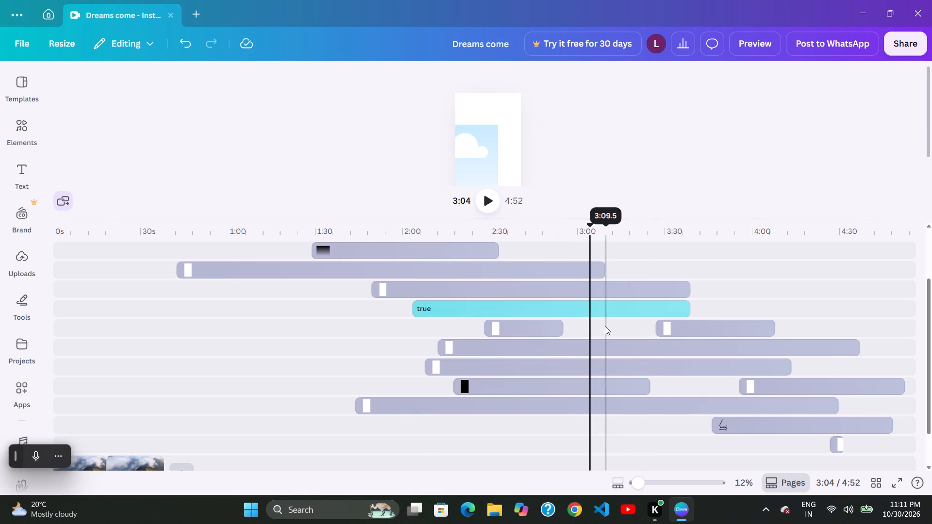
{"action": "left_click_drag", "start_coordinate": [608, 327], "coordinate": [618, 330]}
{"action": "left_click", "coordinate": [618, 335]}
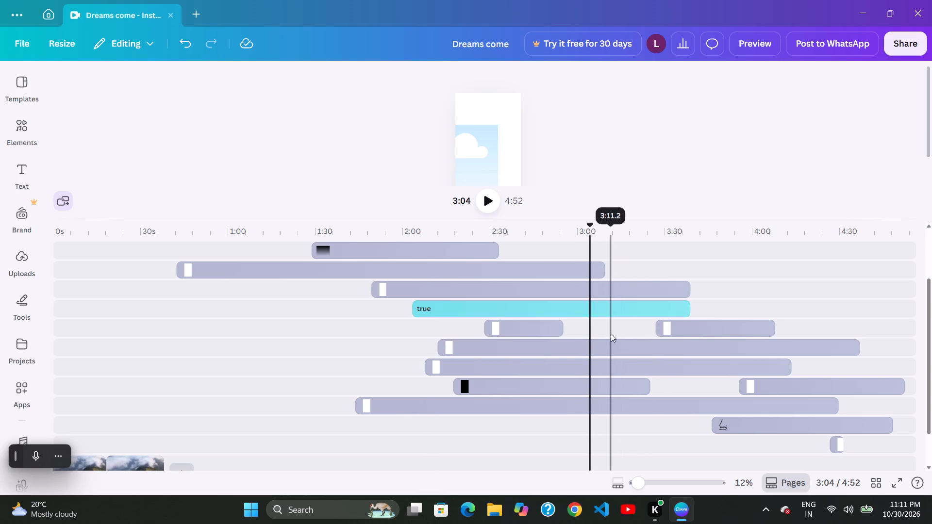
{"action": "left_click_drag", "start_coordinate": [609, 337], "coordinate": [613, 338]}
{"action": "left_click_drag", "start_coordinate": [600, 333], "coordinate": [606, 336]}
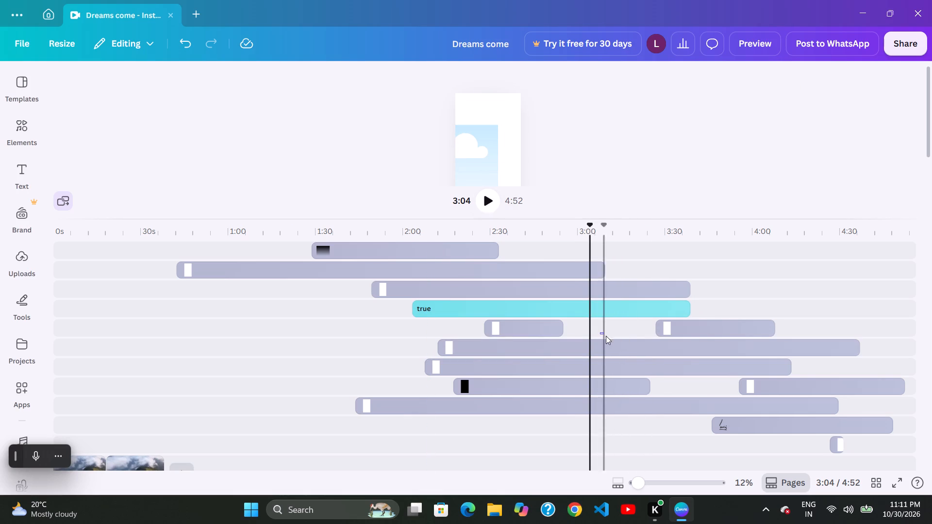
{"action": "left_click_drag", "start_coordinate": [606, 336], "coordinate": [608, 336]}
Extend the start of the second fifth-track layer back to about 3:25.
{"action": "left_click_drag", "start_coordinate": [657, 329], "coordinate": [650, 329]}
{"action": "left_click_drag", "start_coordinate": [639, 329], "coordinate": [646, 332]}
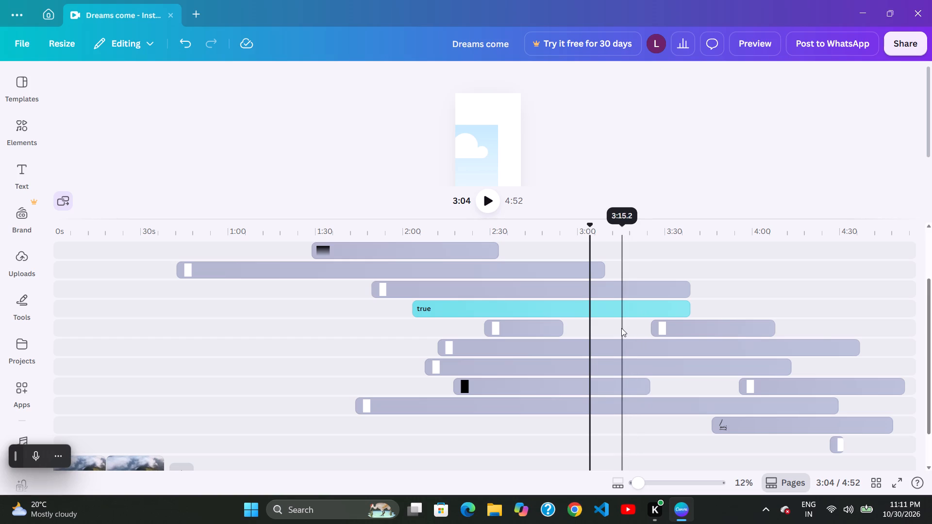
{"action": "left_click", "coordinate": [630, 333]}
{"action": "left_click_drag", "start_coordinate": [637, 337], "coordinate": [641, 338]}
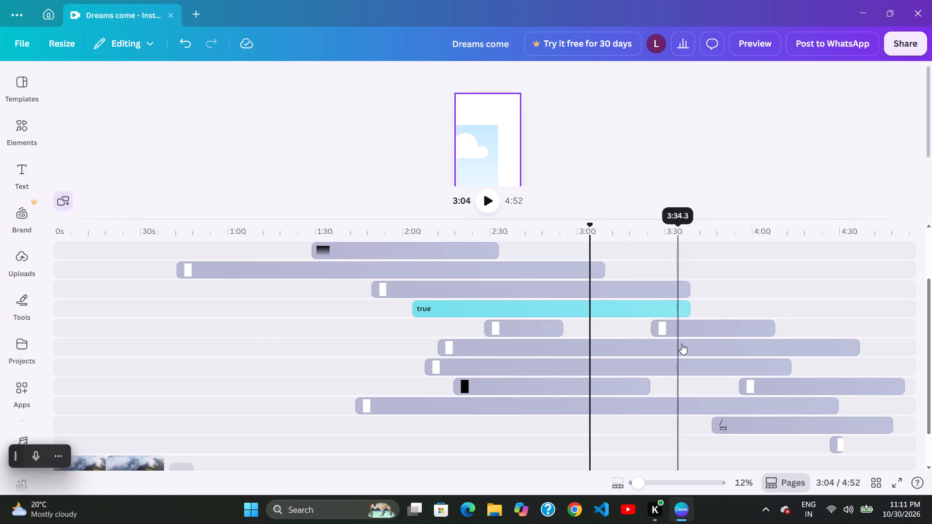
Shift the long sixth-track layer earlier to about 2:03, then back later so that it starts at about 2:14.
{"action": "left_click_drag", "start_coordinate": [683, 344], "coordinate": [675, 344]}
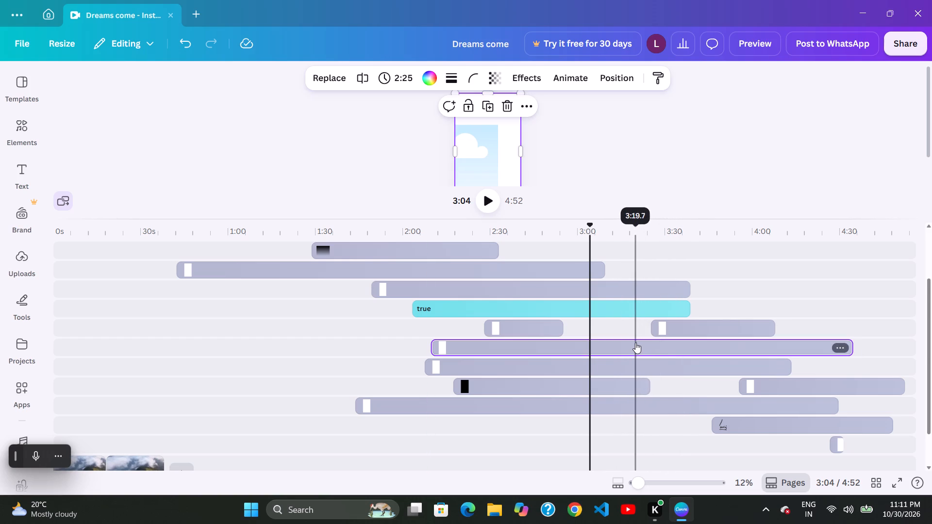
{"action": "left_click", "coordinate": [550, 338]}
{"action": "left_click_drag", "start_coordinate": [639, 339], "coordinate": [615, 340]}
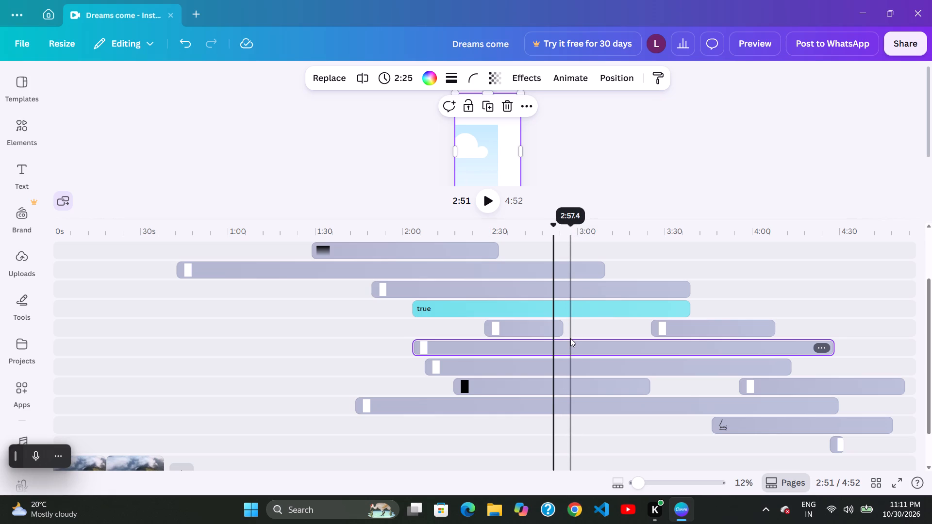
{"action": "left_click_drag", "start_coordinate": [593, 351], "coordinate": [622, 357]}
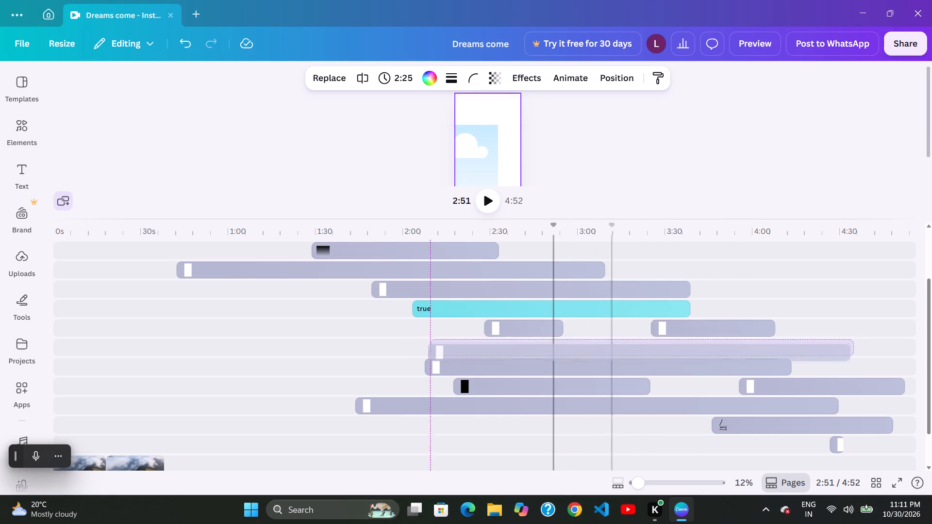
{"action": "left_click_drag", "start_coordinate": [622, 357], "coordinate": [624, 358]}
{"action": "left_click_drag", "start_coordinate": [616, 358], "coordinate": [626, 362]}
Move the seventh-track layer later so that it starts at about 2:25.
{"action": "left_click_drag", "start_coordinate": [614, 361], "coordinate": [625, 370]}
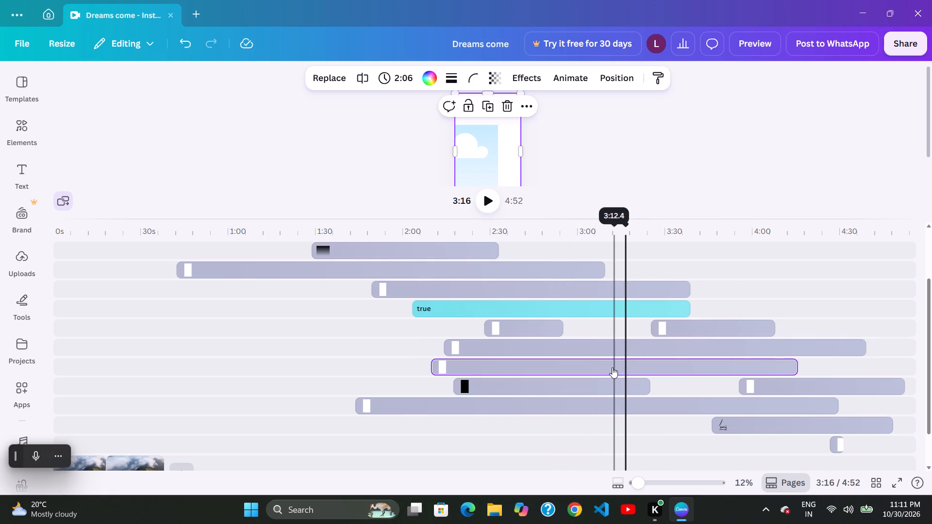
{"action": "left_click_drag", "start_coordinate": [608, 368], "coordinate": [618, 370]}
{"action": "left_click_drag", "start_coordinate": [593, 366], "coordinate": [610, 369]}
{"action": "left_click", "coordinate": [630, 363]}
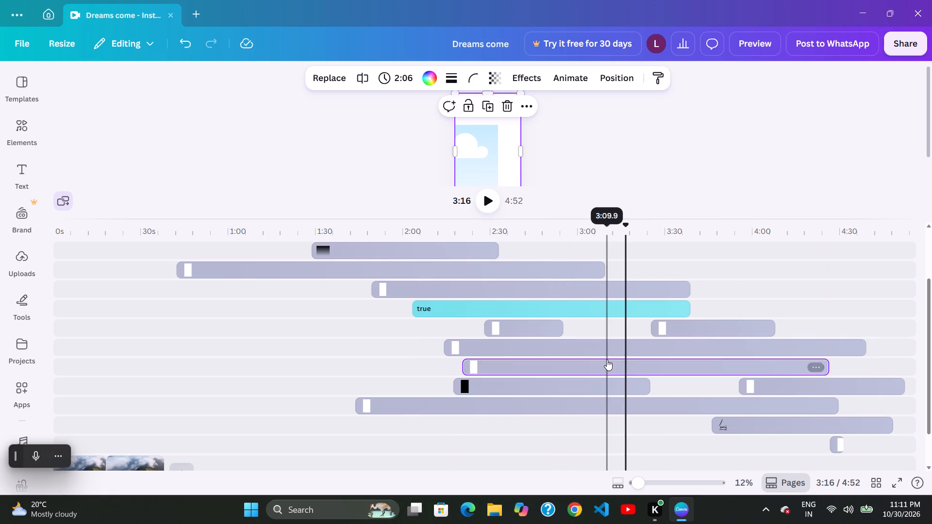
{"action": "left_click_drag", "start_coordinate": [606, 361], "coordinate": [621, 363]}
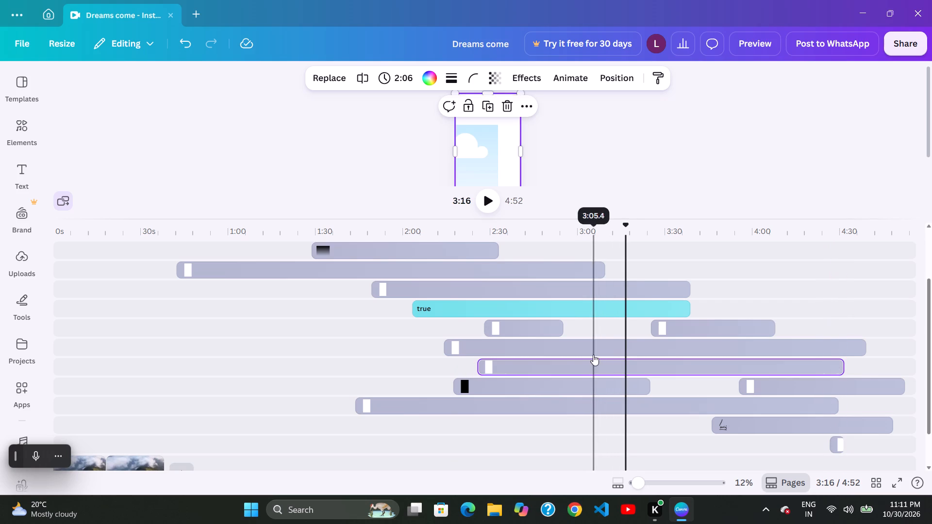
Shift the sixth-track layer later to about 2:19 and the seventh-track layer back to about 2:17, aligned with the black layer's start.
{"action": "left_click_drag", "start_coordinate": [594, 355], "coordinate": [607, 358]}
{"action": "left_click_drag", "start_coordinate": [653, 358], "coordinate": [631, 355]}
{"action": "left_click_drag", "start_coordinate": [611, 348], "coordinate": [616, 351]}
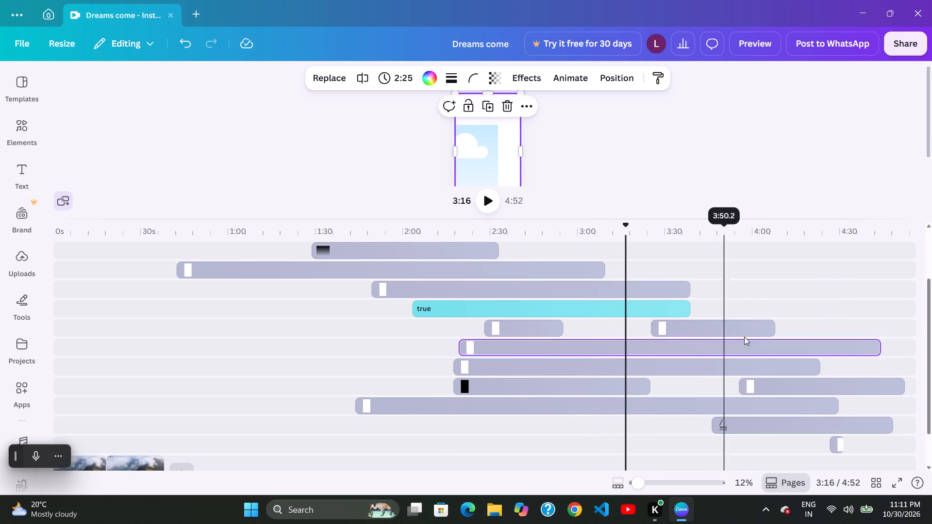
Extend the end of the first short fifth-track layer to about 2:57.
{"action": "left_click", "coordinate": [553, 328]}
{"action": "left_click_drag", "start_coordinate": [603, 330], "coordinate": [585, 325]}
{"action": "left_click", "coordinate": [567, 322]}
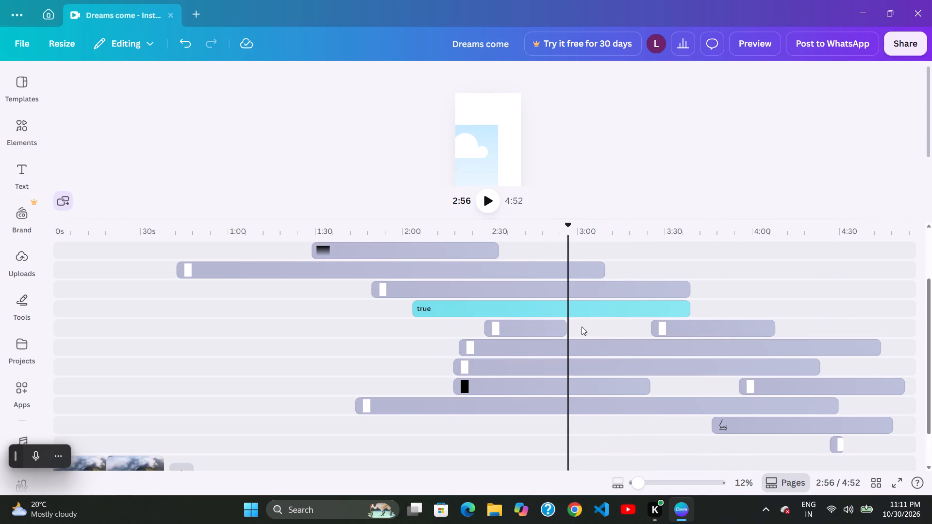
{"action": "left_click", "coordinate": [583, 327]}
{"action": "left_click_drag", "start_coordinate": [566, 320], "coordinate": [571, 321]}
Extend the start of the second fifth-track layer back to about 3:13.
{"action": "left_click_drag", "start_coordinate": [657, 322], "coordinate": [623, 315]}
Move the "true" text layer later so that it starts at about 2:07.
{"action": "left_click_drag", "start_coordinate": [580, 311], "coordinate": [592, 317]}
{"action": "left_click_drag", "start_coordinate": [602, 319], "coordinate": [594, 317]}
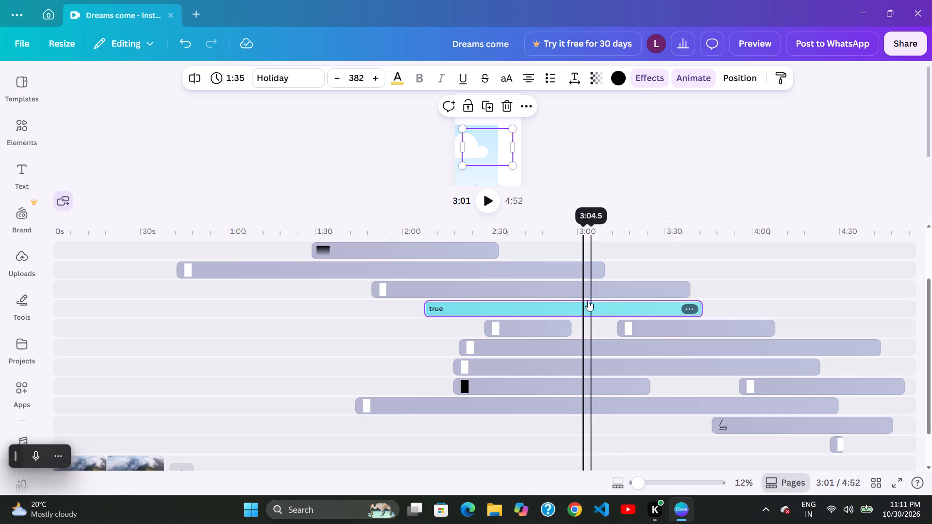
{"action": "left_click", "coordinate": [599, 304]}
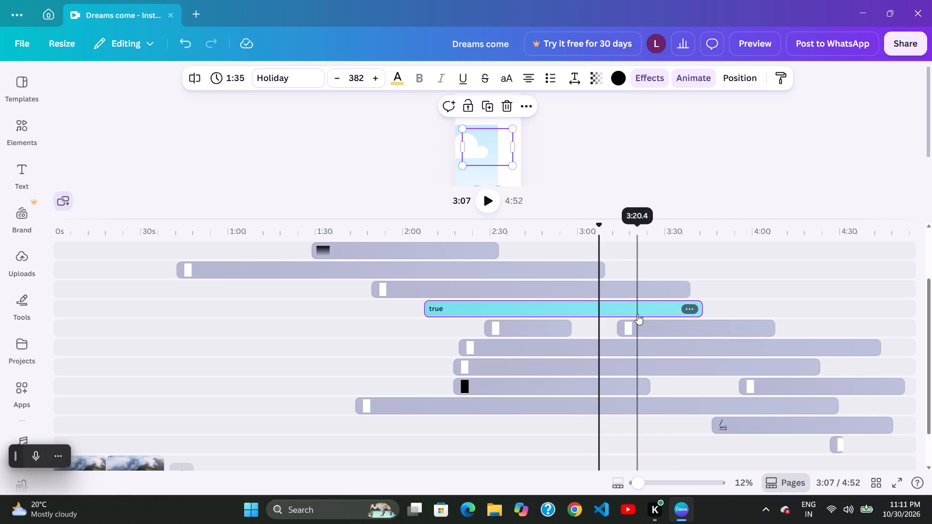
Move the second fifth-track layer later to end at about 4:11, and extend its start back to about 3:16.
{"action": "left_click_drag", "start_coordinate": [624, 318], "coordinate": [632, 323]}
{"action": "left_click_drag", "start_coordinate": [673, 333], "coordinate": [685, 340]}
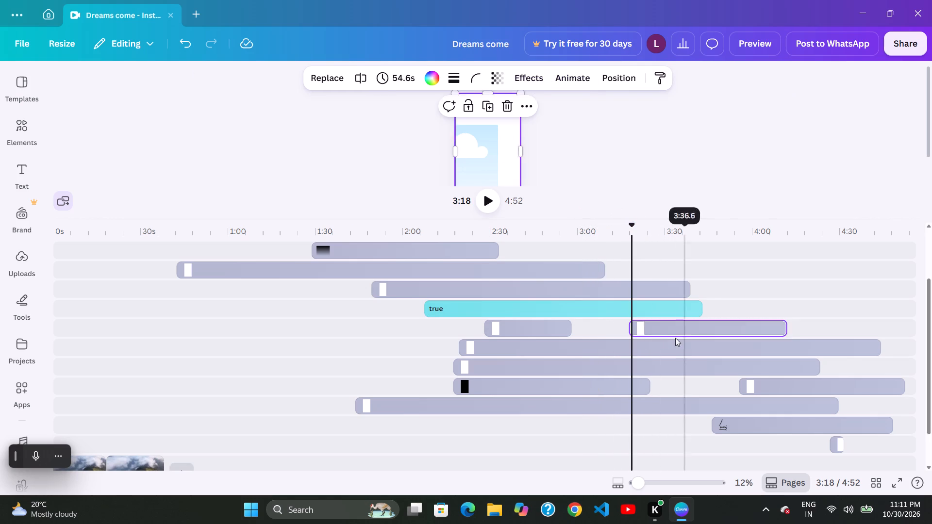
{"action": "left_click", "coordinate": [624, 330]}
{"action": "left_click", "coordinate": [641, 336]}
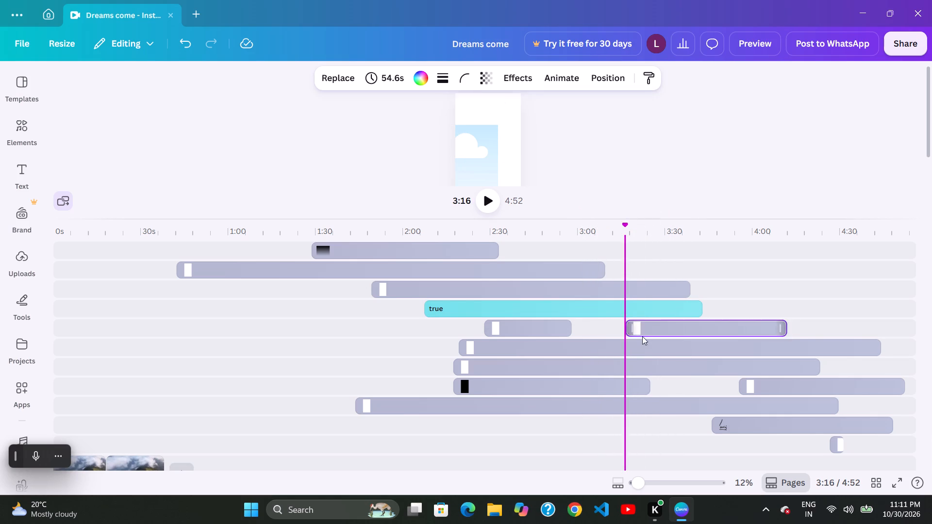
{"action": "left_click", "coordinate": [634, 336]}
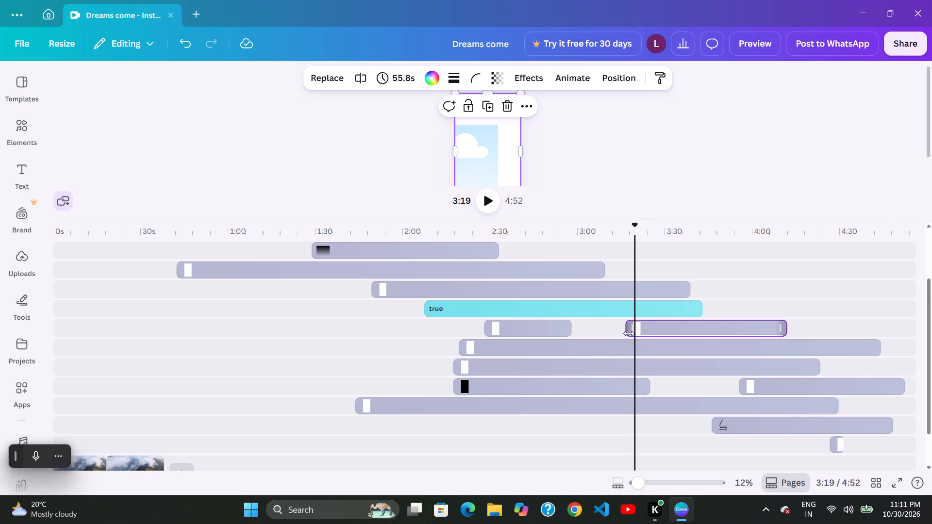
{"action": "left_click", "coordinate": [629, 334]}
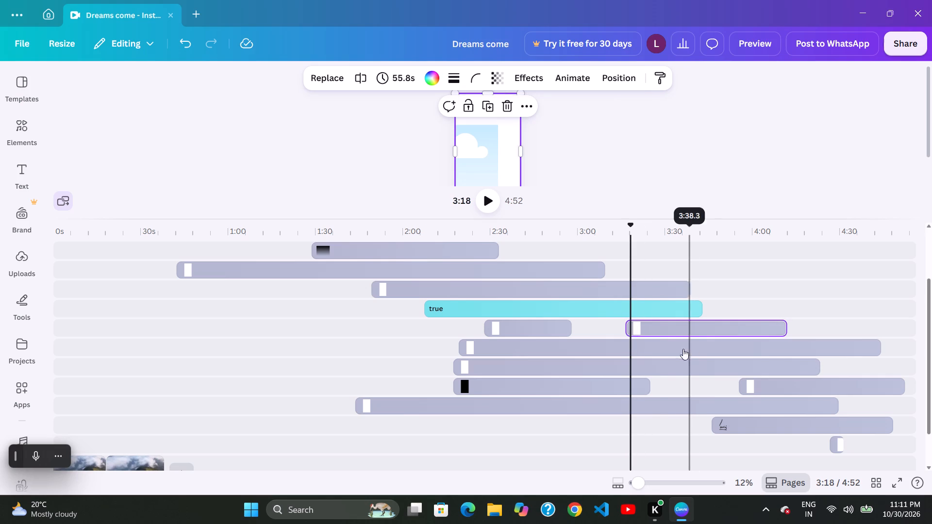
Move the long sixth-track layer later in stages so that it starts at about 2:33.
{"action": "left_click", "coordinate": [643, 339]}
{"action": "left_click", "coordinate": [646, 342]}
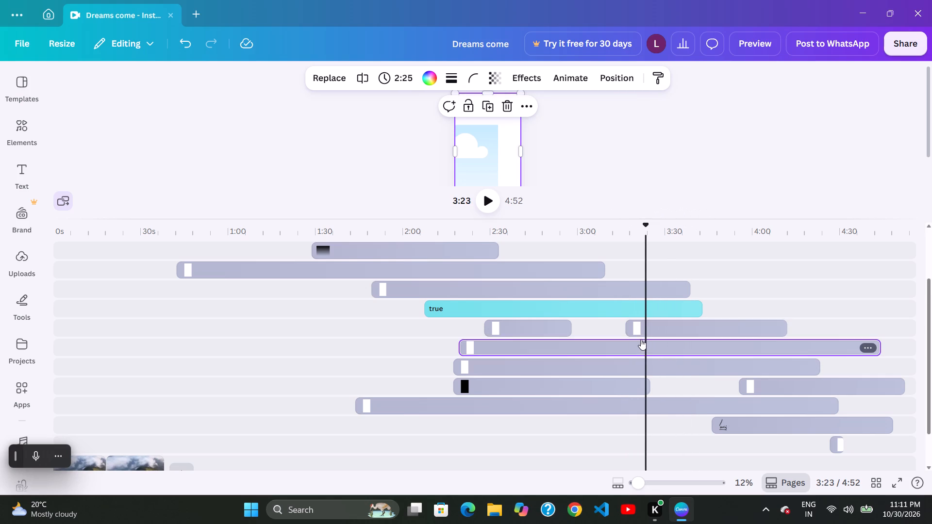
{"action": "left_click_drag", "start_coordinate": [650, 344], "coordinate": [661, 350]}
{"action": "left_click_drag", "start_coordinate": [652, 349], "coordinate": [657, 350]}
{"action": "left_click", "coordinate": [654, 350]}
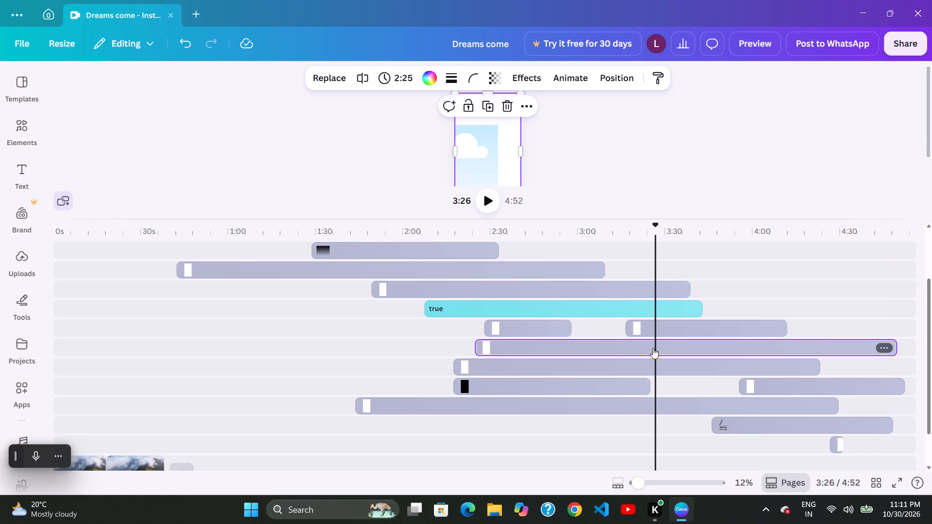
{"action": "left_click_drag", "start_coordinate": [651, 348], "coordinate": [664, 355]}
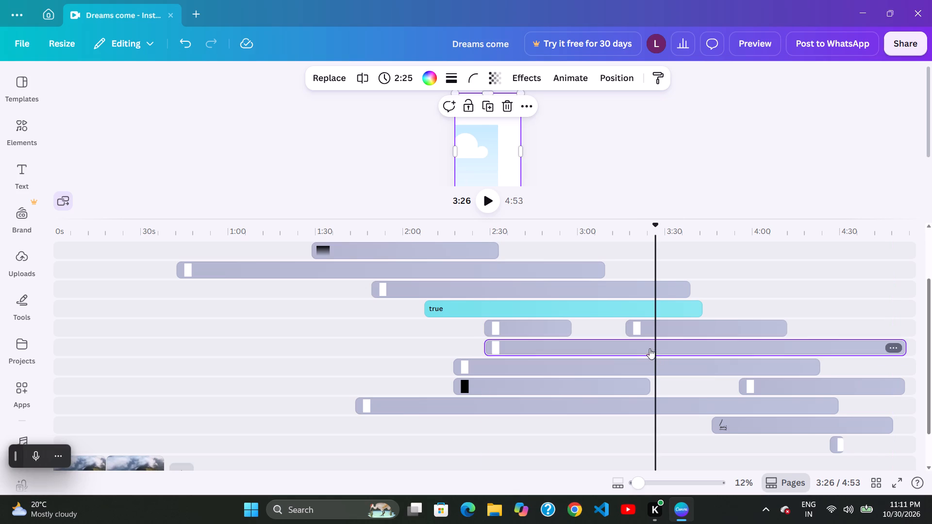
{"action": "left_click_drag", "start_coordinate": [659, 354], "coordinate": [665, 356]}
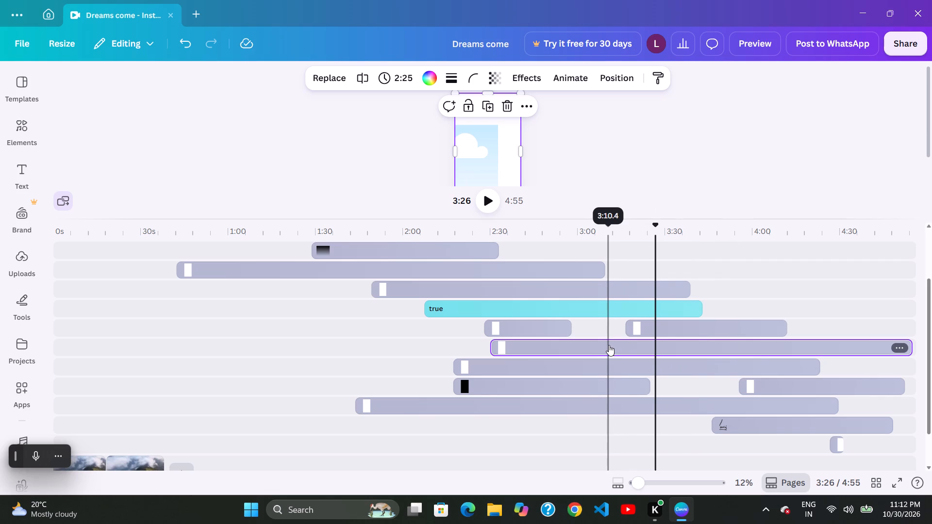
{"action": "left_click_drag", "start_coordinate": [618, 352], "coordinate": [625, 357]}
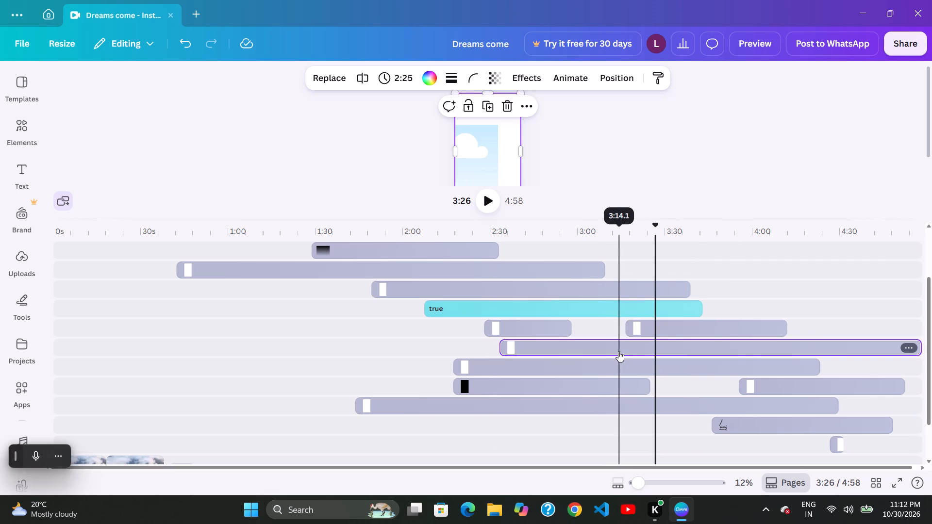
{"action": "left_click", "coordinate": [624, 356]}
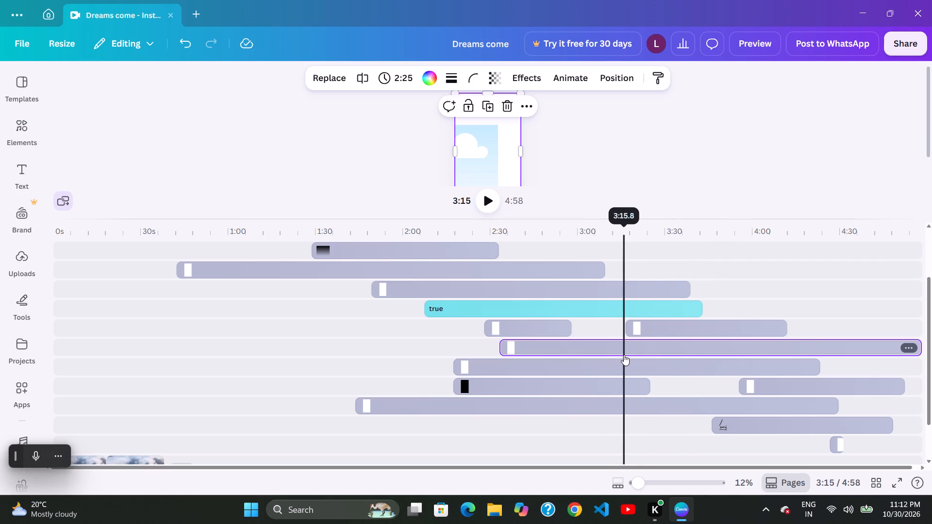
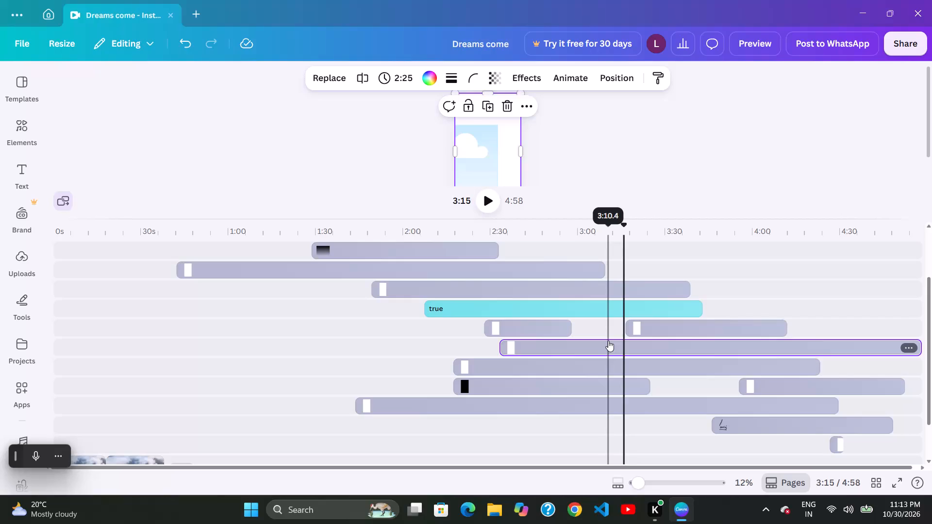
Extend the start of the second fifth-track layer back to about 3:12.
{"action": "left_click", "coordinate": [584, 345]}
{"action": "left_click_drag", "start_coordinate": [634, 330], "coordinate": [622, 329]}
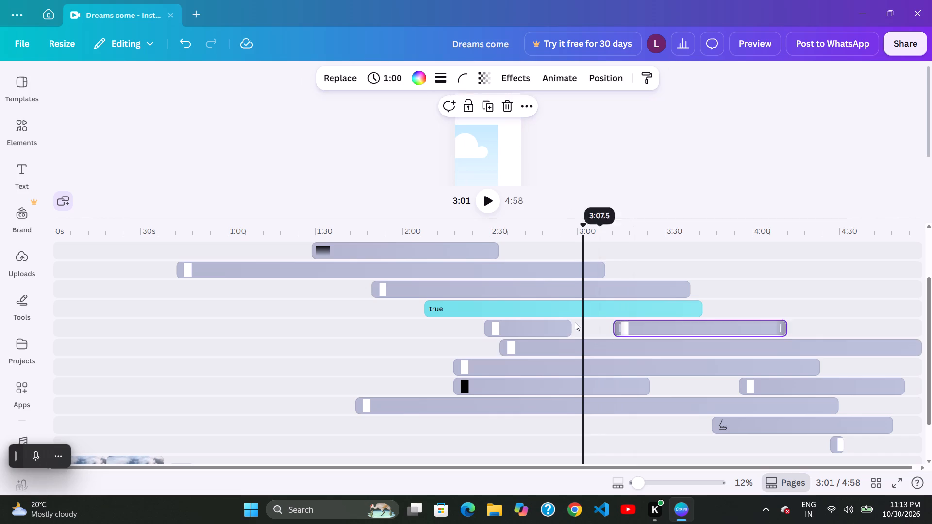
{"action": "left_click", "coordinate": [575, 322]}
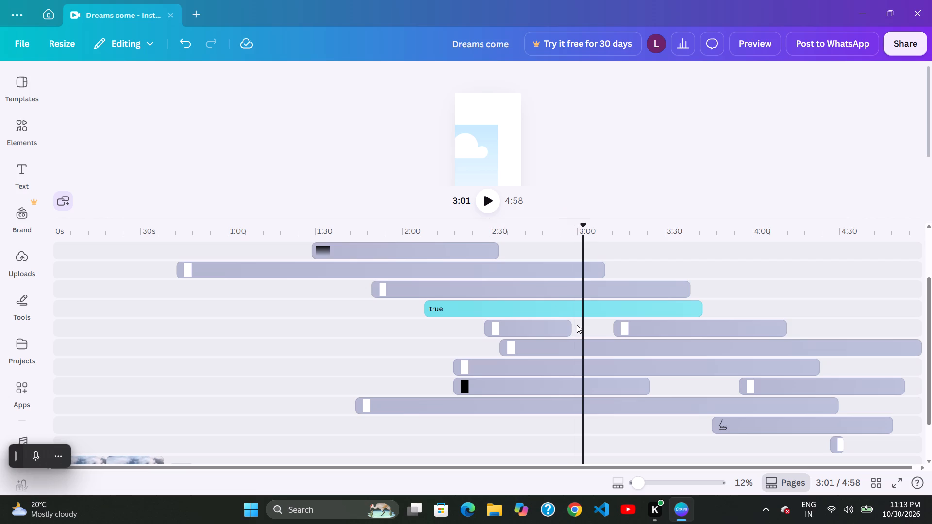
{"action": "left_click", "coordinate": [577, 325]}
{"action": "left_click", "coordinate": [630, 316]}
{"action": "left_click", "coordinate": [576, 326]}
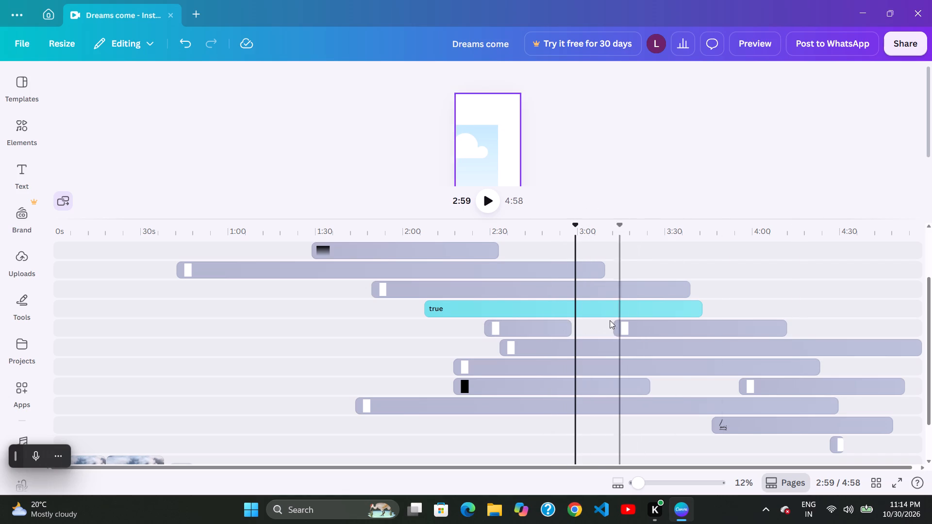
Move the first fifth-track layer later onto a track of its own, so that it starts at about 2:45.
{"action": "left_click_drag", "start_coordinate": [557, 320], "coordinate": [607, 328]}
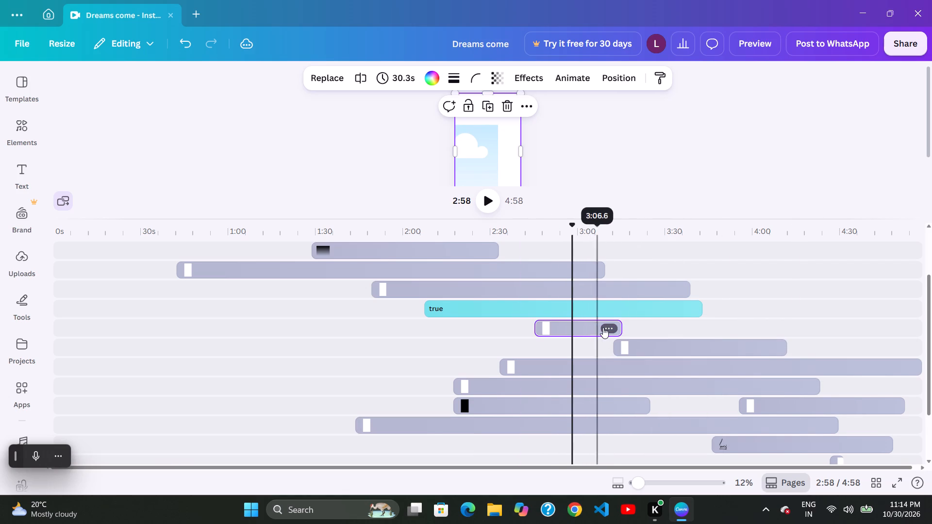
Move the "true" text layer earlier so that it starts at about 1:59.
{"action": "left_click_drag", "start_coordinate": [582, 317], "coordinate": [616, 316]}
{"action": "left_click_drag", "start_coordinate": [651, 315], "coordinate": [633, 318]}
{"action": "left_click_drag", "start_coordinate": [513, 331], "coordinate": [522, 332]}
{"action": "left_click_drag", "start_coordinate": [616, 304], "coordinate": [598, 306]}
{"action": "left_click", "coordinate": [537, 314]}
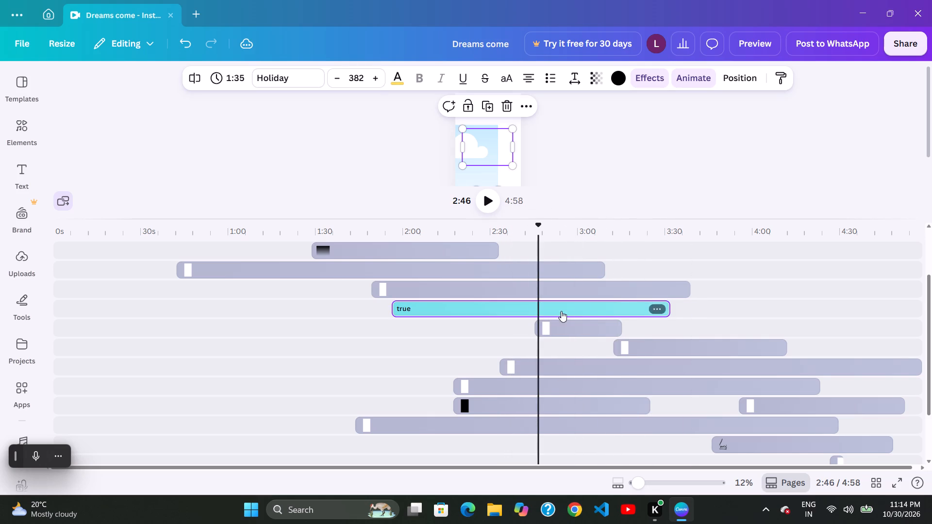
{"action": "left_click_drag", "start_coordinate": [630, 297], "coordinate": [622, 296]}
{"action": "left_click_drag", "start_coordinate": [543, 310], "coordinate": [550, 312]}
Move the third-track layer, just above the "true" text layer, earlier so that it starts at about 1:22.
{"action": "left_click_drag", "start_coordinate": [688, 271], "coordinate": [644, 282]}
{"action": "left_click", "coordinate": [554, 308]}
{"action": "left_click_drag", "start_coordinate": [643, 295], "coordinate": [558, 299]}
{"action": "left_click", "coordinate": [555, 299]}
{"action": "left_click_drag", "start_coordinate": [665, 281], "coordinate": [635, 285]}
{"action": "left_click_drag", "start_coordinate": [587, 292], "coordinate": [593, 293]}
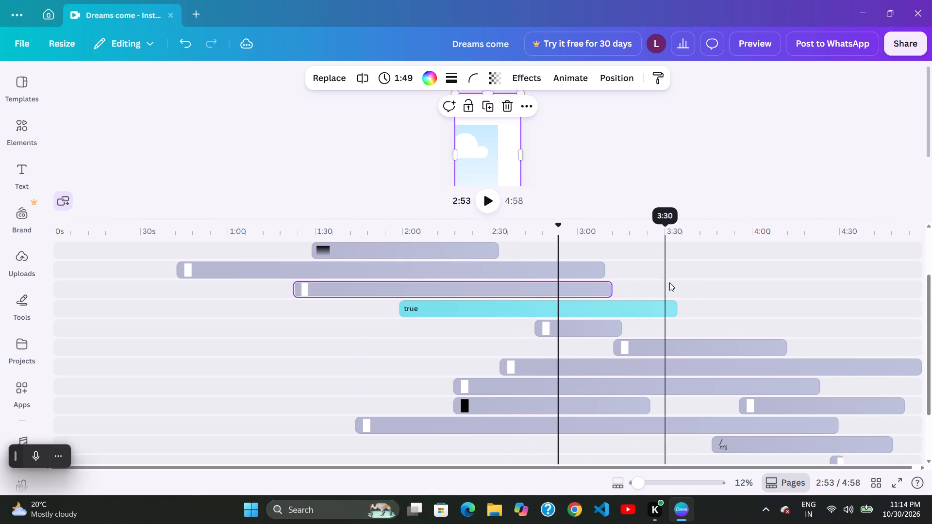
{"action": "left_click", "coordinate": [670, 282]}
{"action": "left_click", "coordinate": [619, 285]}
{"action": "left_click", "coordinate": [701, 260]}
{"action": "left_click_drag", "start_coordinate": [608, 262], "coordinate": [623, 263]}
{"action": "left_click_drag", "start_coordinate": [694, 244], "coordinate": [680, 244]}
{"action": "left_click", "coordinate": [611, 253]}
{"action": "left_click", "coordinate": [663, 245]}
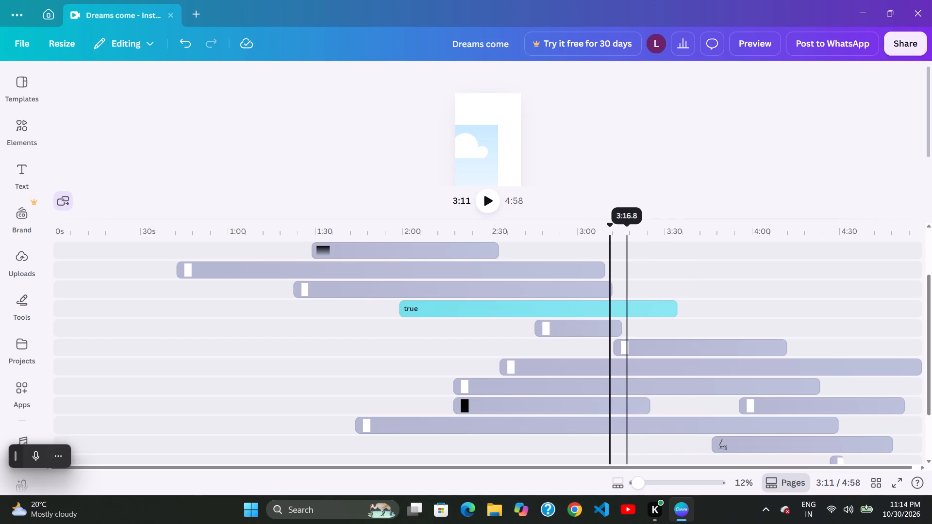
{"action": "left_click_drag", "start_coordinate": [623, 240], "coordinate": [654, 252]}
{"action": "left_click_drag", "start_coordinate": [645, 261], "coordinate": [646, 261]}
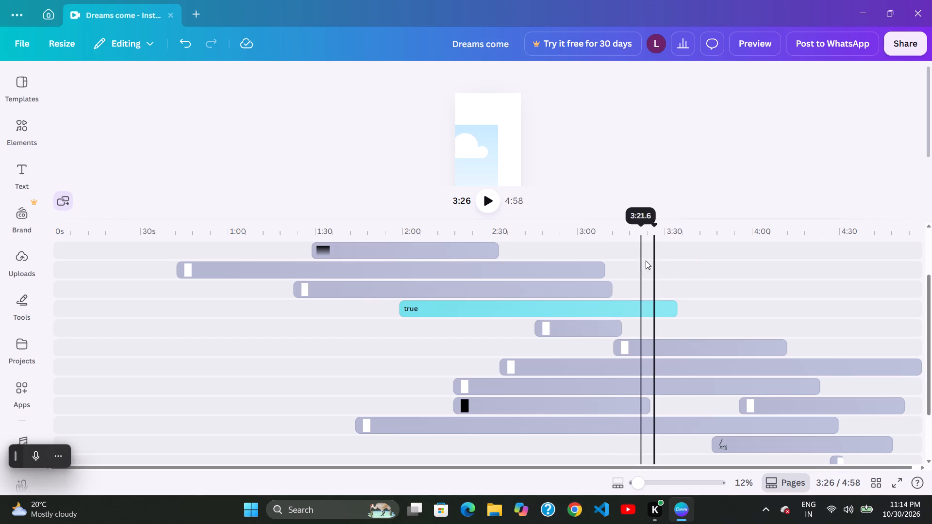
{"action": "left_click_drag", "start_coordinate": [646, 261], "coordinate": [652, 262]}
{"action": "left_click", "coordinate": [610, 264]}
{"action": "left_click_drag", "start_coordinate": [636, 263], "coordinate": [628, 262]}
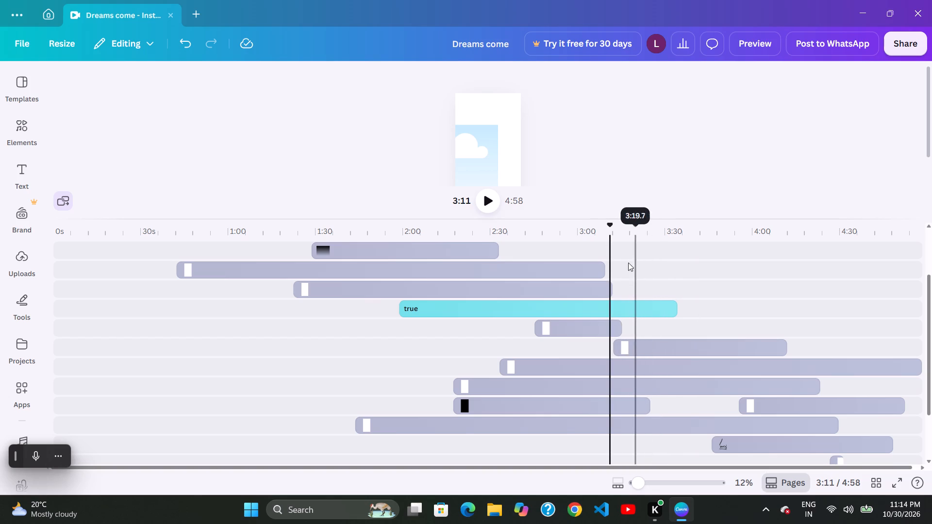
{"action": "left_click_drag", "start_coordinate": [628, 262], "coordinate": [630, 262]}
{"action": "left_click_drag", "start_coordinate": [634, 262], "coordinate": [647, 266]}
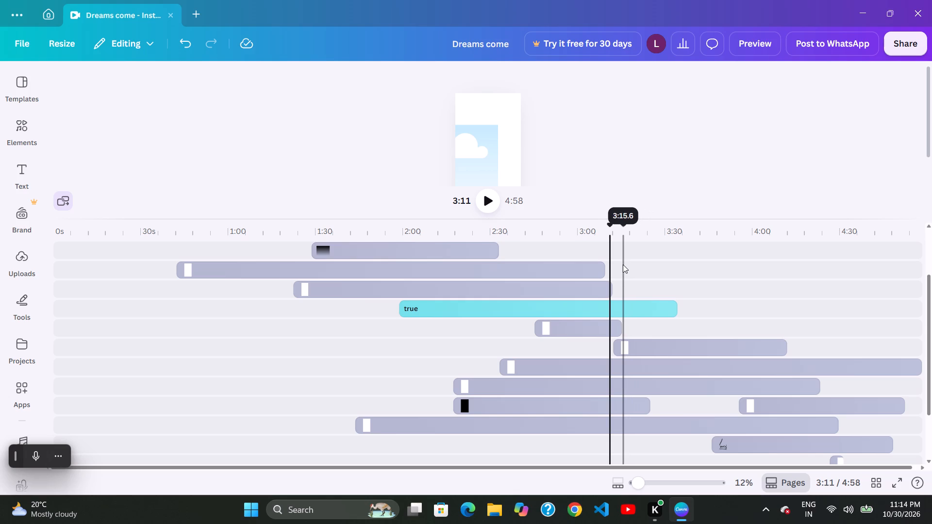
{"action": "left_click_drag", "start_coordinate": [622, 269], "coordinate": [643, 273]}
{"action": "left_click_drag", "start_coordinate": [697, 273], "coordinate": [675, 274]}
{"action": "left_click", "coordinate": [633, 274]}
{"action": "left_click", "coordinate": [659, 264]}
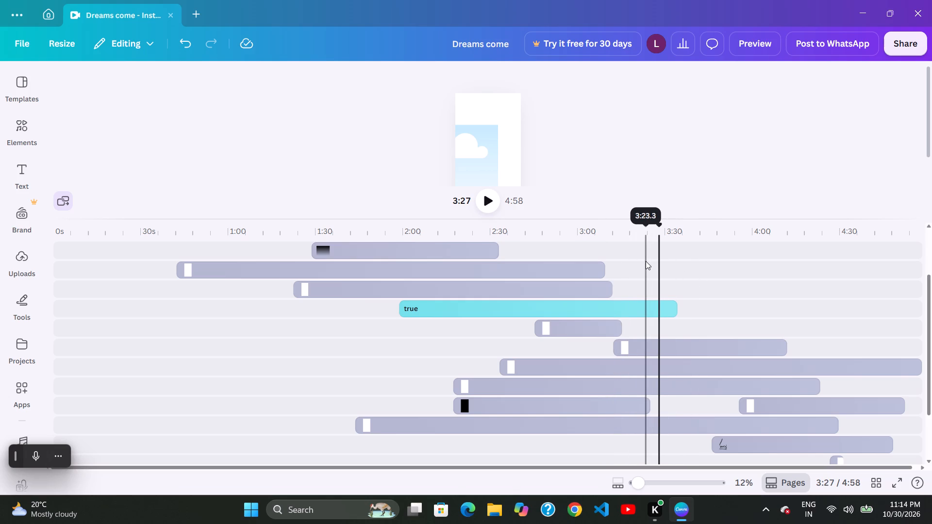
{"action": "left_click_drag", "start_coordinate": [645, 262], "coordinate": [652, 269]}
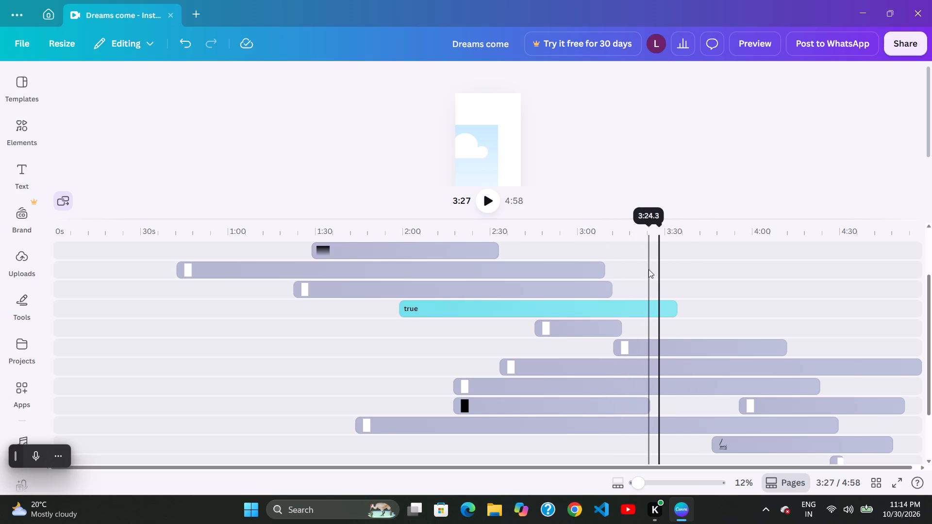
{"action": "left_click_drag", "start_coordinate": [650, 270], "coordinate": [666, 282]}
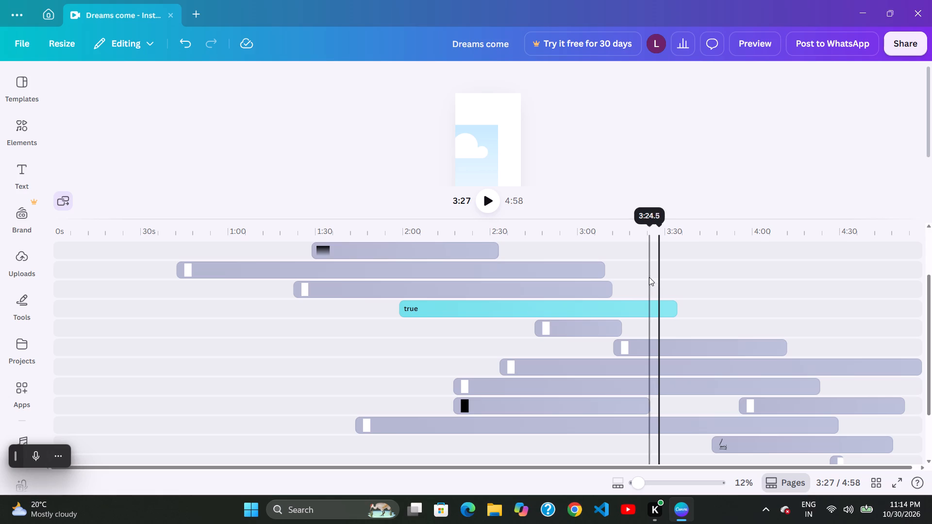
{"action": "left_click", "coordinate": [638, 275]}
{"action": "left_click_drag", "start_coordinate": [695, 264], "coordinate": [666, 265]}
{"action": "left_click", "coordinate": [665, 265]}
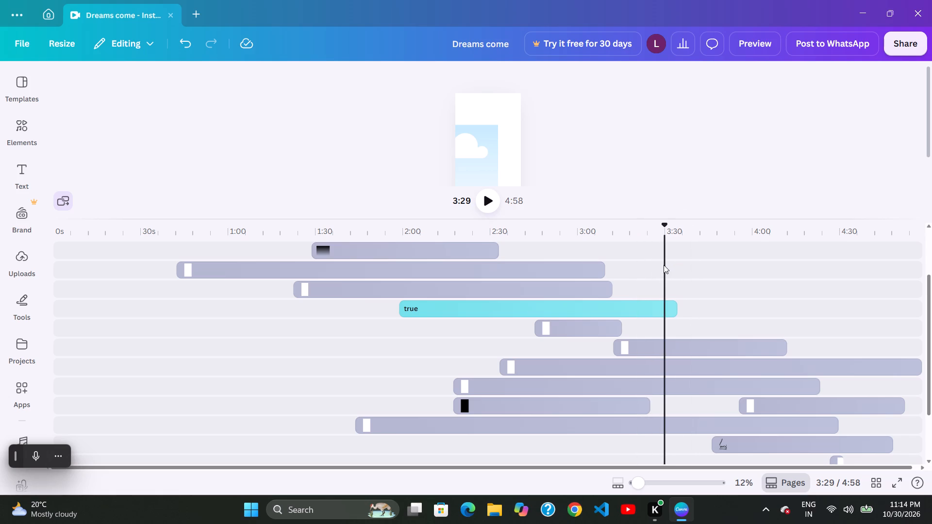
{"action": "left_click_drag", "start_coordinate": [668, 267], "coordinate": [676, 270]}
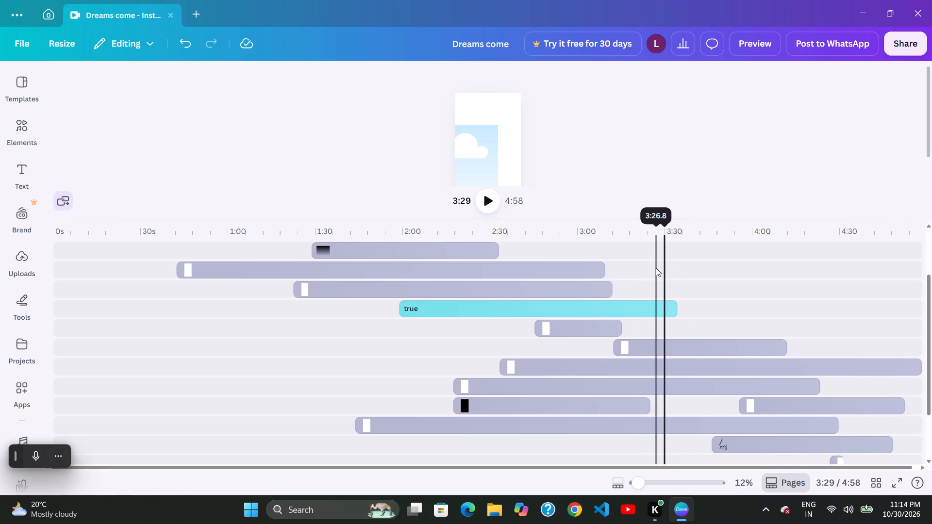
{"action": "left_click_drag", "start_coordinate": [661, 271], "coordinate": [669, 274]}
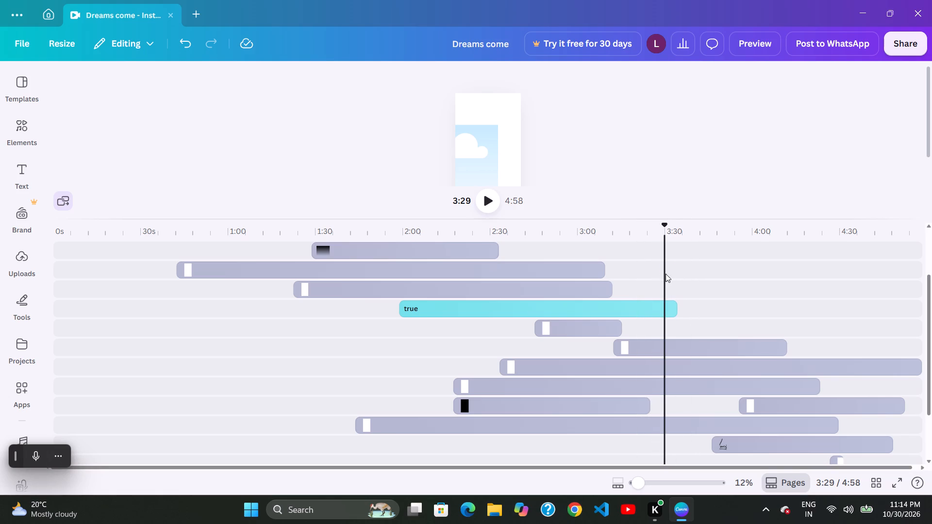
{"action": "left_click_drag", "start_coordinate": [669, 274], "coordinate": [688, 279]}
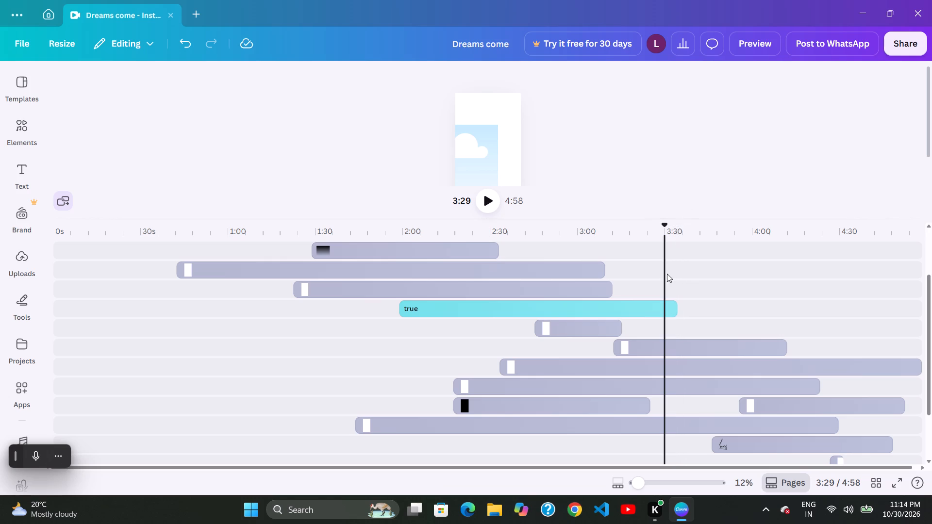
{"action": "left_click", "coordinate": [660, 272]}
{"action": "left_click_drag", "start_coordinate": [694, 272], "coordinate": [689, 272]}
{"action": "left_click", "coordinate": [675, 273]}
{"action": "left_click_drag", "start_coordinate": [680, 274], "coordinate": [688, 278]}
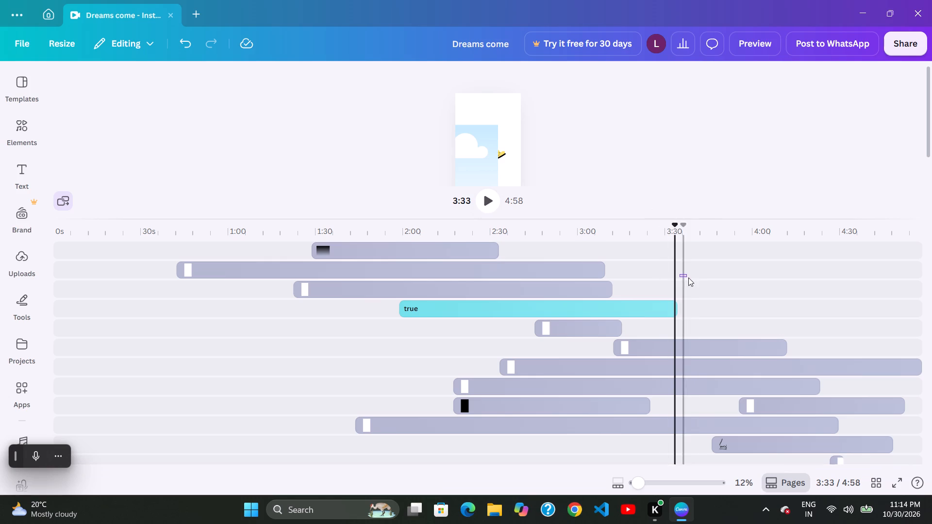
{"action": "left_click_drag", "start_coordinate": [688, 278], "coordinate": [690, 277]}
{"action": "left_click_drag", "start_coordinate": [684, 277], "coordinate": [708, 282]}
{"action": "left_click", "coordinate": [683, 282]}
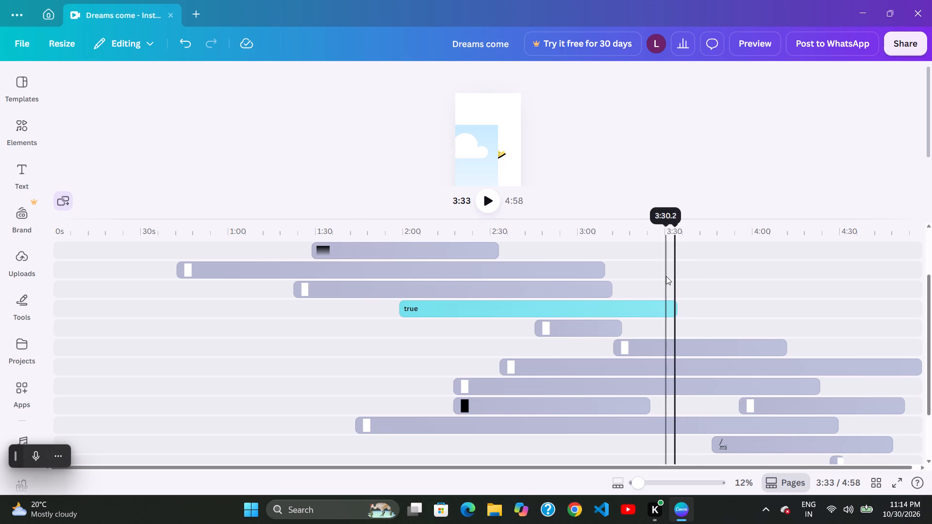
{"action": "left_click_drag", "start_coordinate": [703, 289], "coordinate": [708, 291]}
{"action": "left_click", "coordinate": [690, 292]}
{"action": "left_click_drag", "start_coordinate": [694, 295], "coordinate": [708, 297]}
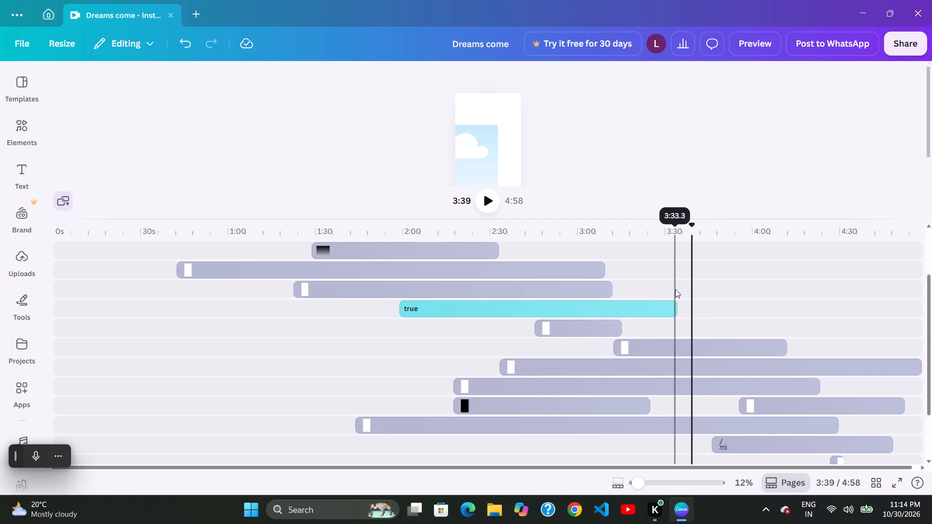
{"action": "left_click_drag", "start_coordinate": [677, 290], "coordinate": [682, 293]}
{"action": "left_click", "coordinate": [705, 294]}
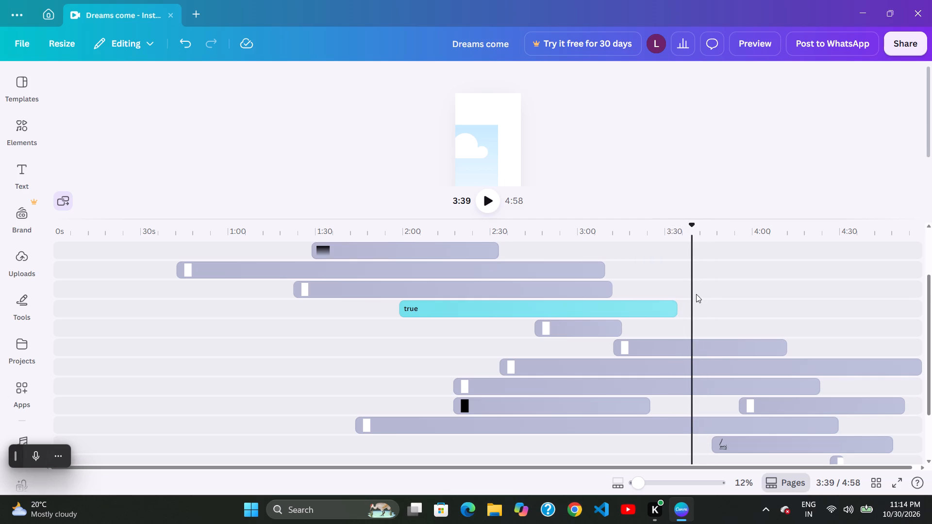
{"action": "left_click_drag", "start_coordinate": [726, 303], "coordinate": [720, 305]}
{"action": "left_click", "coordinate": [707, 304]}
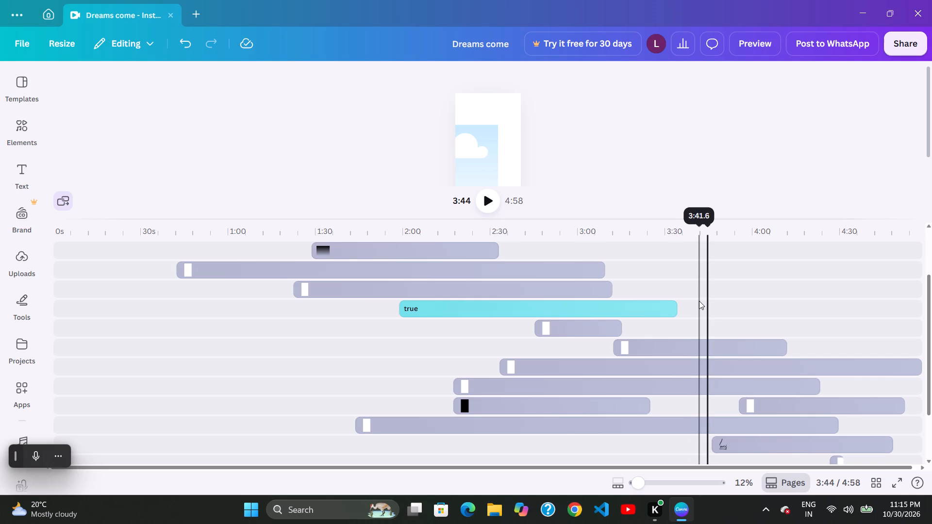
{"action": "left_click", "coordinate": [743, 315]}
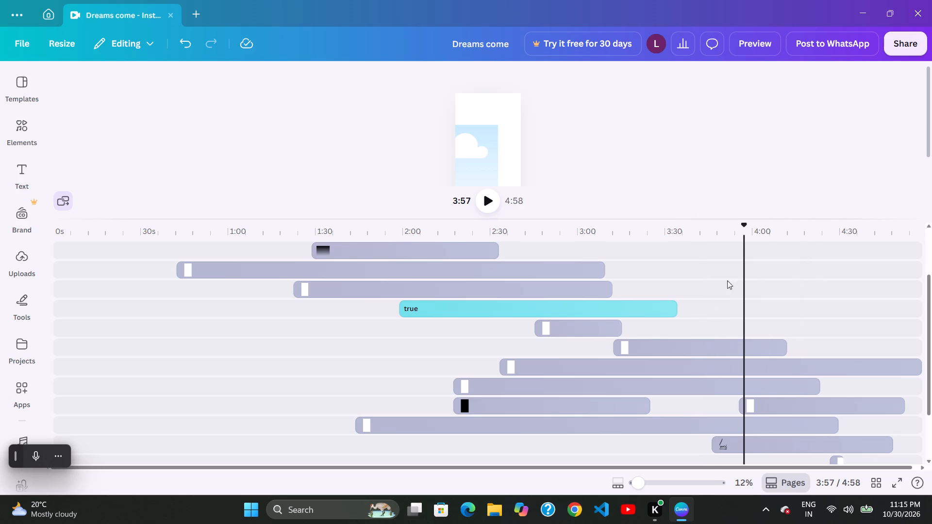
Move the long seventh-track layer later in stages so that it starts at about 2:43.
{"action": "left_click", "coordinate": [479, 390]}
{"action": "left_click", "coordinate": [544, 383]}
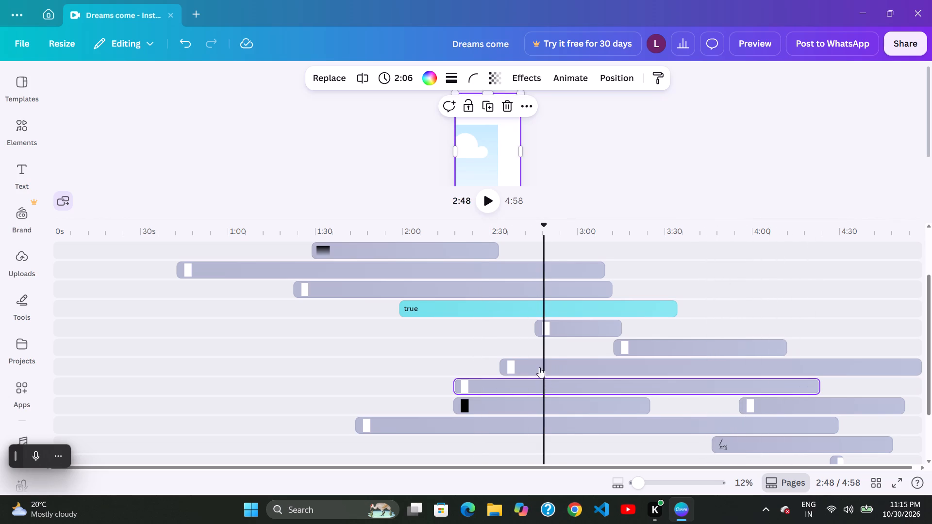
{"action": "left_click", "coordinate": [513, 365]}
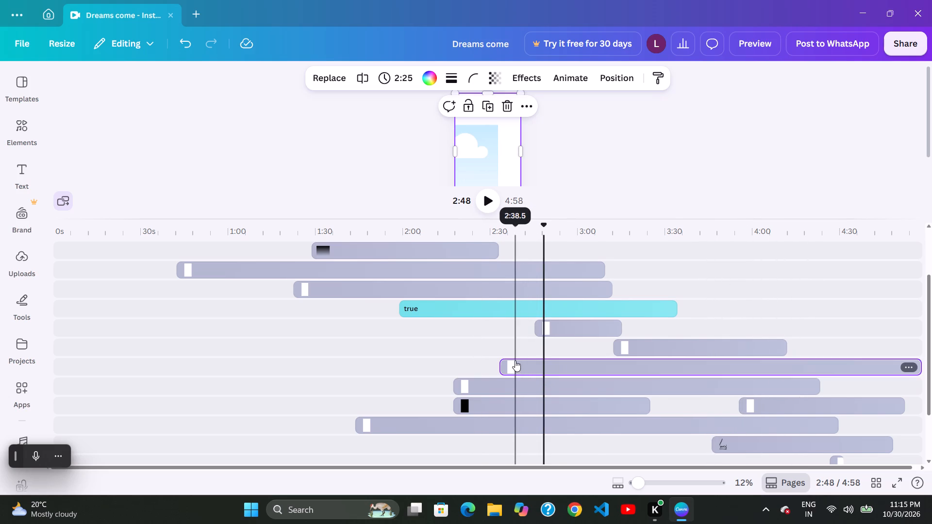
{"action": "left_click_drag", "start_coordinate": [516, 360], "coordinate": [525, 363]}
{"action": "left_click_drag", "start_coordinate": [592, 363], "coordinate": [581, 363]}
{"action": "left_click", "coordinate": [555, 362]}
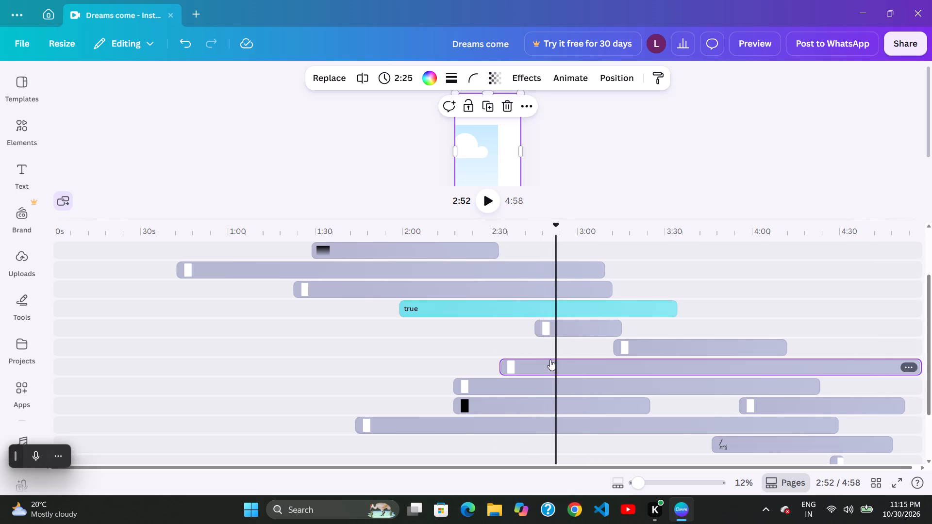
{"action": "left_click_drag", "start_coordinate": [558, 364], "coordinate": [565, 366]}
{"action": "left_click_drag", "start_coordinate": [566, 373], "coordinate": [579, 377]}
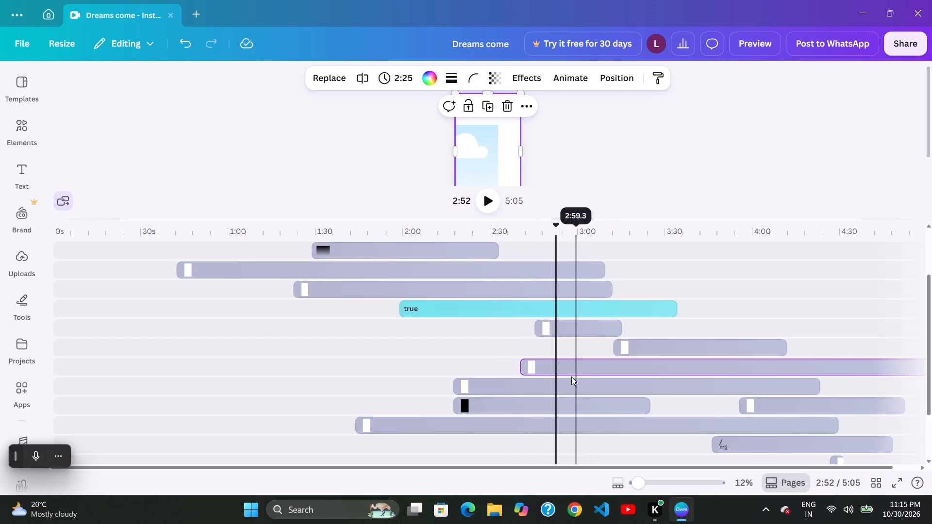
{"action": "left_click", "coordinate": [550, 374]}
{"action": "left_click", "coordinate": [597, 374]}
{"action": "left_click", "coordinate": [579, 372]}
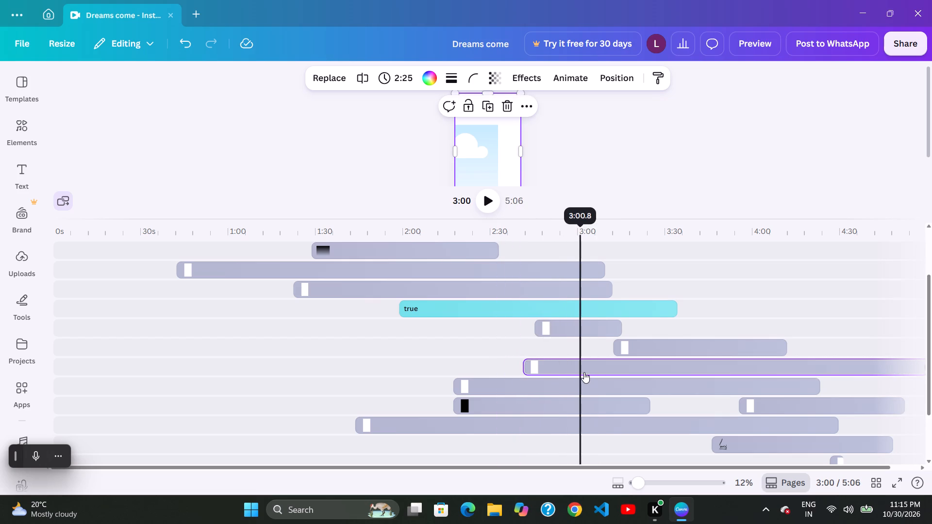
{"action": "left_click", "coordinate": [597, 377]}
{"action": "left_click_drag", "start_coordinate": [587, 375], "coordinate": [592, 377]}
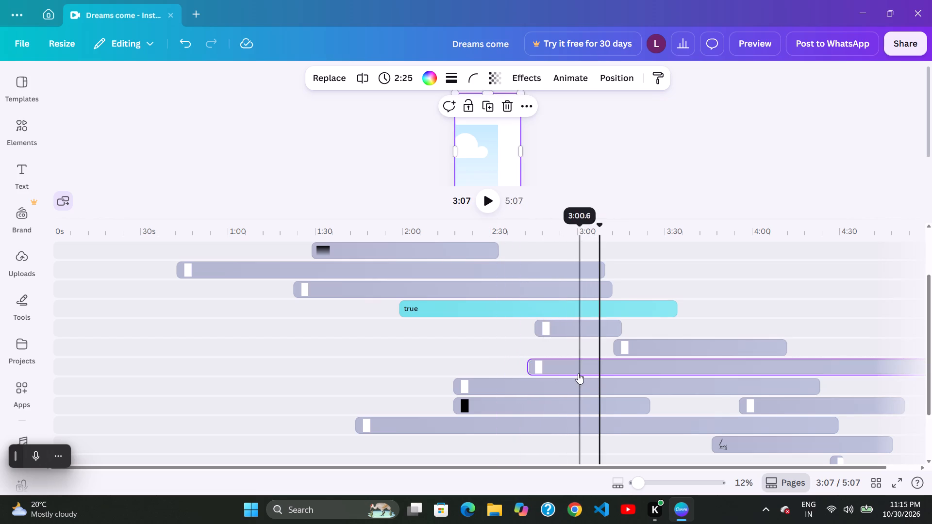
Adjust the eighth-track layer's timing so that it starts slightly later, at about 2:20.
{"action": "left_click_drag", "start_coordinate": [586, 377], "coordinate": [594, 381]}
{"action": "left_click", "coordinate": [582, 381]}
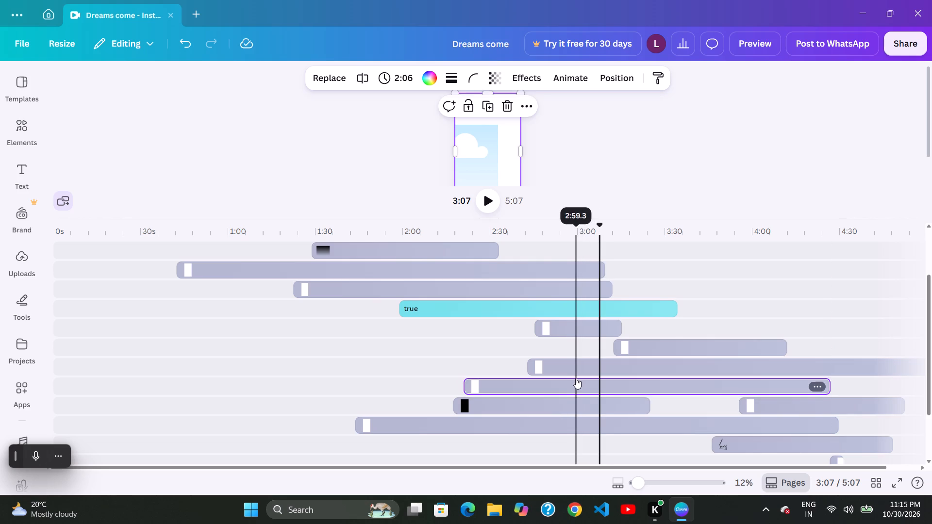
{"action": "left_click", "coordinate": [576, 379]}
{"action": "left_click_drag", "start_coordinate": [597, 379], "coordinate": [593, 378]}
{"action": "left_click", "coordinate": [578, 377]}
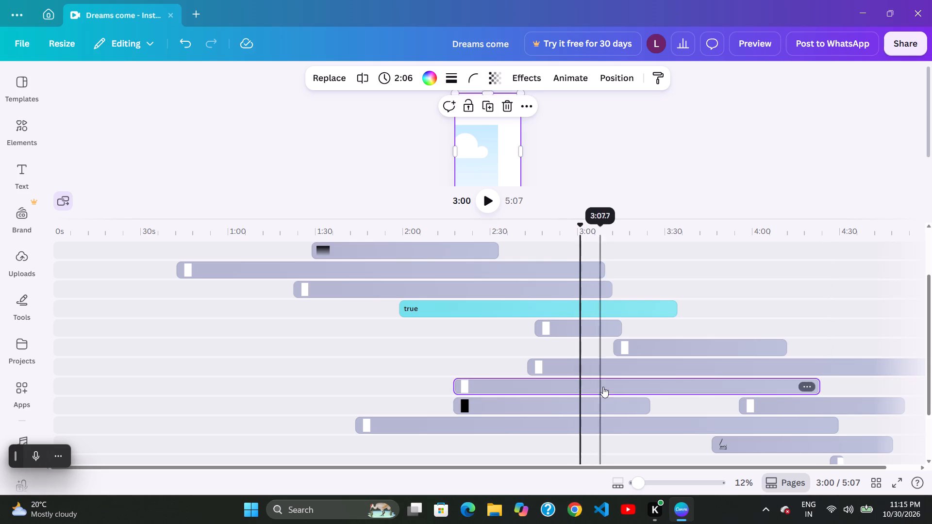
{"action": "left_click", "coordinate": [604, 387]}
{"action": "left_click", "coordinate": [584, 387]}
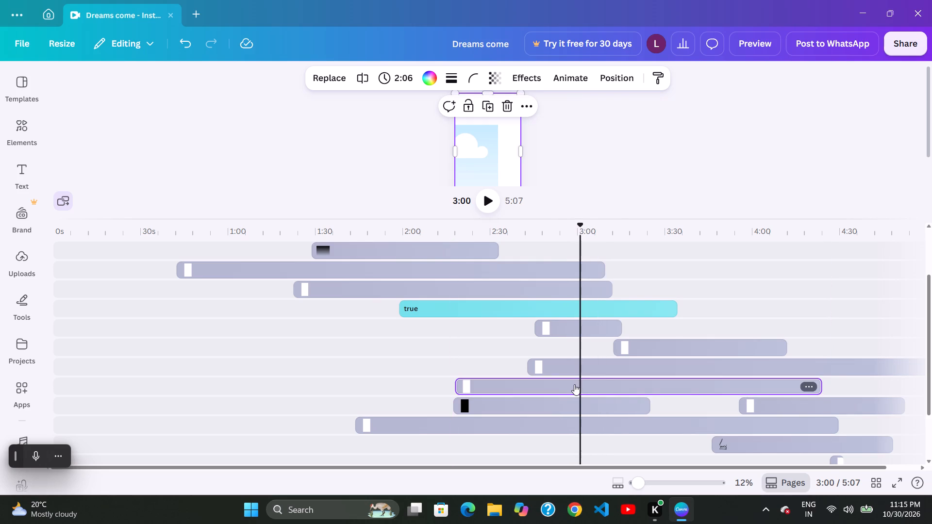
{"action": "left_click_drag", "start_coordinate": [567, 382], "coordinate": [575, 386]}
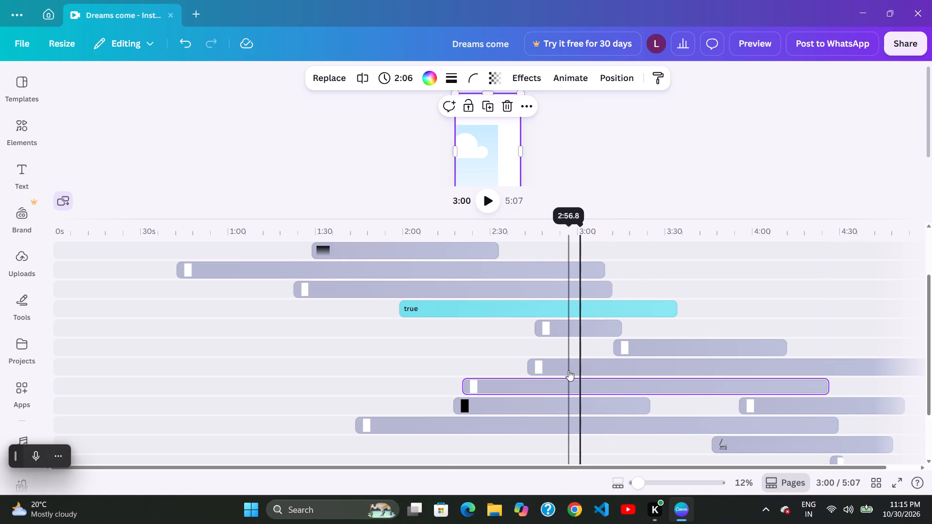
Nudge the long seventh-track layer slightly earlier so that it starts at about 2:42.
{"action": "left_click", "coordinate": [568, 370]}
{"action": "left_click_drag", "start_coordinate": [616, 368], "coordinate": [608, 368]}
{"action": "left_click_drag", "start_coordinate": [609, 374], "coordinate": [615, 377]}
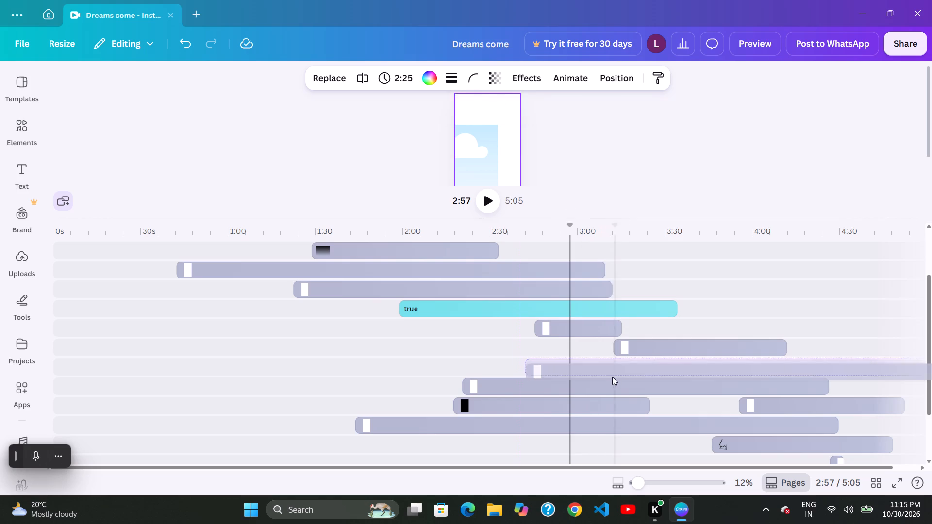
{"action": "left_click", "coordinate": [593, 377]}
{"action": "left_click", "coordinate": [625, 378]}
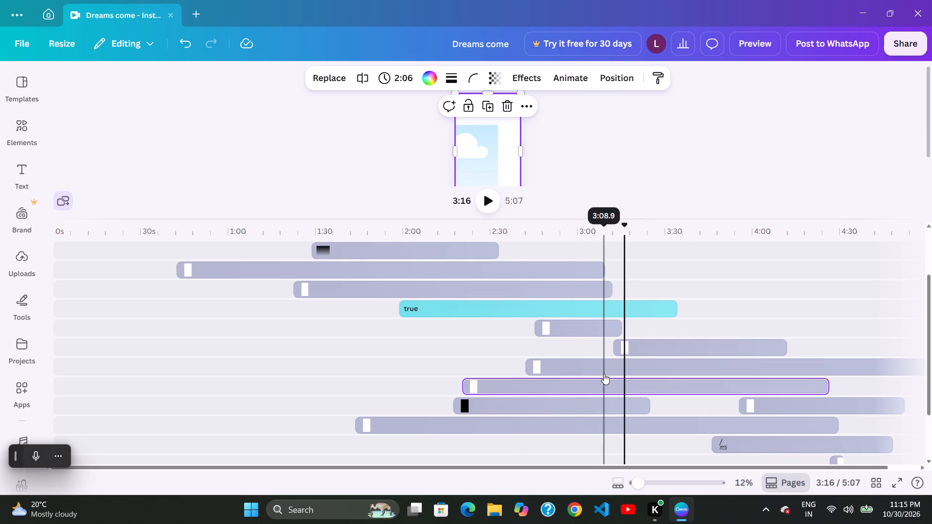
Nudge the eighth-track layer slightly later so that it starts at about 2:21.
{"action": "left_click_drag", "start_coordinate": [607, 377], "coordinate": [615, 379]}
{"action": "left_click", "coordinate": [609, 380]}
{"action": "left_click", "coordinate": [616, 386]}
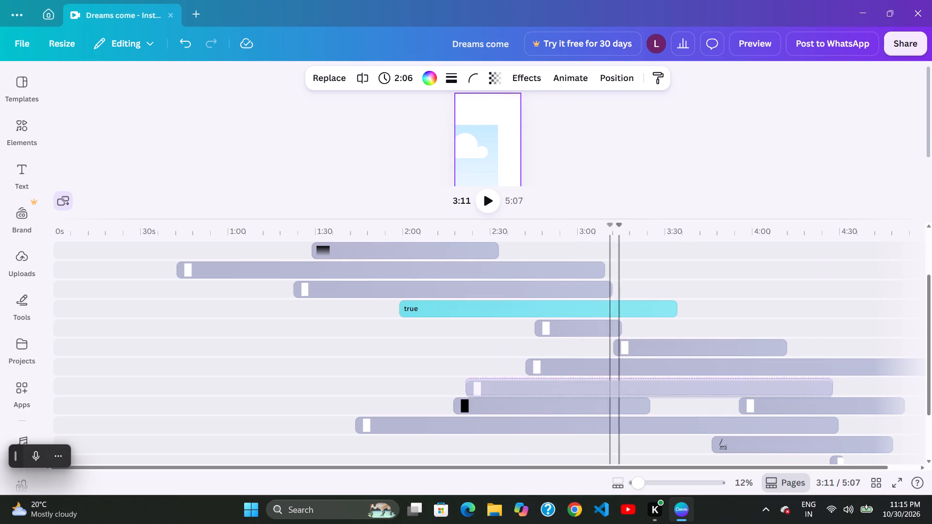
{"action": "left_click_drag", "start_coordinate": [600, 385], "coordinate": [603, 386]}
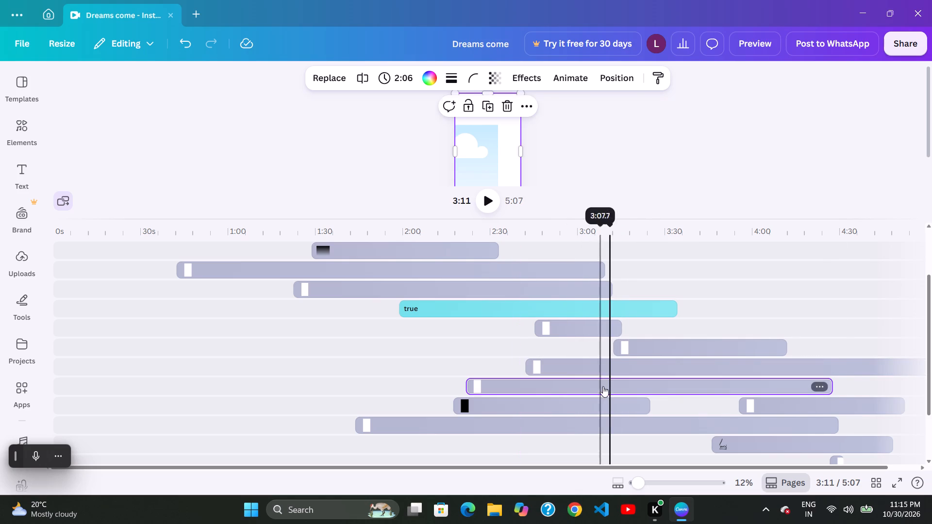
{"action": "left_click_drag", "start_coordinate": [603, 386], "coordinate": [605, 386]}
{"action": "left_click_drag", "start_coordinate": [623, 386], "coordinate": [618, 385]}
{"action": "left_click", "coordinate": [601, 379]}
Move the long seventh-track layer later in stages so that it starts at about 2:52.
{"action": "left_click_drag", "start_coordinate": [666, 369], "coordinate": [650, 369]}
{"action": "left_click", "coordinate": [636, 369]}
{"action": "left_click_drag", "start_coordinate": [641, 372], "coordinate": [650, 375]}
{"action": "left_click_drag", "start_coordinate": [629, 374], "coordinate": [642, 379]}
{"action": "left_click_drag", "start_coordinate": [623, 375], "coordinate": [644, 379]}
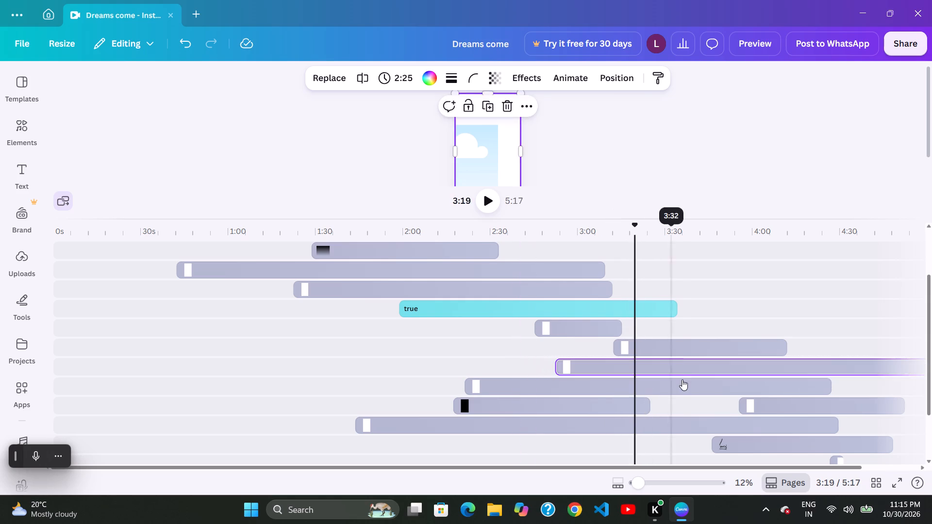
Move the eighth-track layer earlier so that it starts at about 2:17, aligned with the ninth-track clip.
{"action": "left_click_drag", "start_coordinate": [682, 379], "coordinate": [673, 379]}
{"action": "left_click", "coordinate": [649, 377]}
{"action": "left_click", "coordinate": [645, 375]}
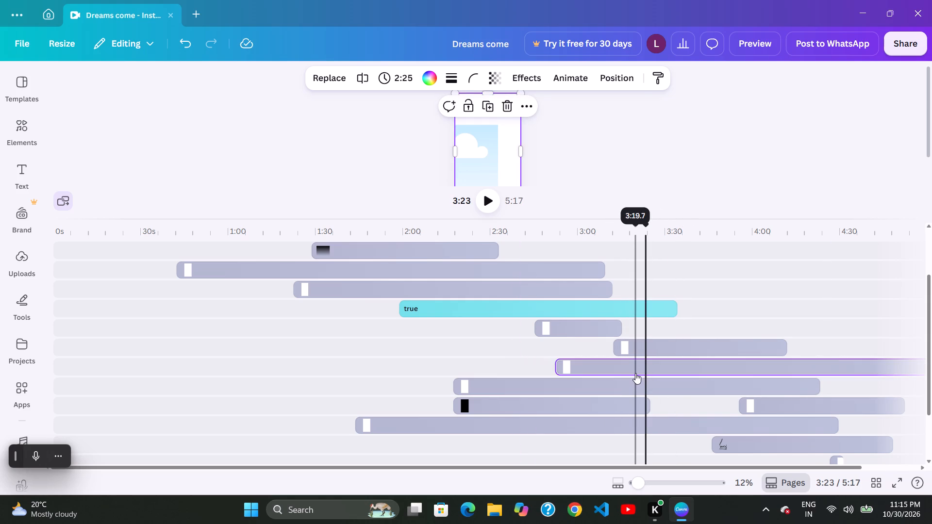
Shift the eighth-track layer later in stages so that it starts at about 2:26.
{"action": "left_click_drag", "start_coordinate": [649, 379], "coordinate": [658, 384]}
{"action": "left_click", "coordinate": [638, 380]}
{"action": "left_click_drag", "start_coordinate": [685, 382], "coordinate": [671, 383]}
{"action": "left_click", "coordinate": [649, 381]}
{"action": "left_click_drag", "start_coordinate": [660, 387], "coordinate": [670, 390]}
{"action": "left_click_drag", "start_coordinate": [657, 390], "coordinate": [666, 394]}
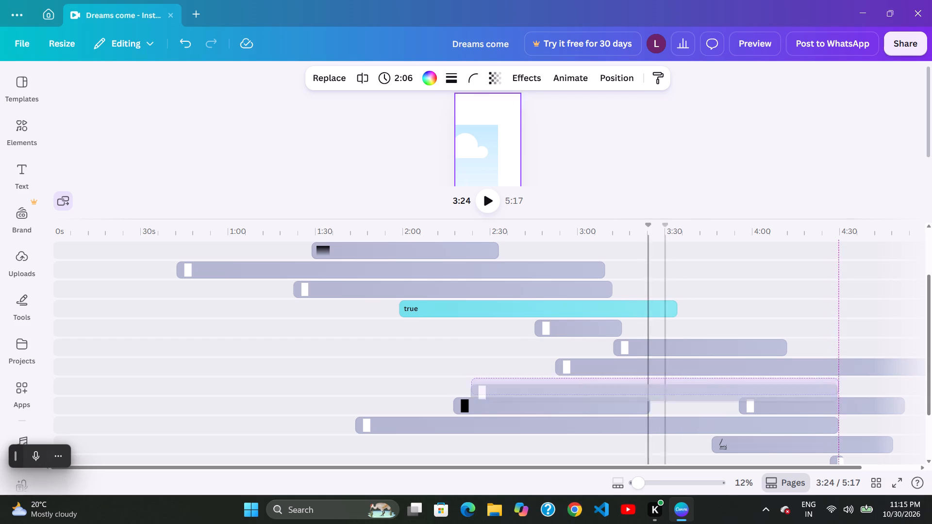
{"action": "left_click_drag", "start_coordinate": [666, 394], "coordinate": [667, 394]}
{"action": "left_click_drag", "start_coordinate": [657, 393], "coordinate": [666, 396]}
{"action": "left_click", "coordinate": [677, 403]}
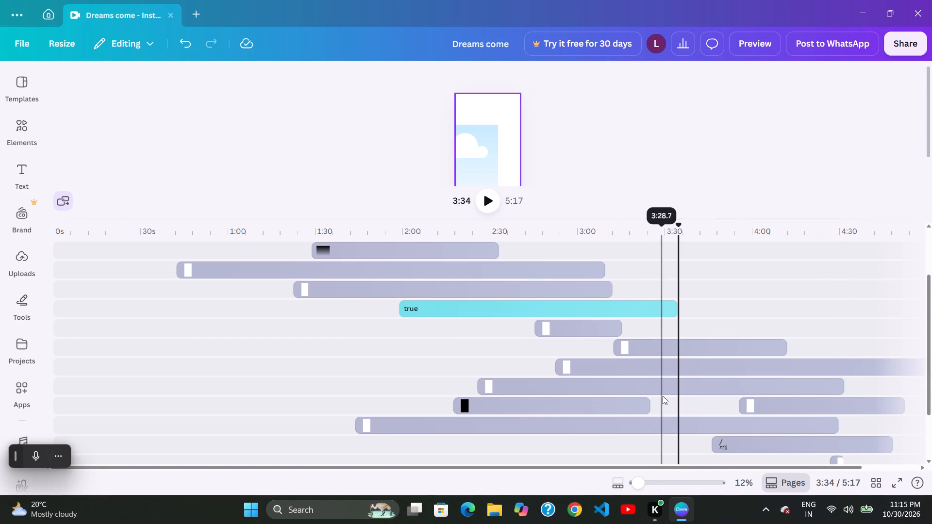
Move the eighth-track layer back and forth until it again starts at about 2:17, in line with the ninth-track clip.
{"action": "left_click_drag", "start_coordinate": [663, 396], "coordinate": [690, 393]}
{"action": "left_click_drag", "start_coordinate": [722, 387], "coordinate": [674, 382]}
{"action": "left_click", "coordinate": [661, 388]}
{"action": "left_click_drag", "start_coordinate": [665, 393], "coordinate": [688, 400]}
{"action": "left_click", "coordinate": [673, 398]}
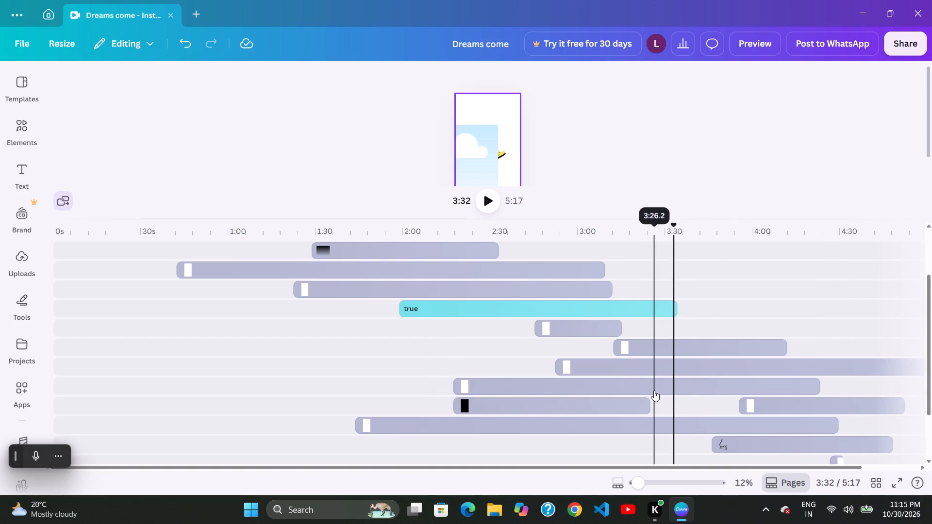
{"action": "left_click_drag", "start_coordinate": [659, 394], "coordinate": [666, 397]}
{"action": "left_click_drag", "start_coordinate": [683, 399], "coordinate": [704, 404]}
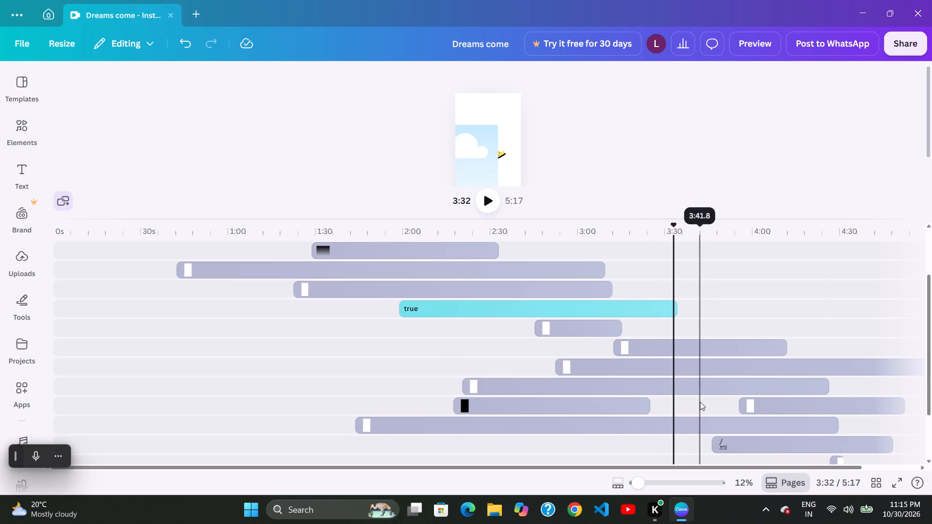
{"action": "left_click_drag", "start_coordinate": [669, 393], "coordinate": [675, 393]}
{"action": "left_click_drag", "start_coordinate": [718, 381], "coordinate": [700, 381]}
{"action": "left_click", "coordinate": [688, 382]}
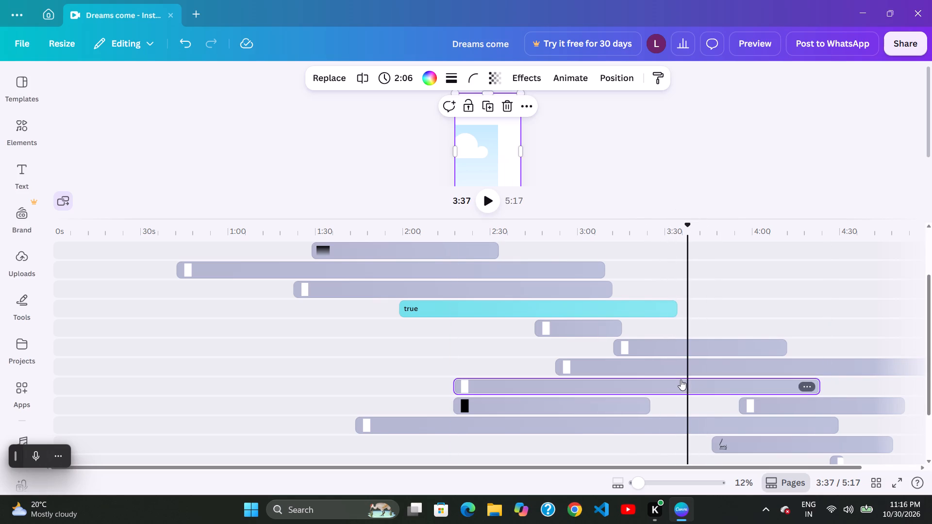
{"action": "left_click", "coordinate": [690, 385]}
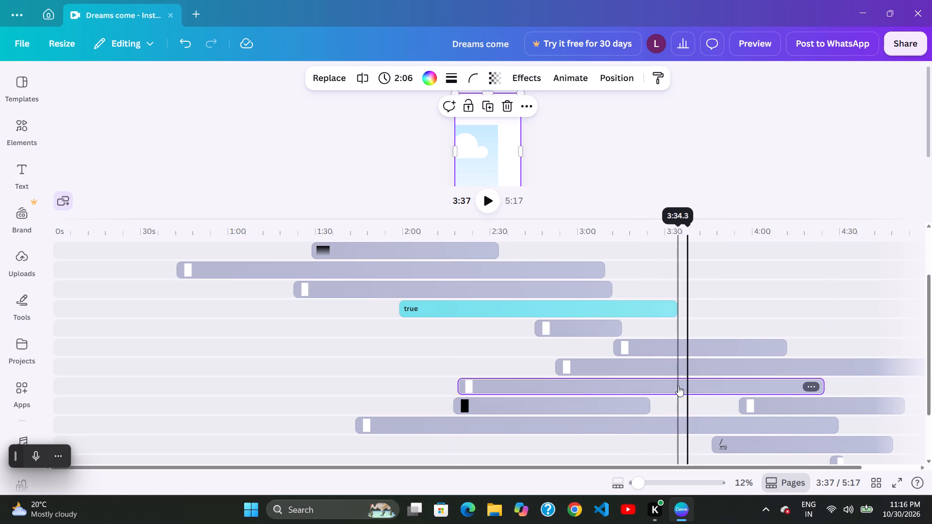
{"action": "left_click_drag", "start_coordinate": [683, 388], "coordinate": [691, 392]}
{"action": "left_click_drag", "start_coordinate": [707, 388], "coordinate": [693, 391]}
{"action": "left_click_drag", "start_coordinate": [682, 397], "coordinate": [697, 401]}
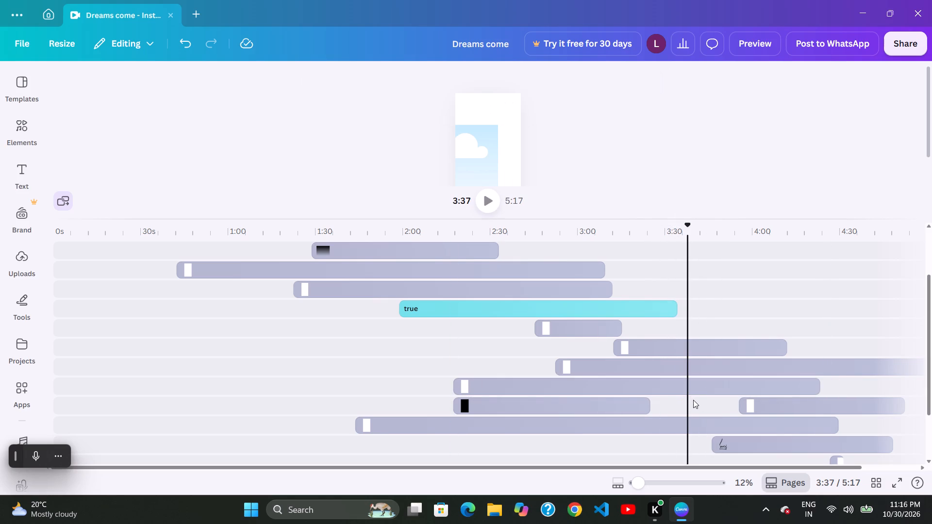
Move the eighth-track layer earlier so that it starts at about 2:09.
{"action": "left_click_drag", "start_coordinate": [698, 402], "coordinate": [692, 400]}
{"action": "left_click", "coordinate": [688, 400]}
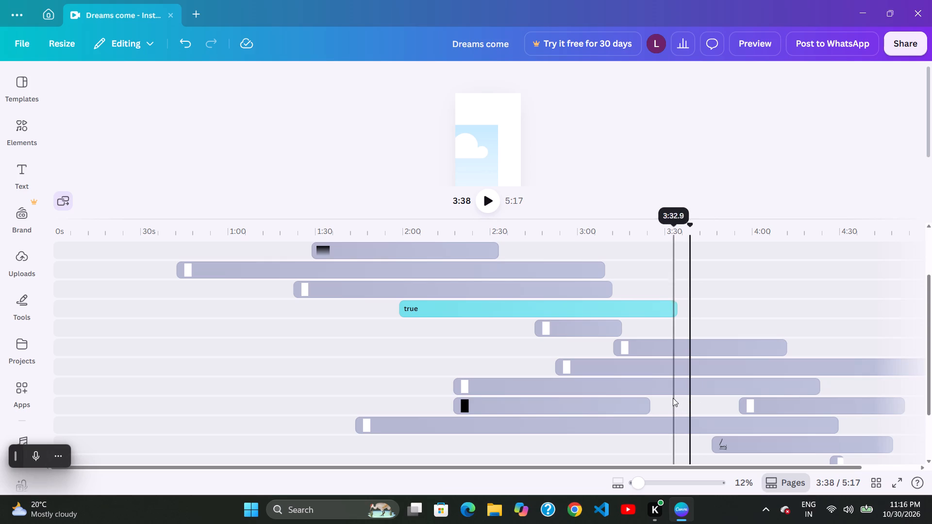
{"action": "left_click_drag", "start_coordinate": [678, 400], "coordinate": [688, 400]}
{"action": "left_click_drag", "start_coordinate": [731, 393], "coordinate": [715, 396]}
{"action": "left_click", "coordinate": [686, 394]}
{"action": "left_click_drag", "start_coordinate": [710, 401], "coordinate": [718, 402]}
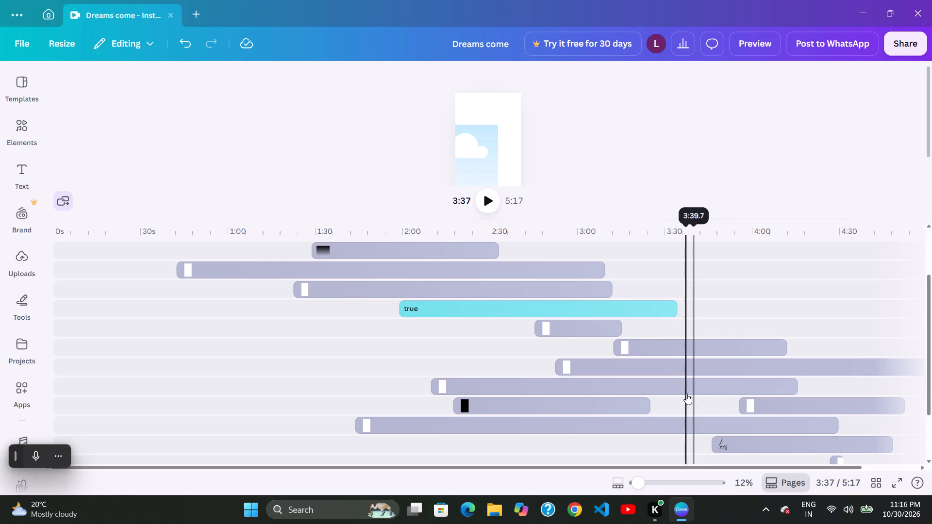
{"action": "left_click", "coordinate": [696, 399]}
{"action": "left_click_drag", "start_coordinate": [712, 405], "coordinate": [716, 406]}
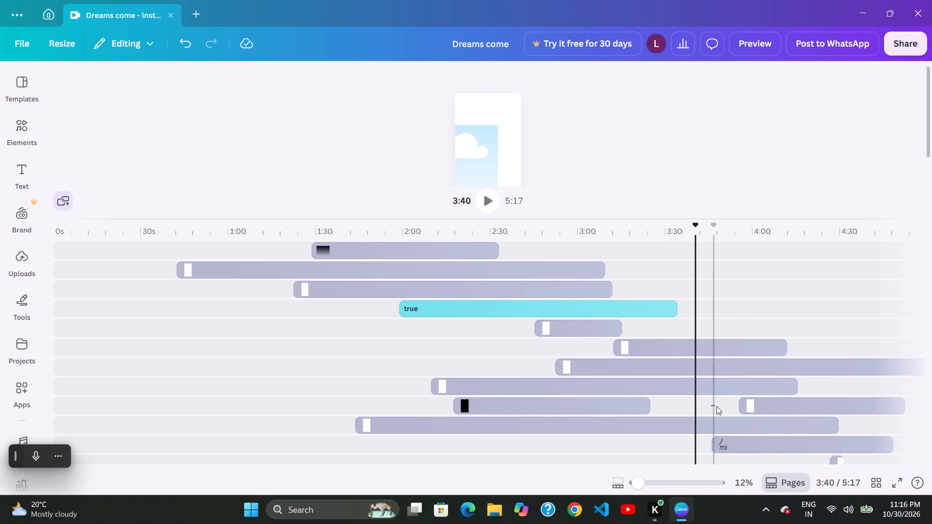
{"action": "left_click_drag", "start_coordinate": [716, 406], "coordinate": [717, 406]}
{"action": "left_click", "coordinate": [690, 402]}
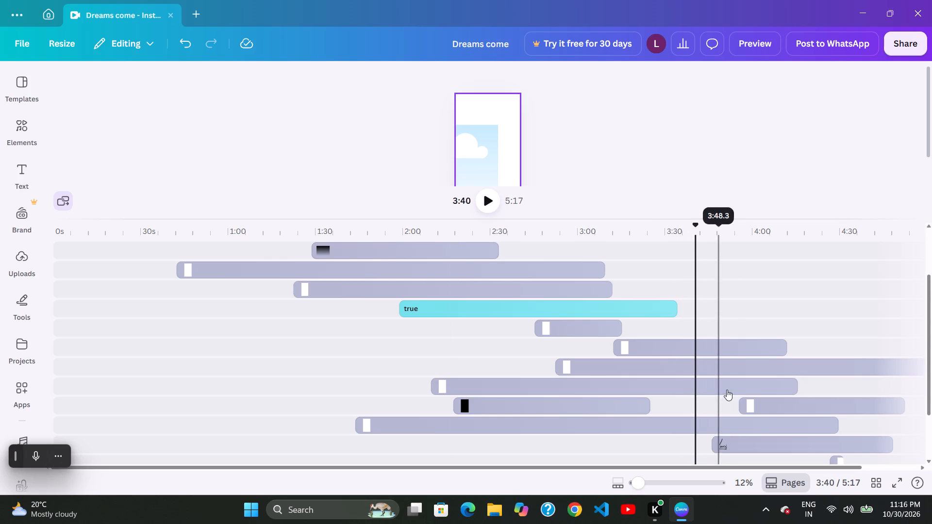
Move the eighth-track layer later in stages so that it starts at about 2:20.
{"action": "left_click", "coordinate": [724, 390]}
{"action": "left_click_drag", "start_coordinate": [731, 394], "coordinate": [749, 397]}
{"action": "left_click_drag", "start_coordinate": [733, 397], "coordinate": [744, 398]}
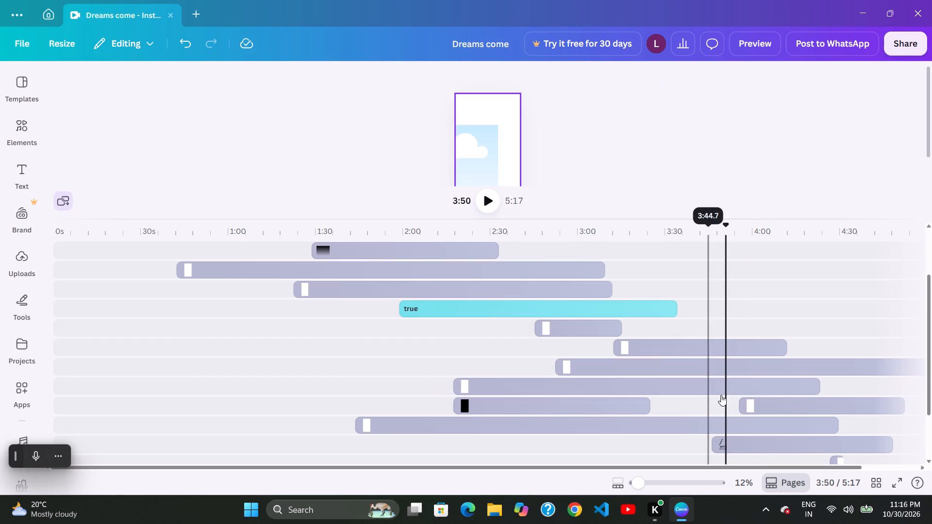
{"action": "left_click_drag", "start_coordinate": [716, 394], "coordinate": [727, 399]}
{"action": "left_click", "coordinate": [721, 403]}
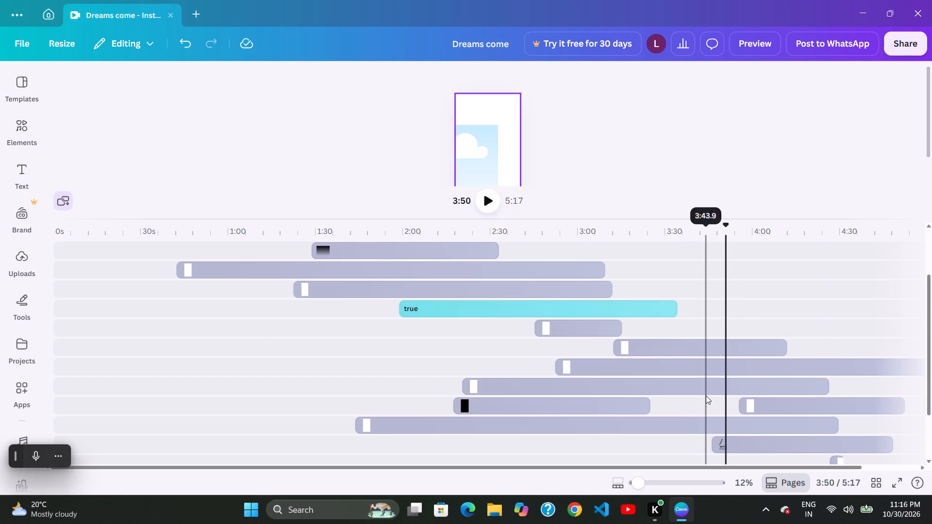
Move the long seventh-track layer earlier so that it starts at about 2:45, aligned with the fifth-track layer.
{"action": "left_click_drag", "start_coordinate": [713, 397], "coordinate": [718, 397]}
{"action": "left_click_drag", "start_coordinate": [742, 372], "coordinate": [721, 379]}
Move the eighth-track layer much later so that it starts at about 2:52.
{"action": "left_click", "coordinate": [706, 390]}
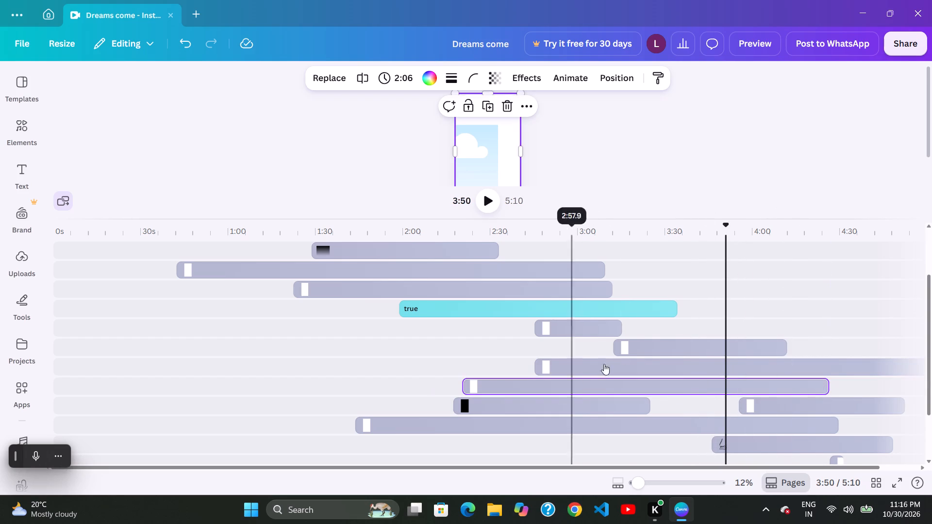
{"action": "left_click_drag", "start_coordinate": [590, 377], "coordinate": [653, 386]}
{"action": "left_click", "coordinate": [619, 380]}
{"action": "left_click_drag", "start_coordinate": [626, 382], "coordinate": [661, 383]}
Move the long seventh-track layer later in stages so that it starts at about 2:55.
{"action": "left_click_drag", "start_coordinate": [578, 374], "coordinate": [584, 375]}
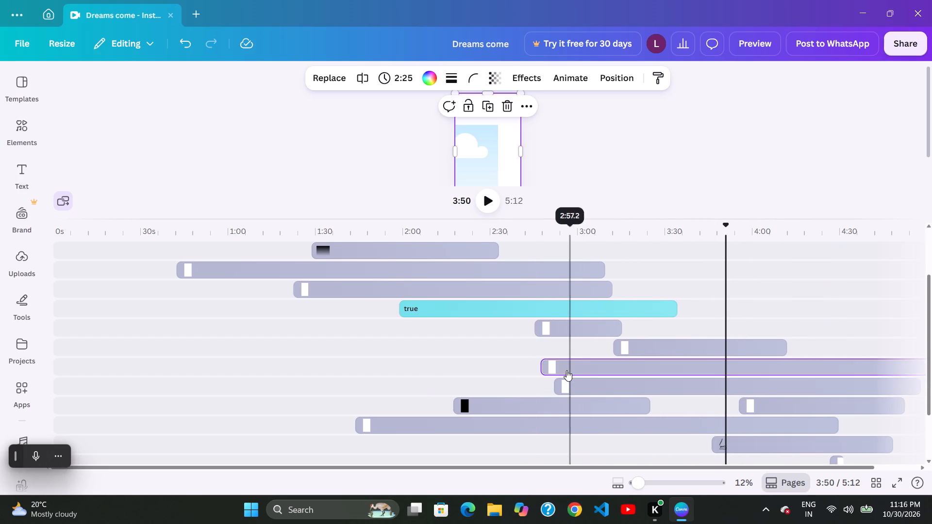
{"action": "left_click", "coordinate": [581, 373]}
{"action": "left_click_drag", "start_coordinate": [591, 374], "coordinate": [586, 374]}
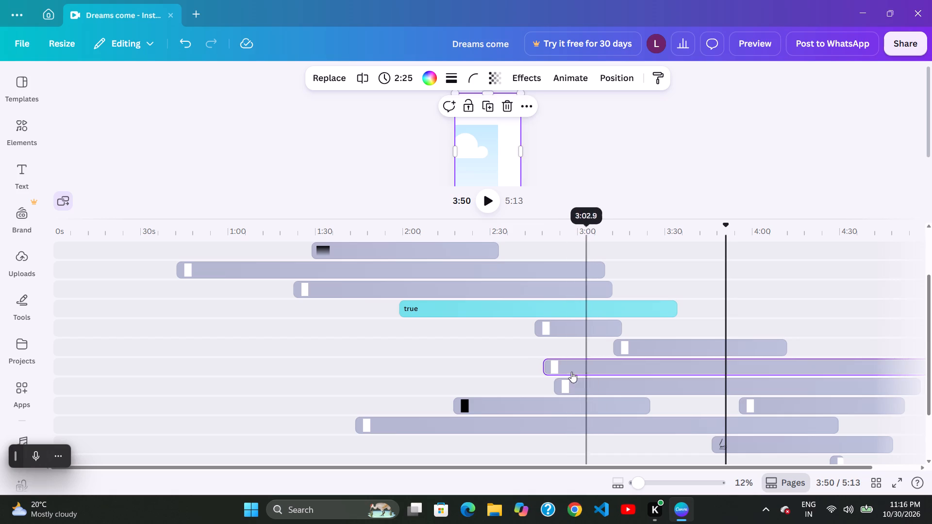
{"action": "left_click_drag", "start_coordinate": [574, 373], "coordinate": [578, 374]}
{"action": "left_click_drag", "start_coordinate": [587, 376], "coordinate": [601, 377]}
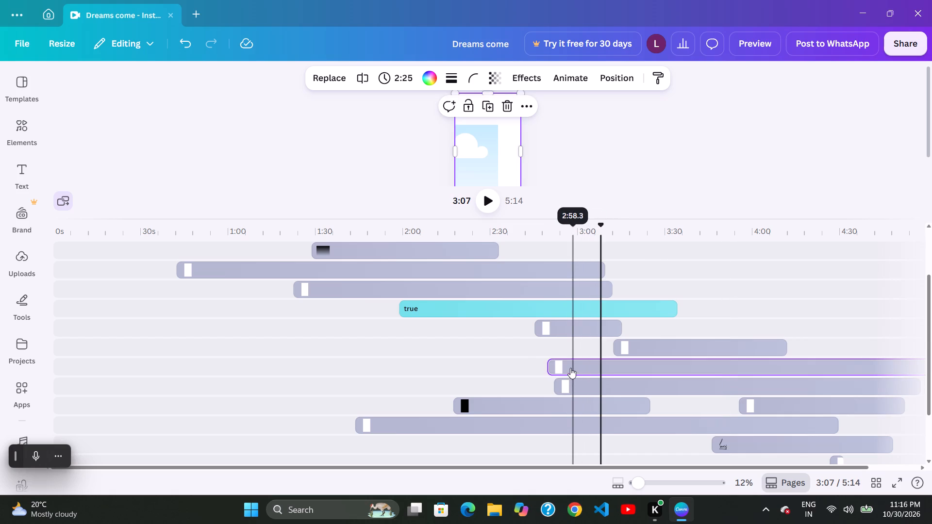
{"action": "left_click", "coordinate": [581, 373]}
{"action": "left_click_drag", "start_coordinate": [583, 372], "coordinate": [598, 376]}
Nudge the seventh- and eighth-track layers later so that they start at about 2:58 and 2:54 respectively.
{"action": "left_click", "coordinate": [611, 377]}
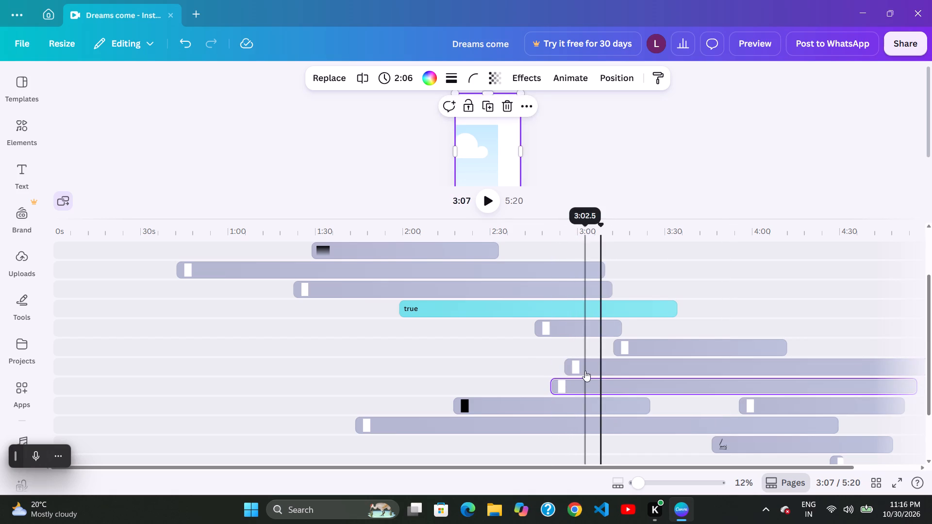
{"action": "left_click_drag", "start_coordinate": [609, 377], "coordinate": [623, 378]}
{"action": "left_click", "coordinate": [598, 378]}
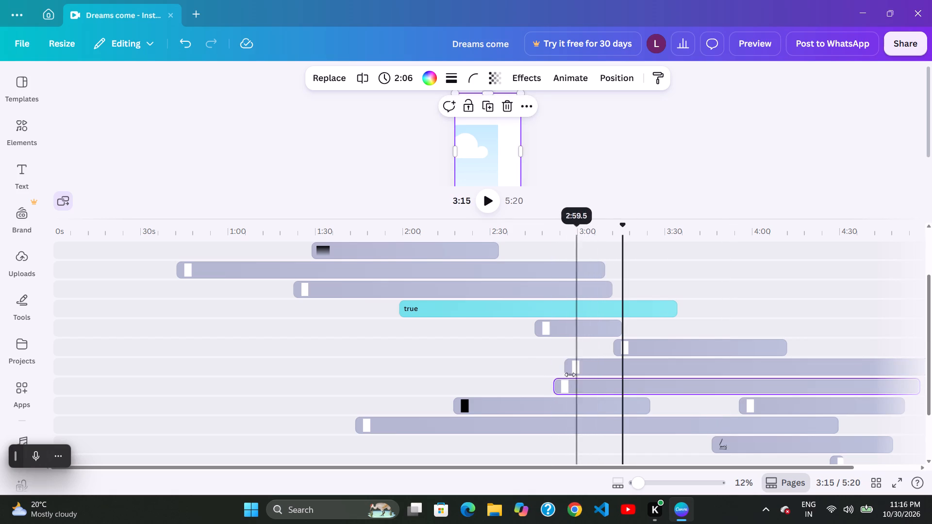
{"action": "left_click", "coordinate": [584, 378]}
{"action": "left_click", "coordinate": [626, 367]}
{"action": "left_click_drag", "start_coordinate": [603, 370], "coordinate": [608, 373]}
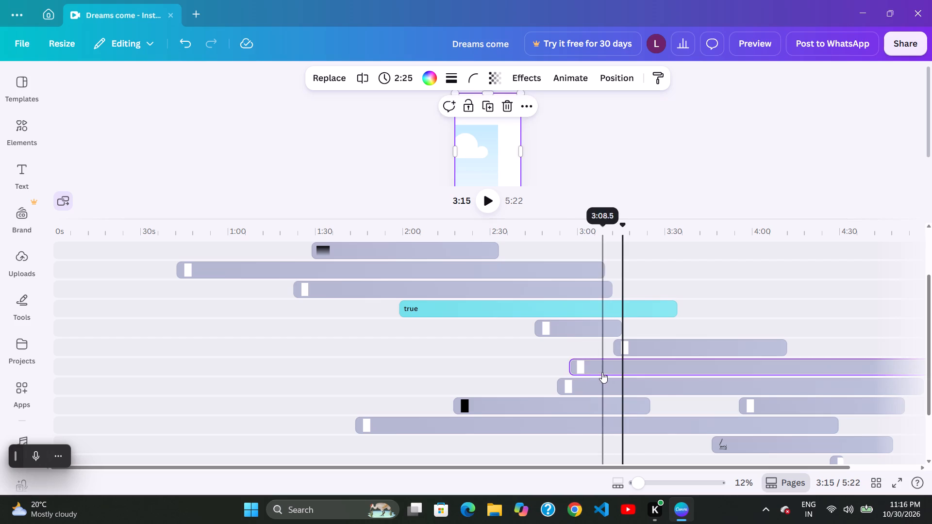
{"action": "left_click", "coordinate": [614, 375]}
{"action": "left_click_drag", "start_coordinate": [600, 376], "coordinate": [619, 380]}
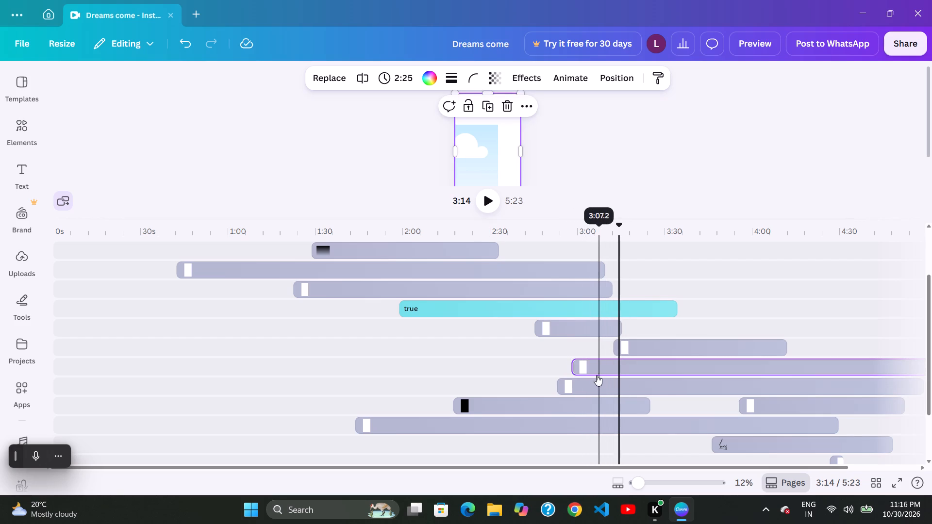
{"action": "left_click", "coordinate": [612, 380]}
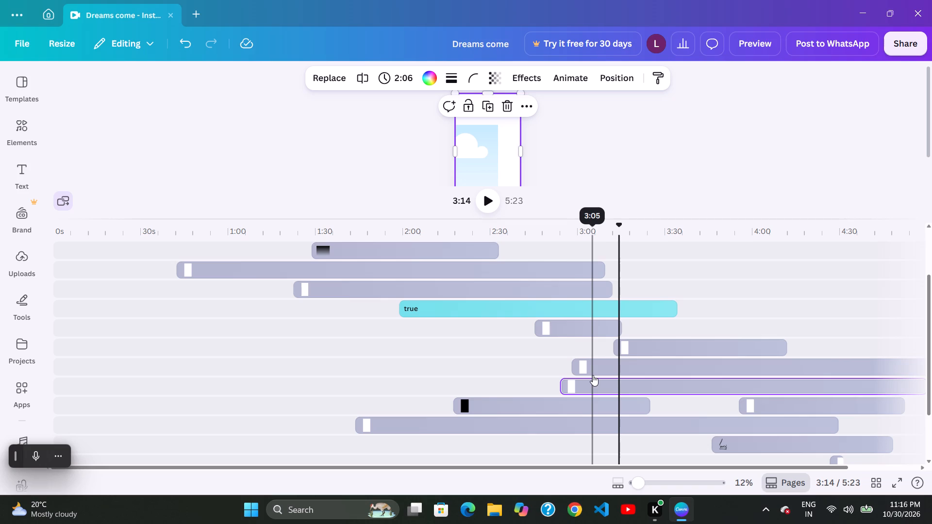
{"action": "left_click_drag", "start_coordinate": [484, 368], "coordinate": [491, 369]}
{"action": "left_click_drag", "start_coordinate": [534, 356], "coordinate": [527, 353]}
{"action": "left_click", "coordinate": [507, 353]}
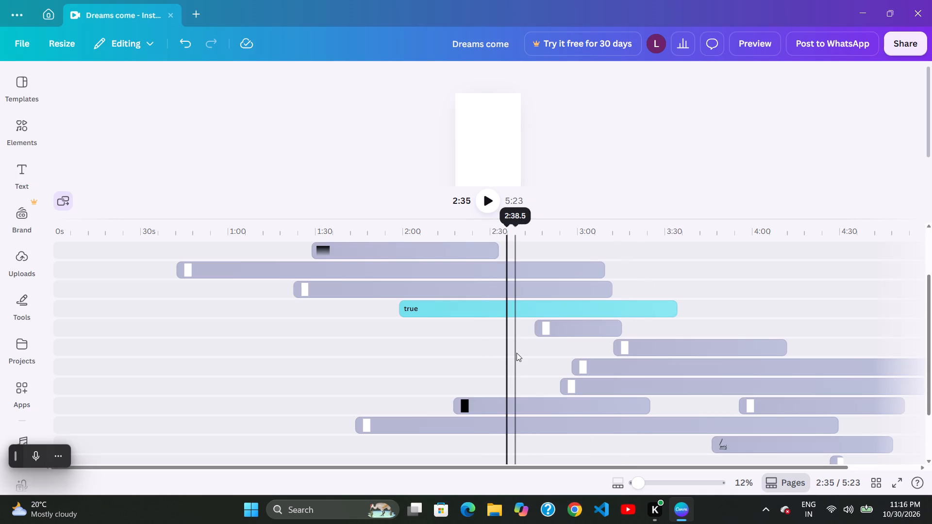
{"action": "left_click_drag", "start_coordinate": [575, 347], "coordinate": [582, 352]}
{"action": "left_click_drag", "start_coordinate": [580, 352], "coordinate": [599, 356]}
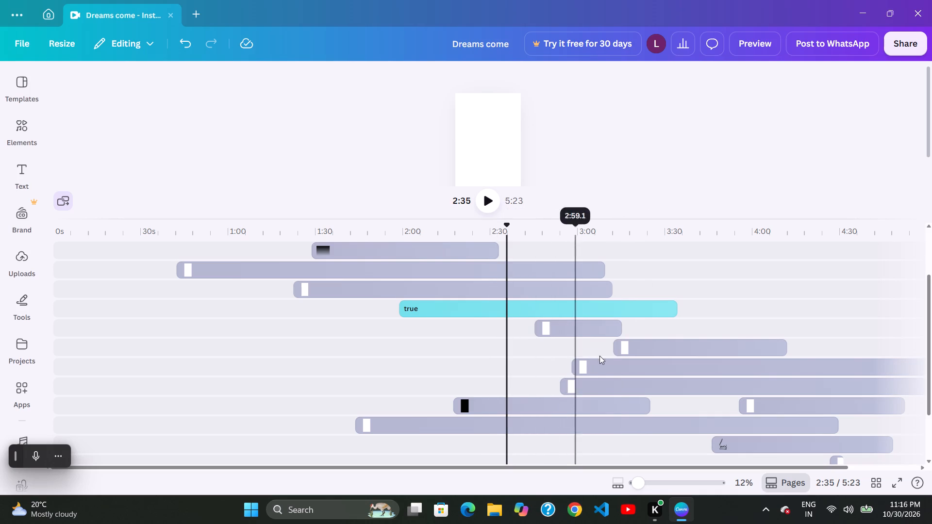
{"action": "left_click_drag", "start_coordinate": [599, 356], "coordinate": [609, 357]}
Move the long seventh-track layer earlier so that it starts at about 2:51.
{"action": "left_click_drag", "start_coordinate": [632, 358], "coordinate": [592, 362]}
{"action": "left_click", "coordinate": [590, 369]}
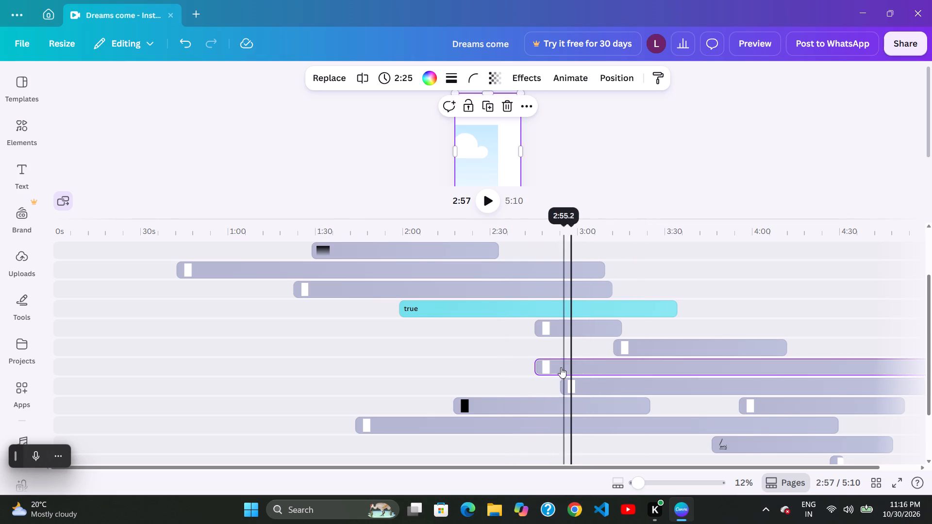
{"action": "left_click", "coordinate": [536, 362]}
{"action": "left_click_drag", "start_coordinate": [608, 356], "coordinate": [603, 356]}
{"action": "left_click_drag", "start_coordinate": [594, 361], "coordinate": [599, 366]}
{"action": "left_click_drag", "start_coordinate": [592, 369], "coordinate": [605, 373]}
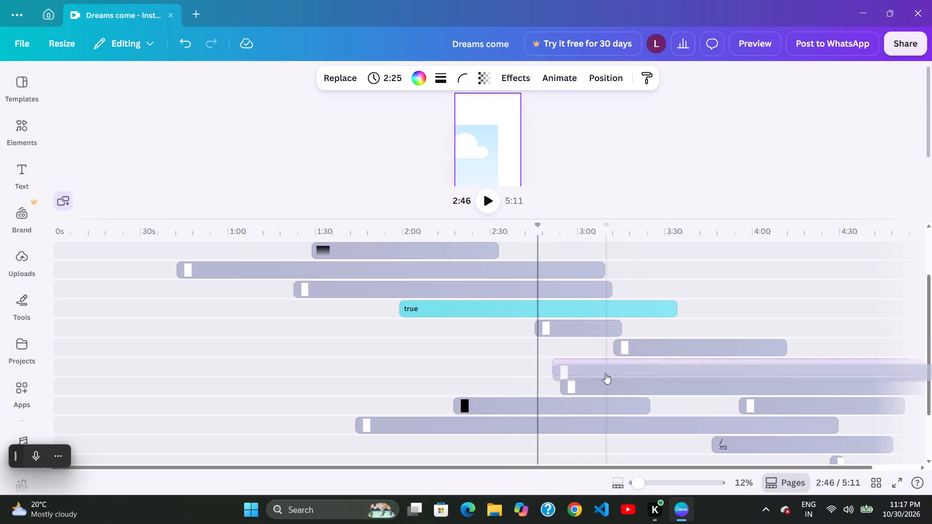
{"action": "left_click_drag", "start_coordinate": [605, 373], "coordinate": [606, 374]}
Move the eighth-track layer later to start at about 3:02 and trim its duration to 2:04.
{"action": "left_click_drag", "start_coordinate": [602, 380], "coordinate": [613, 383]}
{"action": "left_click_drag", "start_coordinate": [591, 380], "coordinate": [599, 382]}
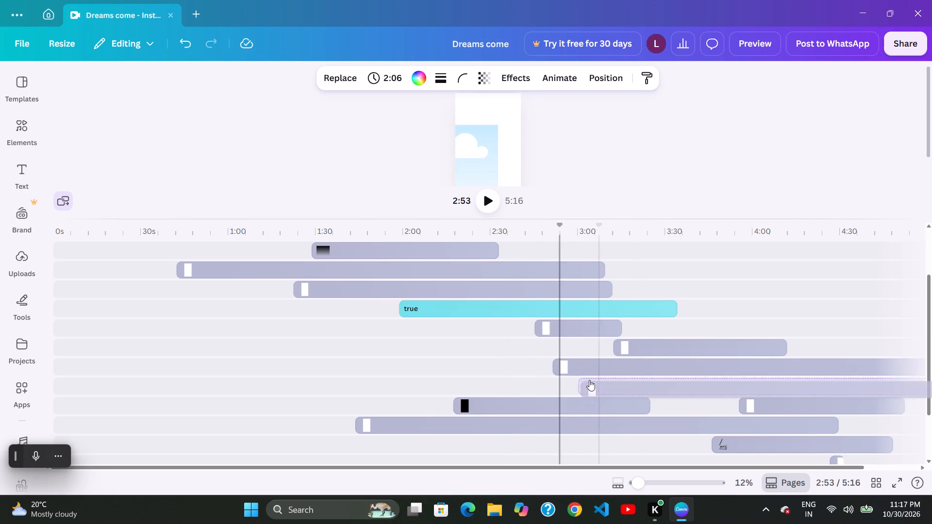
{"action": "left_click", "coordinate": [590, 382]}
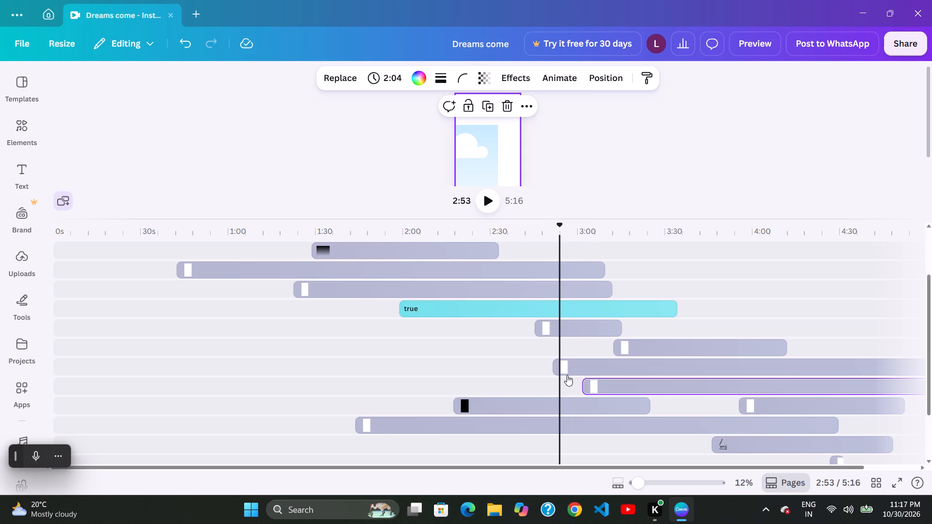
Reposition the seventh-track layer to start at about 2:54 and the eighth-track layer at about 2:58.
{"action": "left_click_drag", "start_coordinate": [564, 375], "coordinate": [570, 376]}
{"action": "left_click_drag", "start_coordinate": [599, 382], "coordinate": [590, 380]}
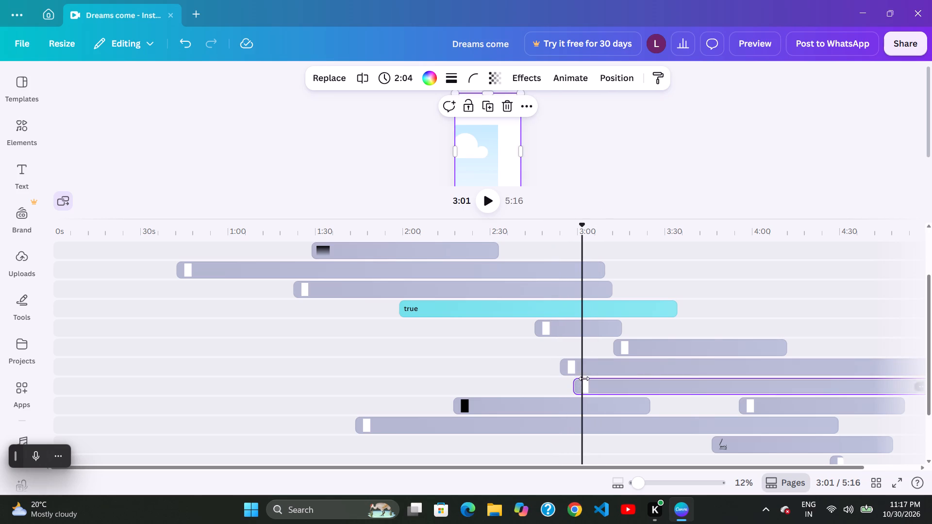
Trim the start of the eighth-track layer to a 2:01 duration and position the layer to start at about 3:02.
{"action": "left_click_drag", "start_coordinate": [588, 380], "coordinate": [596, 383]}
{"action": "left_click_drag", "start_coordinate": [590, 384], "coordinate": [599, 387]}
{"action": "left_click", "coordinate": [639, 393]}
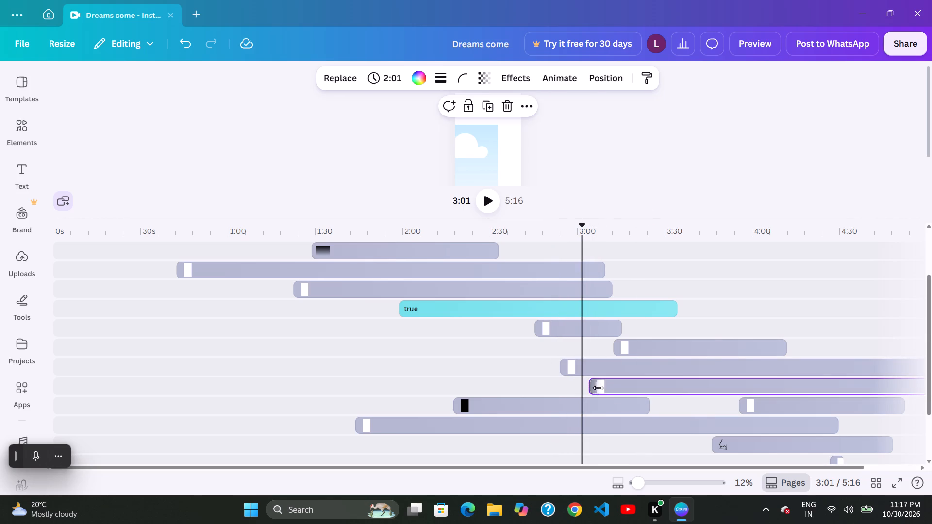
{"action": "left_click_drag", "start_coordinate": [641, 389], "coordinate": [631, 390]}
{"action": "left_click", "coordinate": [578, 379]}
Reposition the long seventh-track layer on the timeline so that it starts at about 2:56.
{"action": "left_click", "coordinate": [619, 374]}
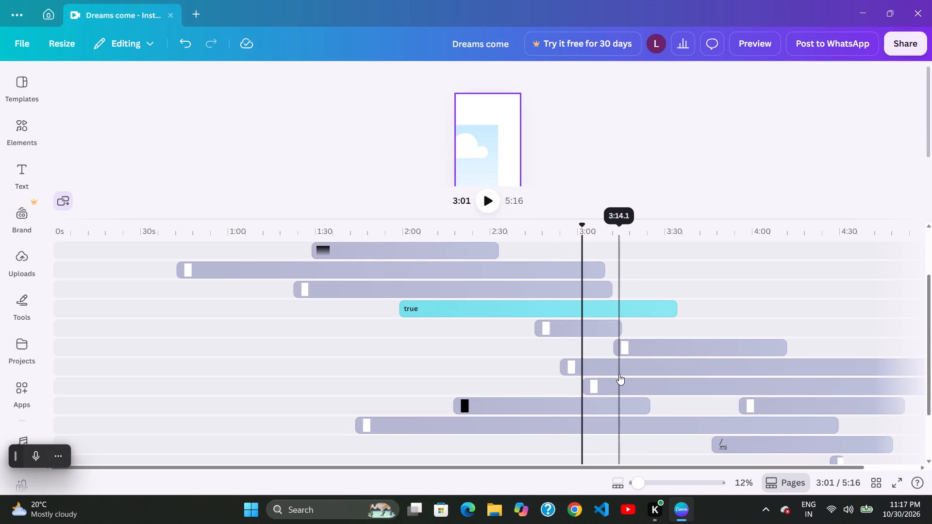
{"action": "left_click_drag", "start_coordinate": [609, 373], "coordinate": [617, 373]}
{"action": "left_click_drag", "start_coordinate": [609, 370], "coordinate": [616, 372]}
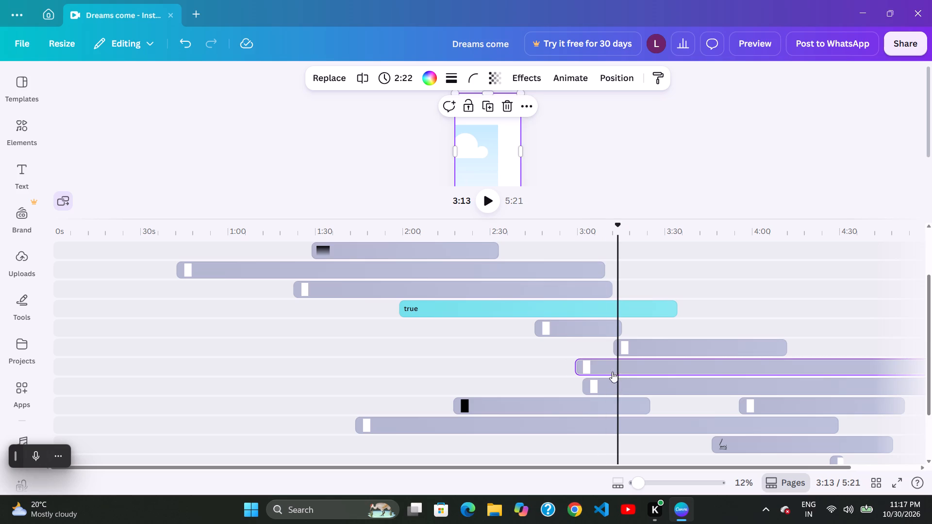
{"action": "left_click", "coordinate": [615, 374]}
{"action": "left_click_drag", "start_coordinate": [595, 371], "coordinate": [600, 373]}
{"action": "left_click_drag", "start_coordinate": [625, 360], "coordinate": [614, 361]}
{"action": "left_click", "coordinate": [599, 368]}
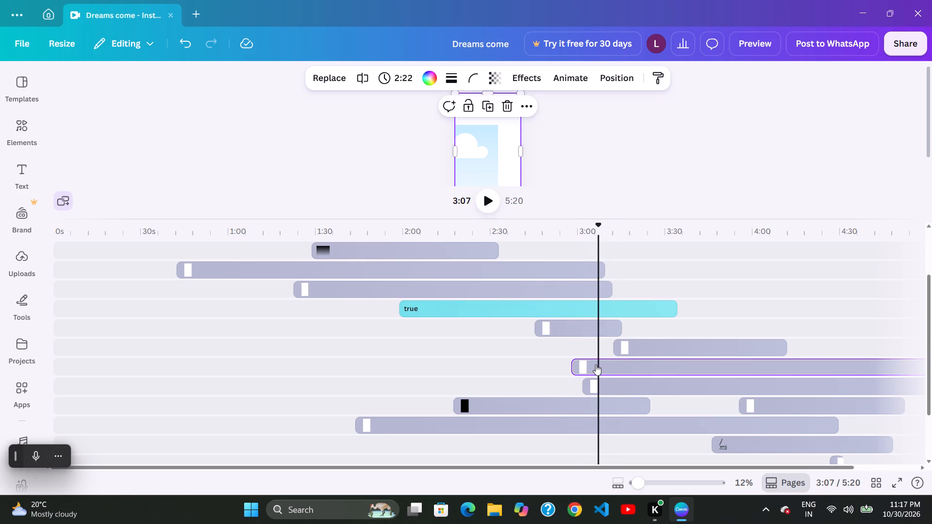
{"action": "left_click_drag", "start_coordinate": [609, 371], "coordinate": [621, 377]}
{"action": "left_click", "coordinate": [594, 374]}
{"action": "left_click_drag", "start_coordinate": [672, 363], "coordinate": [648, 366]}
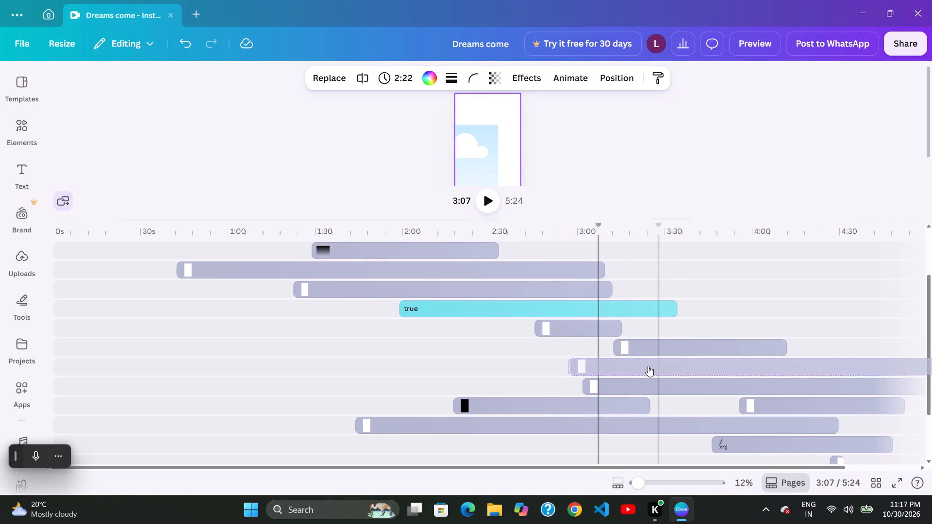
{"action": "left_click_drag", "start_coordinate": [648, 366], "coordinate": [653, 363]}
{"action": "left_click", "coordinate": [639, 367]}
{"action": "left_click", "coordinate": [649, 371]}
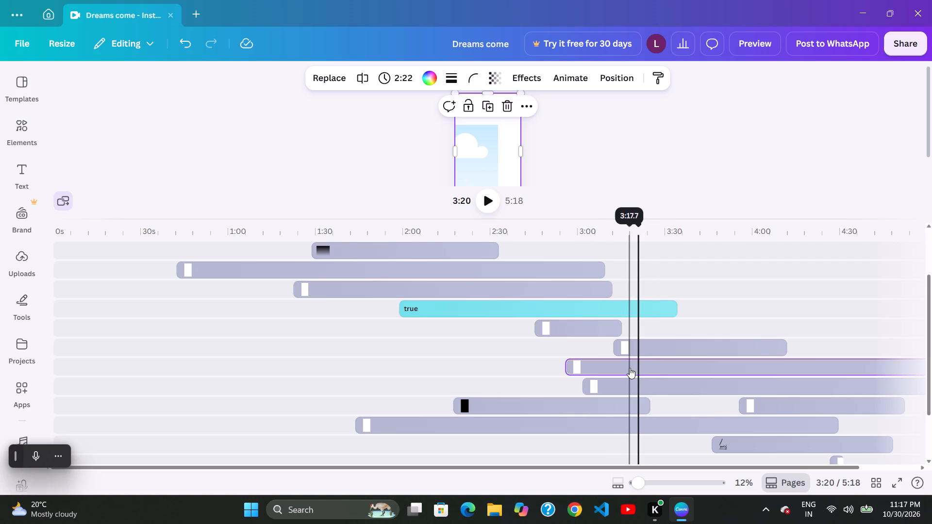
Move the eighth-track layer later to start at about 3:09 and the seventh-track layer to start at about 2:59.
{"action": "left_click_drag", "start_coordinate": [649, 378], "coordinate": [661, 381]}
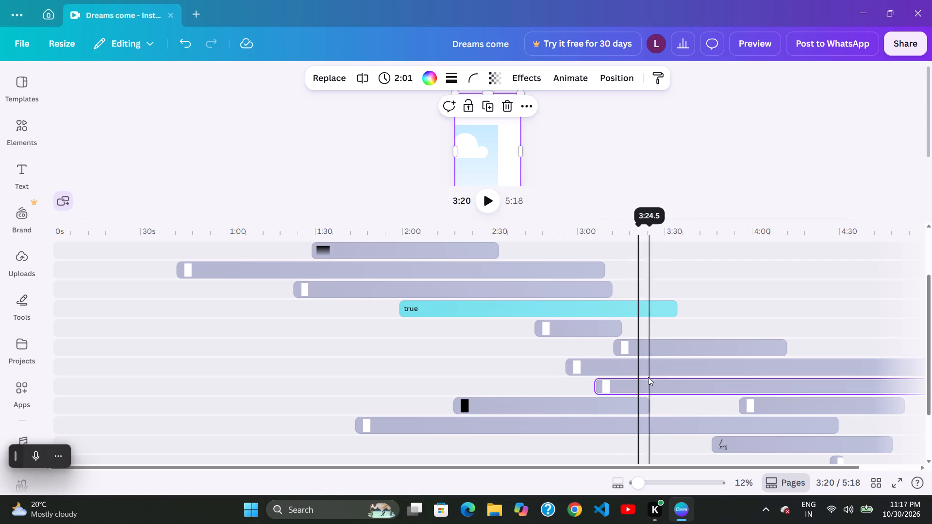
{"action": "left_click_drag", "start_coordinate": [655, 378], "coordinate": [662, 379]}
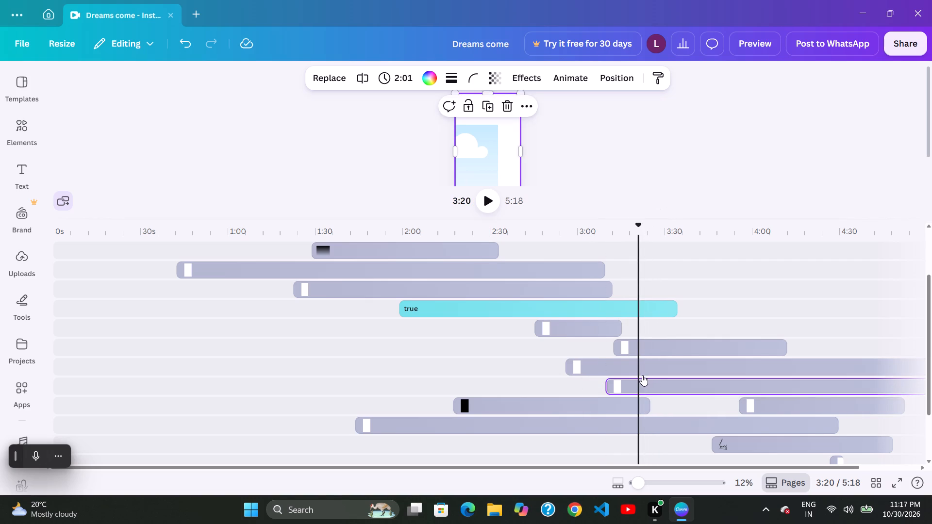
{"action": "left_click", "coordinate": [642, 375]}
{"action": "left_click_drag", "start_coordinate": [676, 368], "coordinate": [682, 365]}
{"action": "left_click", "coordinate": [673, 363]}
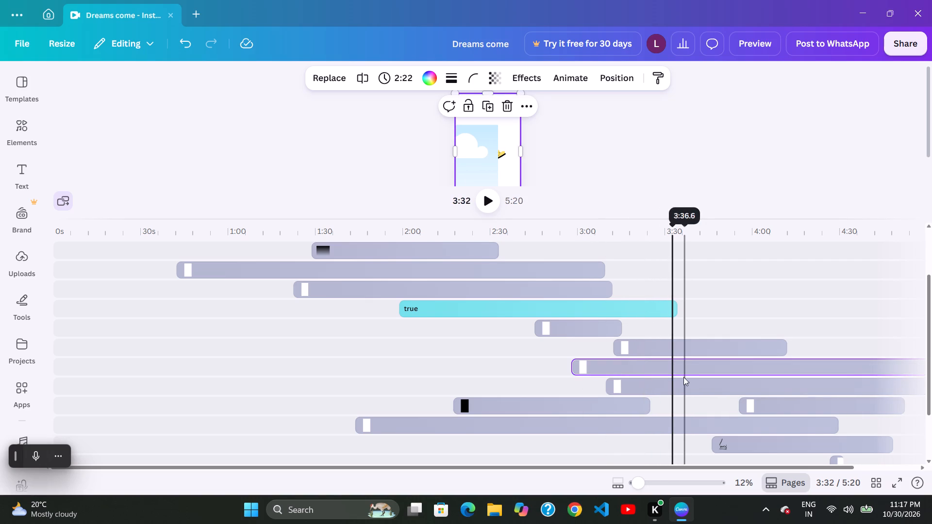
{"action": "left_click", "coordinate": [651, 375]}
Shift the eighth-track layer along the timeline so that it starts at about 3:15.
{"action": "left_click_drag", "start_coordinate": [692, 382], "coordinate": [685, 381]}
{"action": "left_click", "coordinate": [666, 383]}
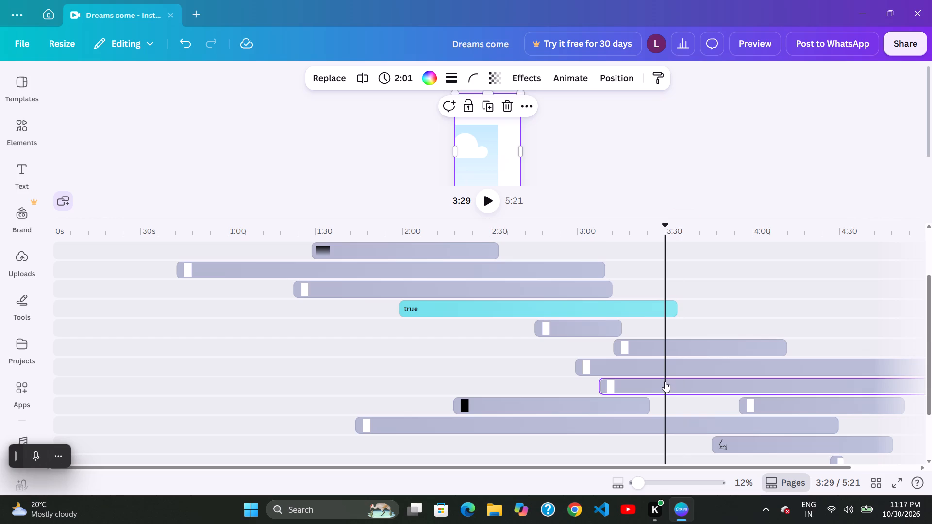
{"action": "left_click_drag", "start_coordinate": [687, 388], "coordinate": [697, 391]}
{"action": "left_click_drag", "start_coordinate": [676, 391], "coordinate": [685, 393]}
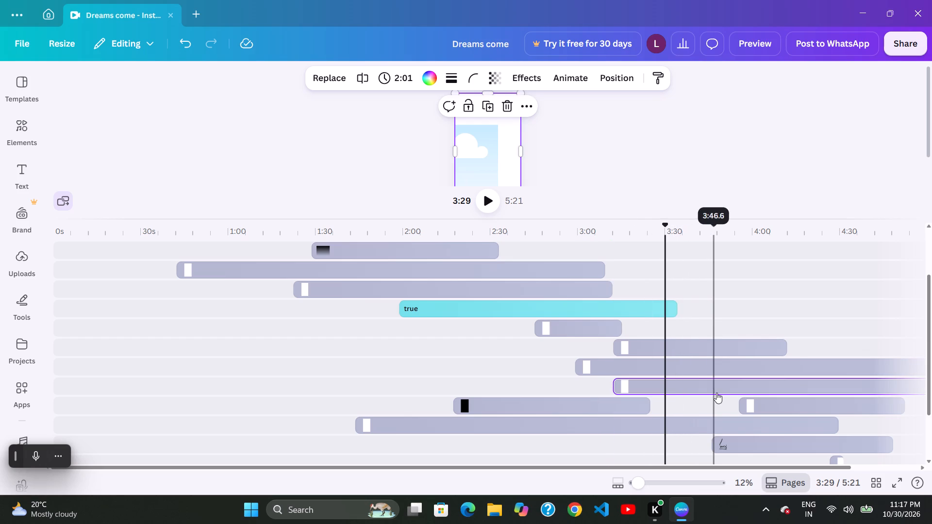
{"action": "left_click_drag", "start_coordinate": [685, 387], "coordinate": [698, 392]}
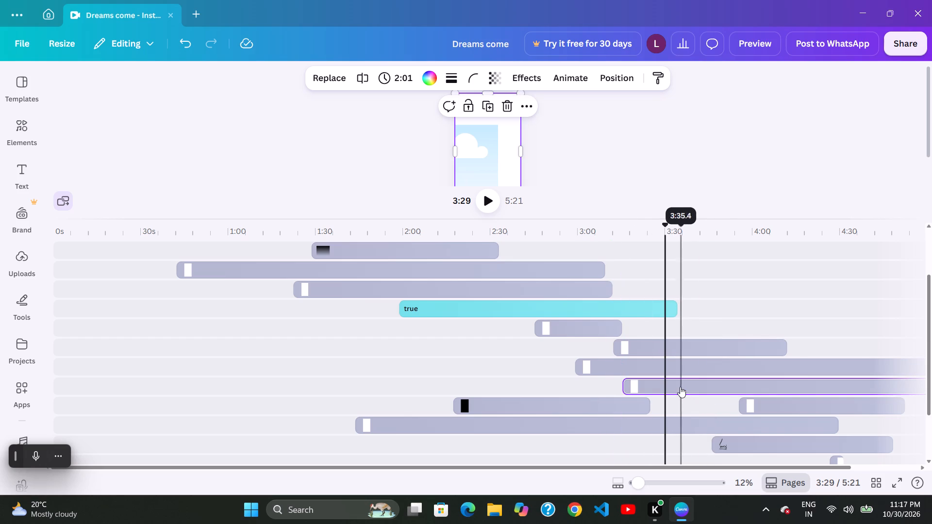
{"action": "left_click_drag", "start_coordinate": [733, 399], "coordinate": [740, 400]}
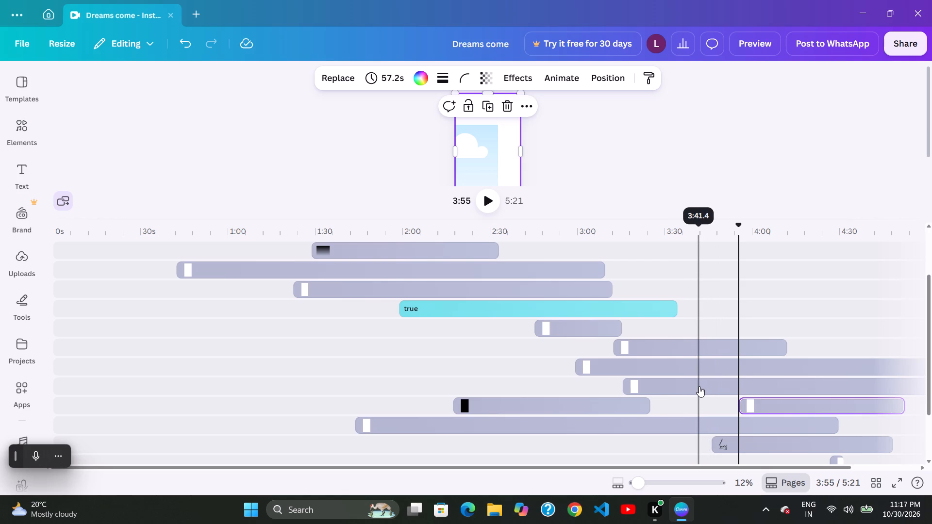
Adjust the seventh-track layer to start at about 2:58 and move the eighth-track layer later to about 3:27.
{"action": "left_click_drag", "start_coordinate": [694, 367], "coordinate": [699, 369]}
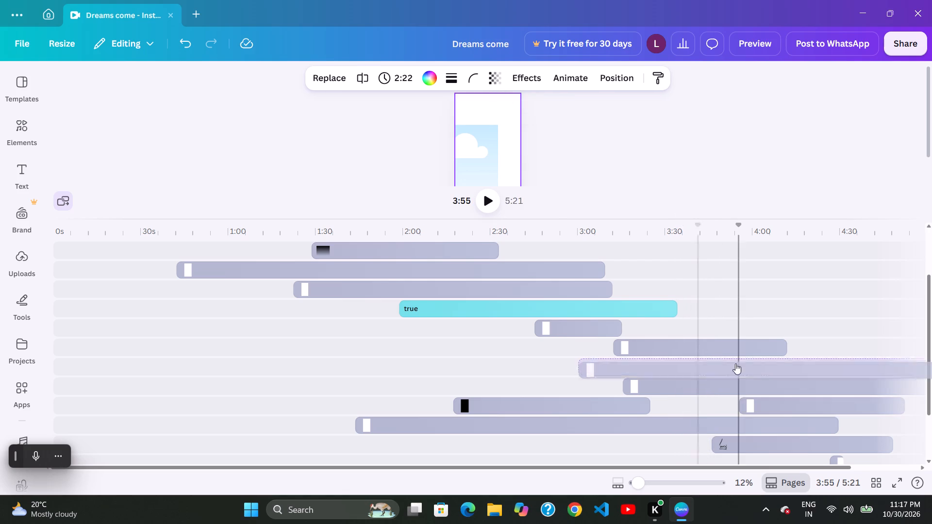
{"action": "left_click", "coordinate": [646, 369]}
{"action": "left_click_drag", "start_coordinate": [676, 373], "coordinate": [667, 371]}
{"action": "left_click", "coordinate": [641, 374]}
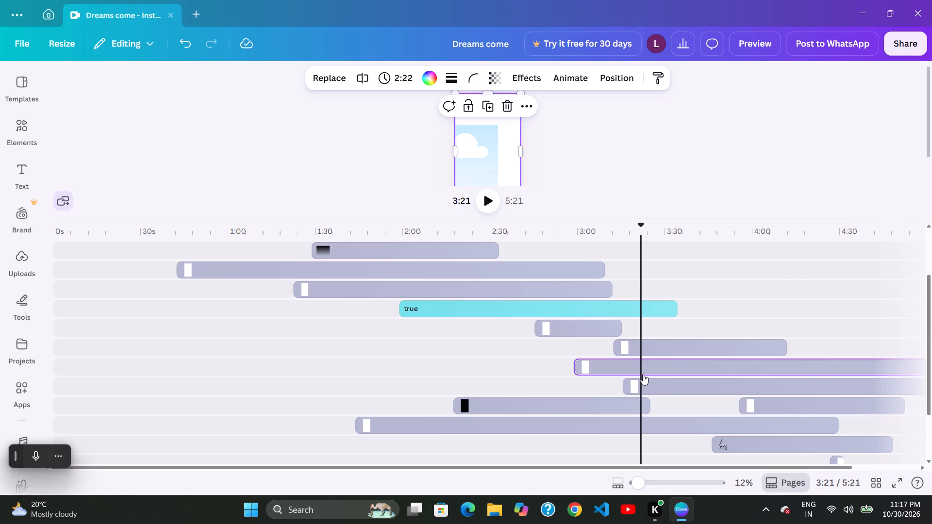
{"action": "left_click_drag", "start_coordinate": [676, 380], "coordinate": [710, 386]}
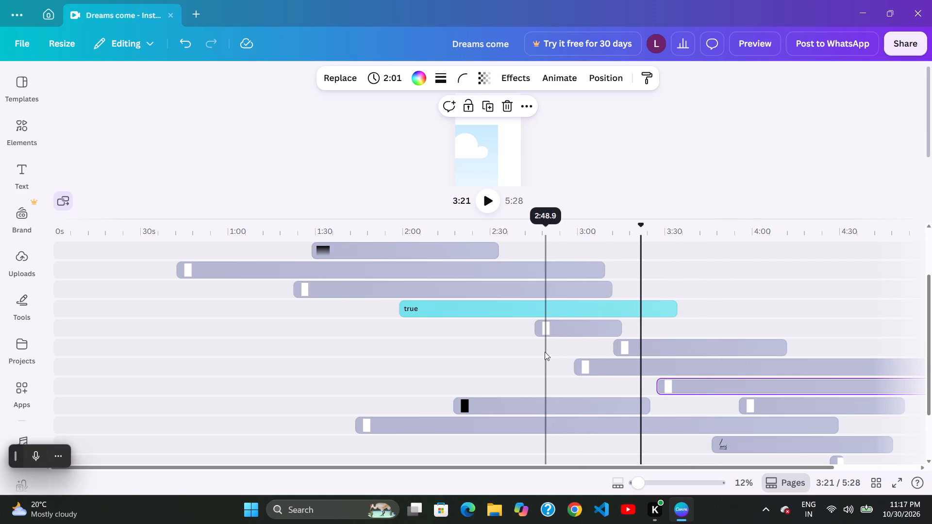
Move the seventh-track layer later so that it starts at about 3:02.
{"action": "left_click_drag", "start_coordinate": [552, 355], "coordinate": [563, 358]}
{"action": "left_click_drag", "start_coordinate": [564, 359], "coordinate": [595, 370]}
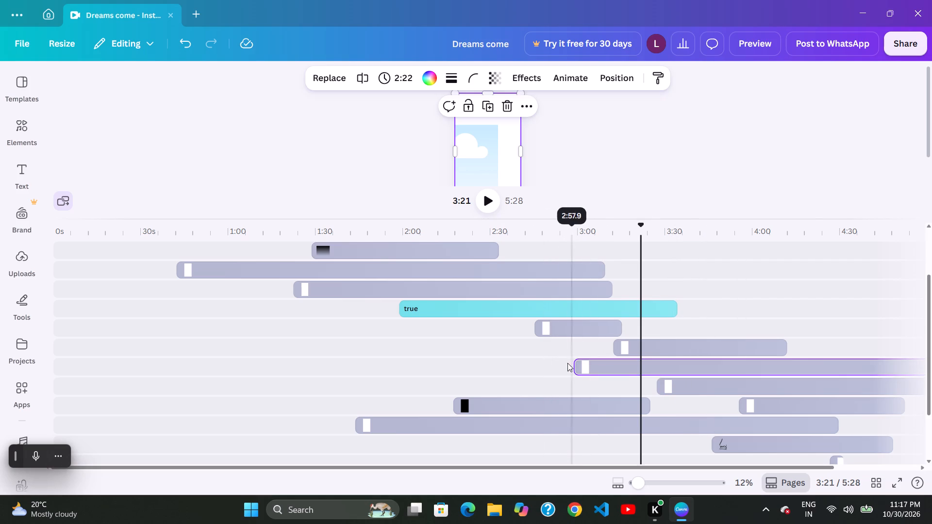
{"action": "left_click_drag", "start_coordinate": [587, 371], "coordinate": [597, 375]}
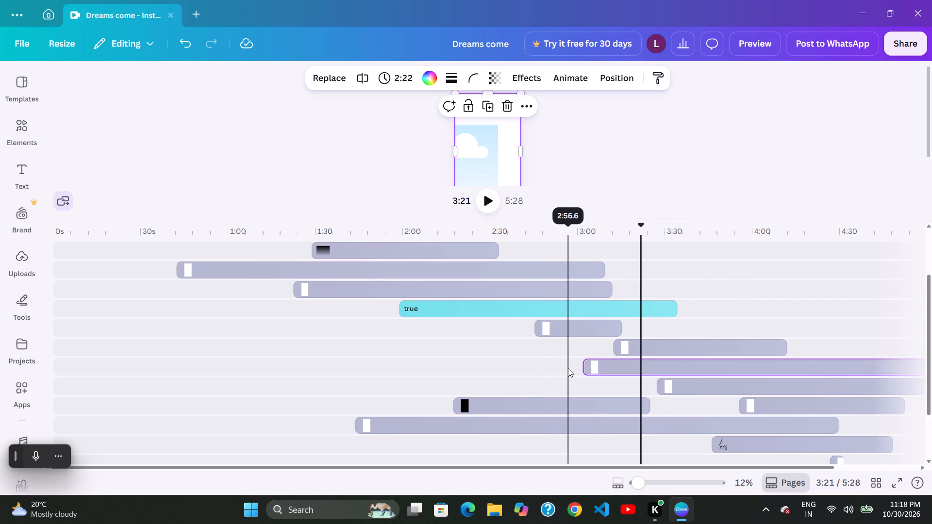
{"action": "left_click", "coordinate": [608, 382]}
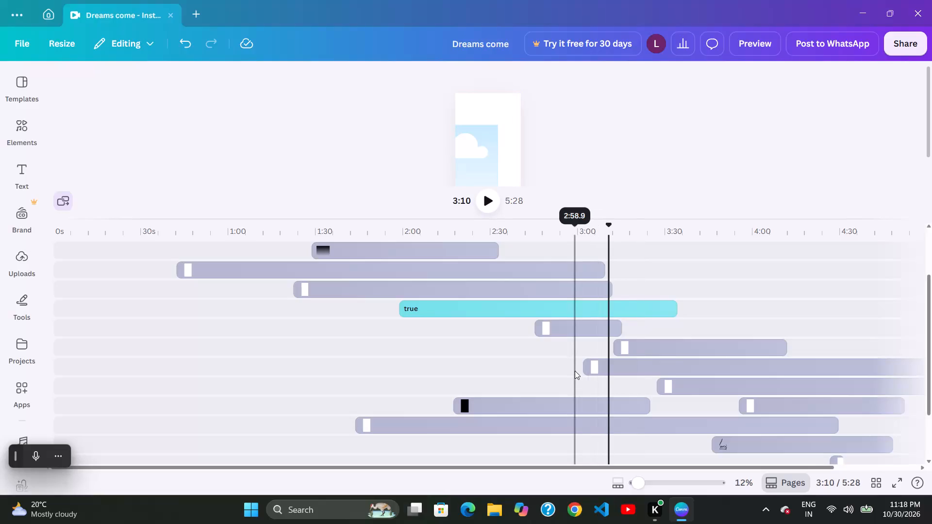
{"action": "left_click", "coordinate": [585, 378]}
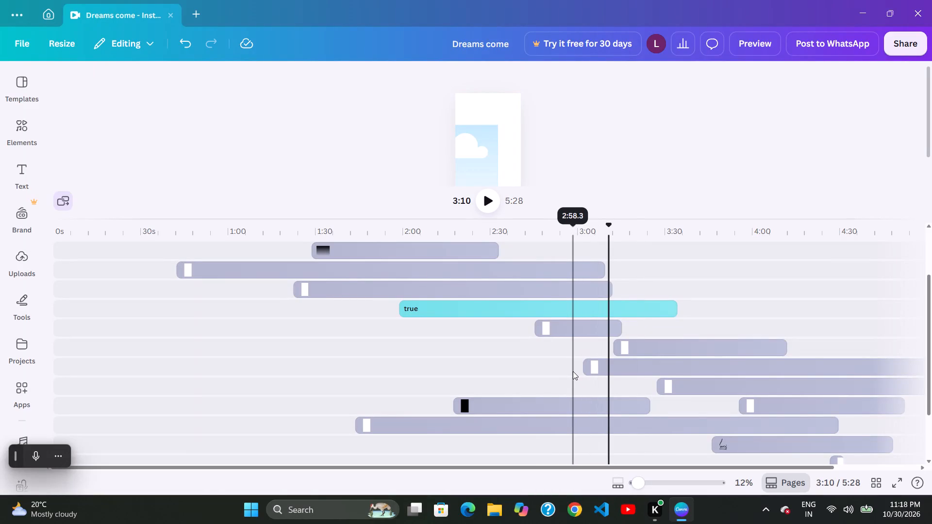
Move the seventh-track layer earlier to about 2:53 and extend the sixth-track layer's start to about 3:10, giving it a 1:01 duration.
{"action": "left_click_drag", "start_coordinate": [577, 374], "coordinate": [586, 376]}
{"action": "left_click_drag", "start_coordinate": [641, 365], "coordinate": [613, 360]}
{"action": "left_click", "coordinate": [577, 371]}
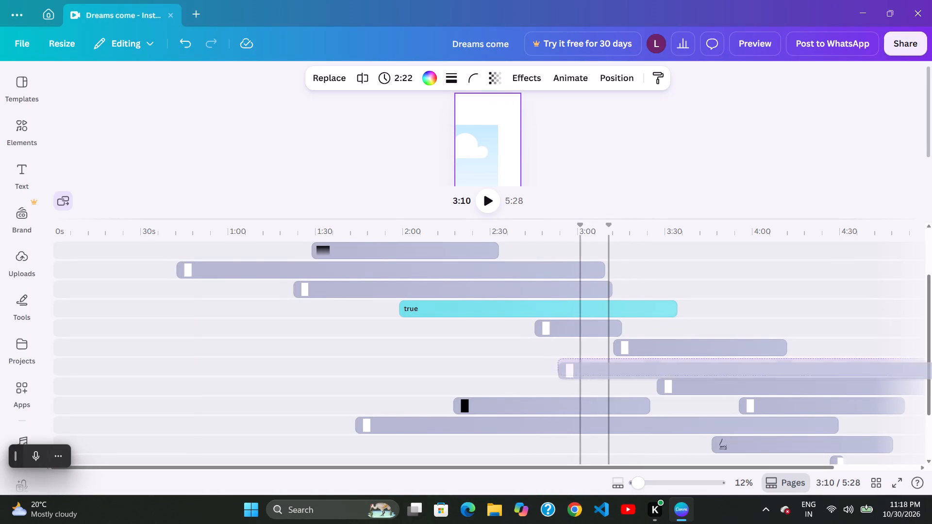
{"action": "left_click_drag", "start_coordinate": [624, 346], "coordinate": [618, 345]}
{"action": "left_click_drag", "start_coordinate": [593, 360], "coordinate": [605, 365]}
{"action": "left_click_drag", "start_coordinate": [680, 358], "coordinate": [668, 357]}
{"action": "left_click", "coordinate": [614, 360]}
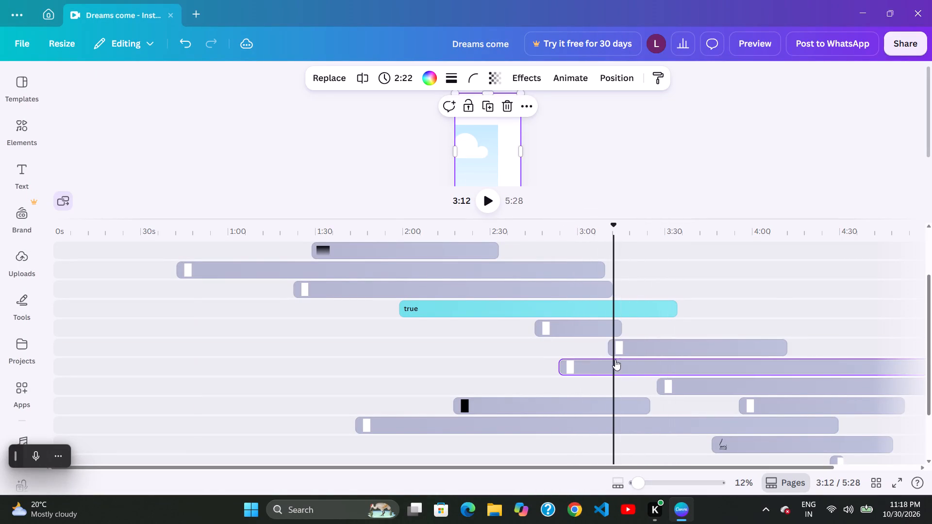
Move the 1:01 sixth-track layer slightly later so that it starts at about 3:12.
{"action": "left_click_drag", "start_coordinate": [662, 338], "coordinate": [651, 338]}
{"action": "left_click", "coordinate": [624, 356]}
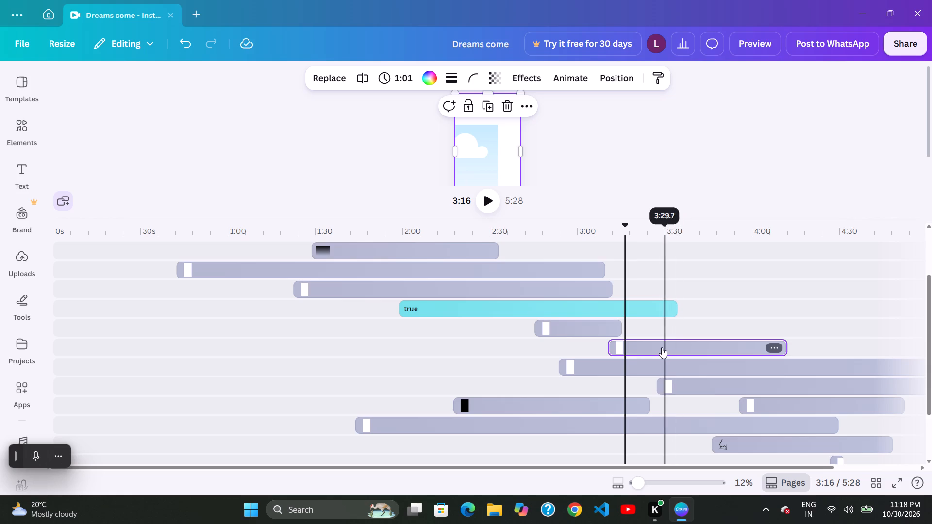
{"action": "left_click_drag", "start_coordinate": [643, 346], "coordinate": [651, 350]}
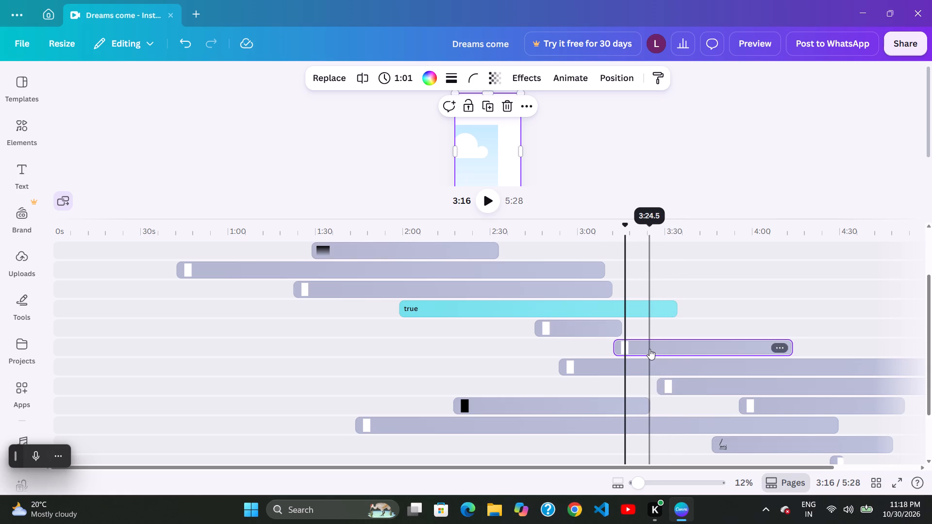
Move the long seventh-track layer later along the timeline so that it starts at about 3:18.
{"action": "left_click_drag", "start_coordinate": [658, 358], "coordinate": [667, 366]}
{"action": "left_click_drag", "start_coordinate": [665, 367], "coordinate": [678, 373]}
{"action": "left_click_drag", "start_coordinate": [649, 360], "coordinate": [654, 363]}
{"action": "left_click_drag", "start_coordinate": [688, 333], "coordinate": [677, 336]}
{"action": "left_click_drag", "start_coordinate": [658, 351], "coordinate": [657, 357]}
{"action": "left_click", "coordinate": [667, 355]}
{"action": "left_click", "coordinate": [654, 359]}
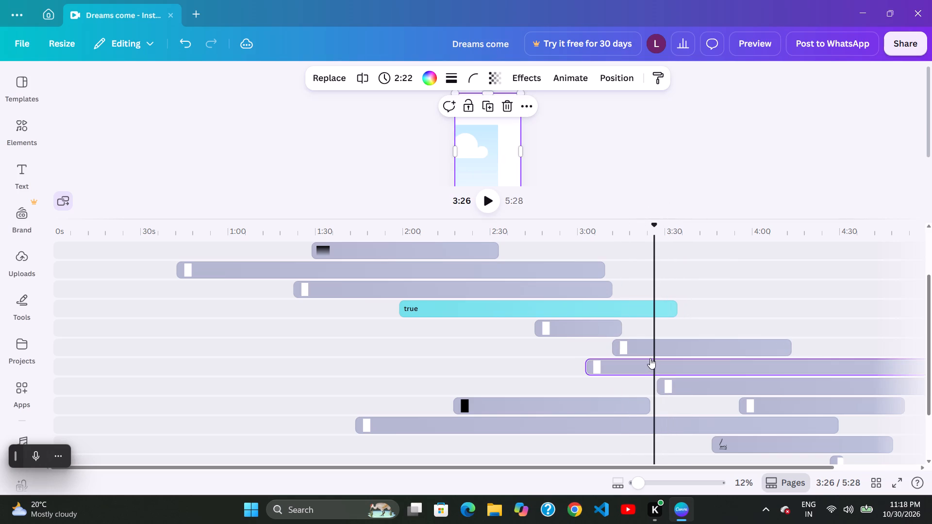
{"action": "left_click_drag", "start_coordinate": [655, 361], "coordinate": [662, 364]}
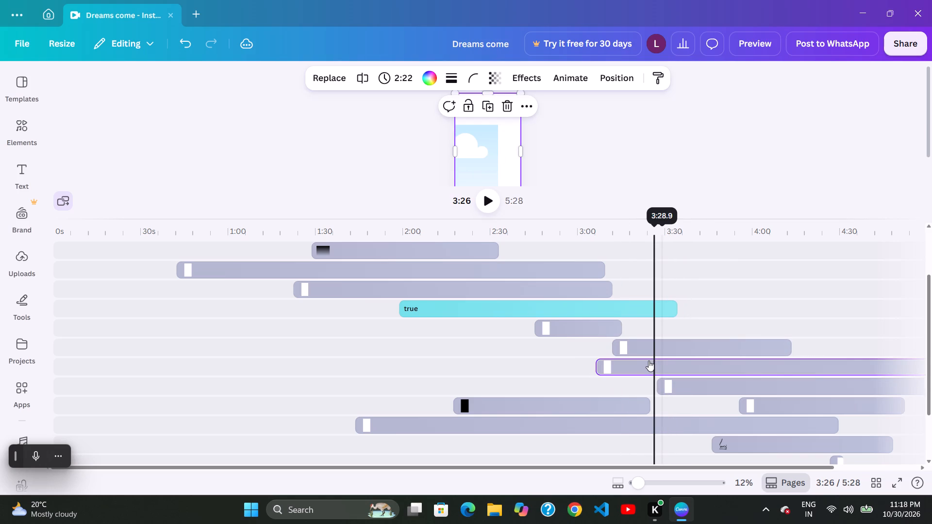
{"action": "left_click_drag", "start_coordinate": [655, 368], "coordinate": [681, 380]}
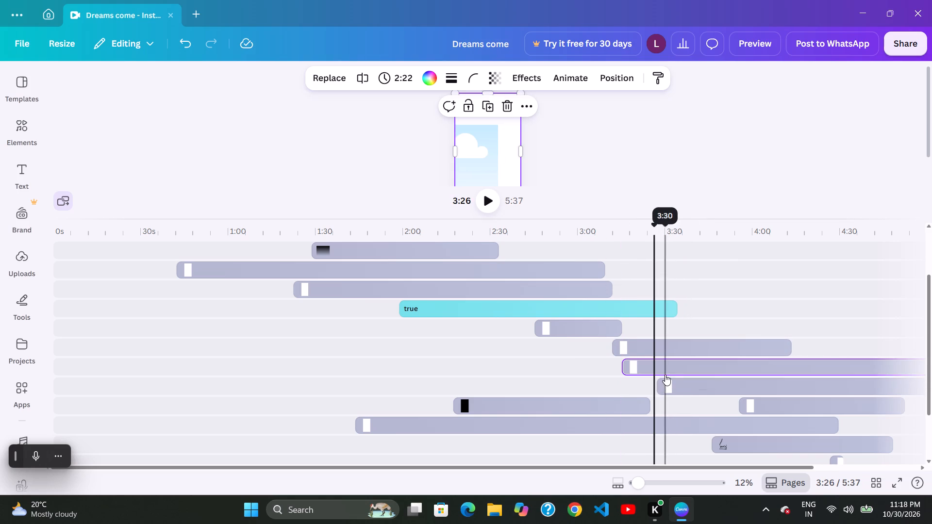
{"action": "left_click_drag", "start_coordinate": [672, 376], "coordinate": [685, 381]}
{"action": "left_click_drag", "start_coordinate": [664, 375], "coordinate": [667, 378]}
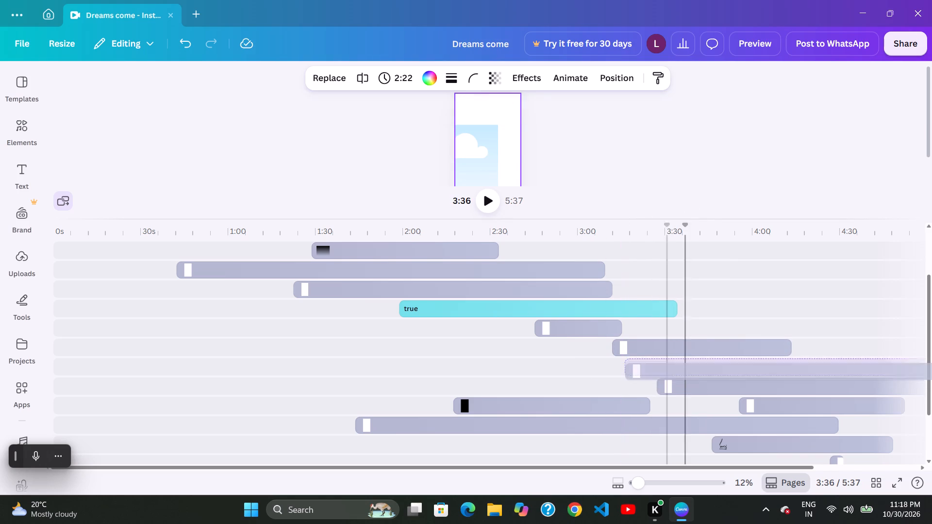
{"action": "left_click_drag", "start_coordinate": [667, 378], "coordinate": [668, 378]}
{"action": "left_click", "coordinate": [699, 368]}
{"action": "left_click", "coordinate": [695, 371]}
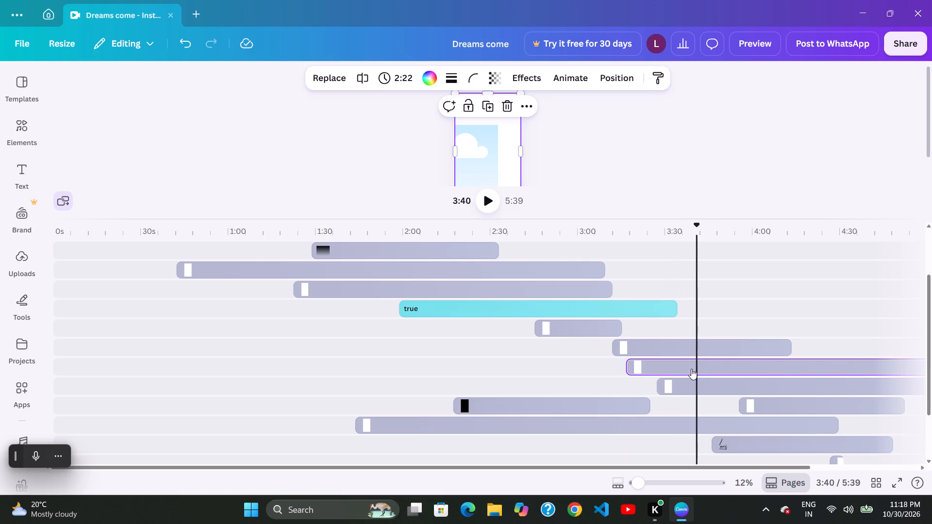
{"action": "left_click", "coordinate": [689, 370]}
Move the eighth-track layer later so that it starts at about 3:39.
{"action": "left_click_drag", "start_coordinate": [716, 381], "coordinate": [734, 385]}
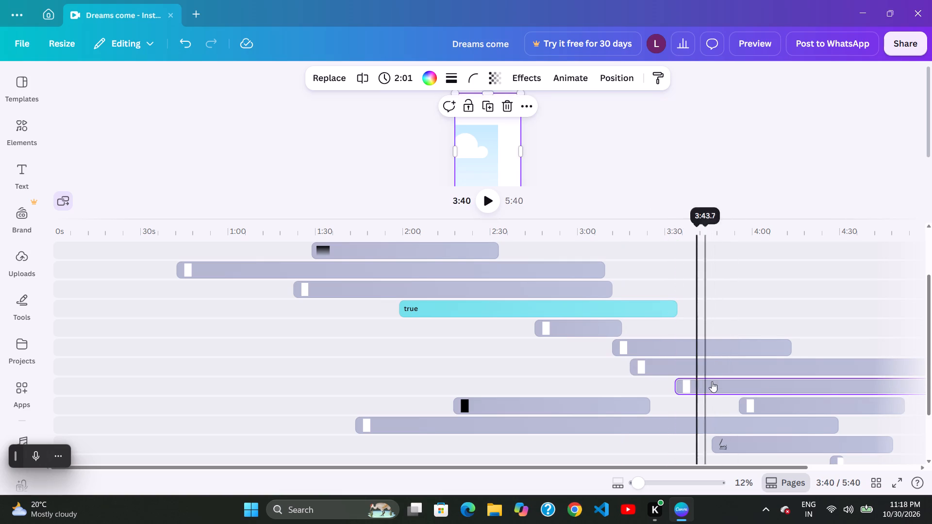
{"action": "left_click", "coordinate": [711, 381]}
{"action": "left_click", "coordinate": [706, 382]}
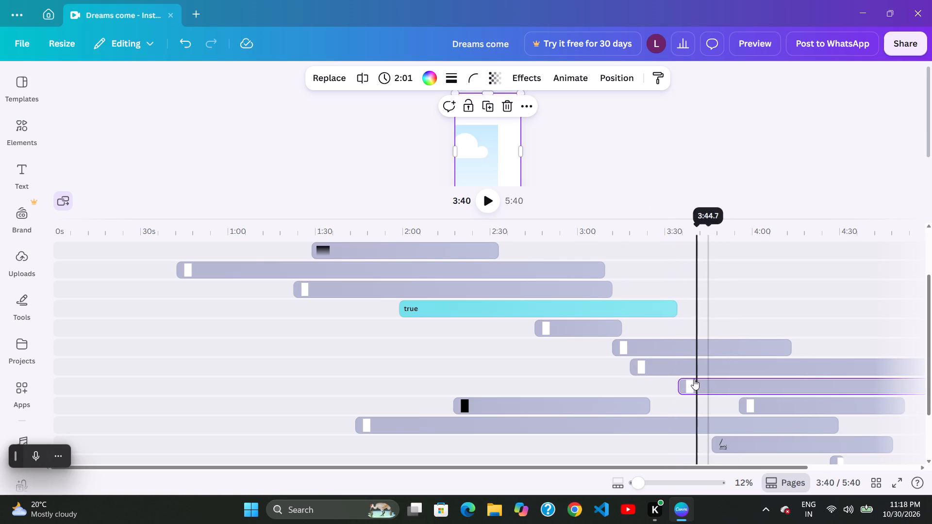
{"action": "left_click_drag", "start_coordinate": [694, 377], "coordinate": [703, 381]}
Reposition the seventh-track and sixth-track layers so that both start at about 3:13.
{"action": "left_click_drag", "start_coordinate": [728, 369], "coordinate": [714, 366]}
{"action": "left_click_drag", "start_coordinate": [705, 368], "coordinate": [710, 374]}
{"action": "left_click", "coordinate": [711, 355]}
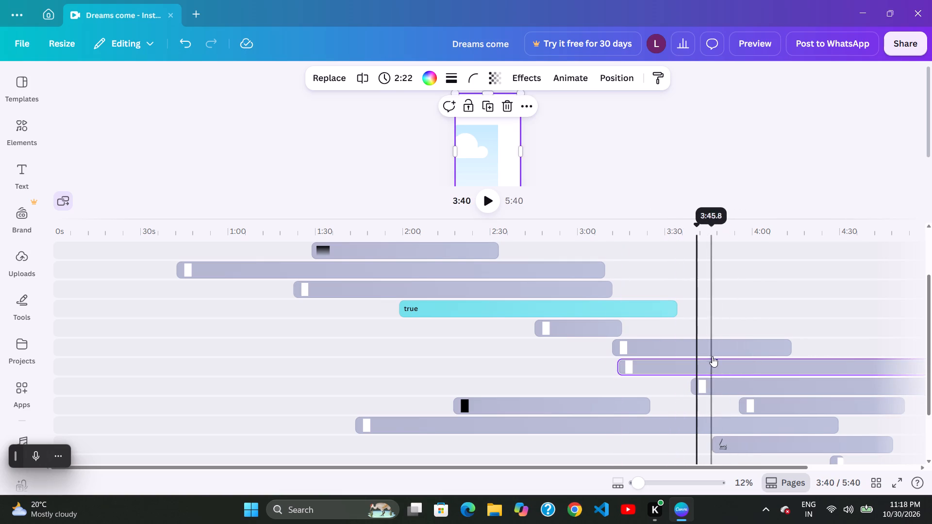
{"action": "left_click_drag", "start_coordinate": [728, 362], "coordinate": [735, 369]}
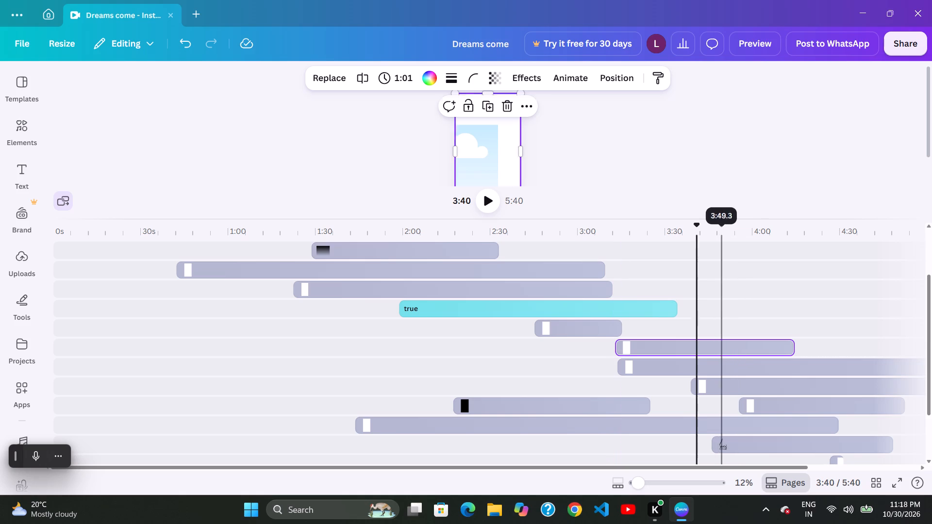
Reposition the seventh-track layer to start at about 3:15 and the eighth-track layer to start at about 3:41.
{"action": "left_click_drag", "start_coordinate": [735, 369], "coordinate": [738, 369]}
{"action": "left_click", "coordinate": [732, 366]}
{"action": "left_click_drag", "start_coordinate": [721, 364], "coordinate": [736, 370]}
{"action": "left_click_drag", "start_coordinate": [763, 366], "coordinate": [731, 366]}
{"action": "left_click", "coordinate": [719, 368]}
{"action": "left_click_drag", "start_coordinate": [730, 373], "coordinate": [738, 377]}
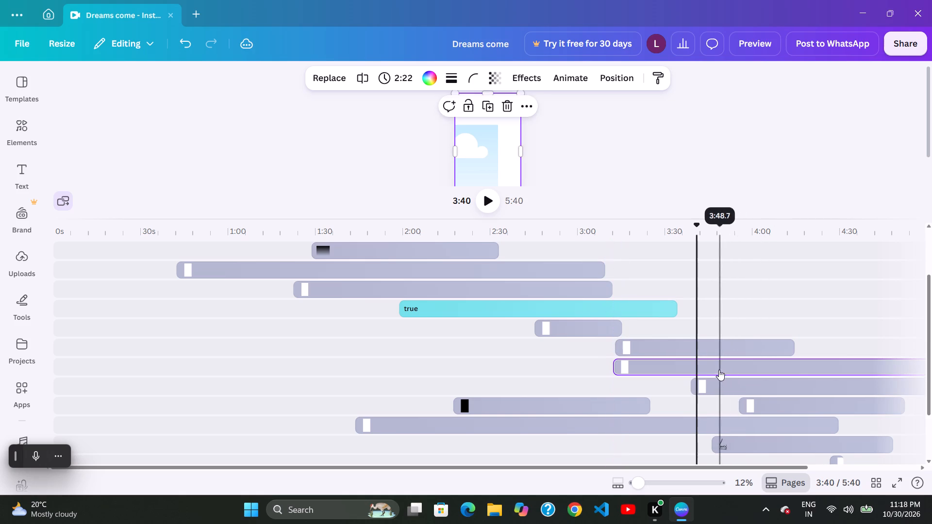
{"action": "left_click_drag", "start_coordinate": [733, 377], "coordinate": [743, 381]}
{"action": "left_click_drag", "start_coordinate": [722, 374], "coordinate": [728, 375]}
{"action": "left_click_drag", "start_coordinate": [751, 347], "coordinate": [751, 348]}
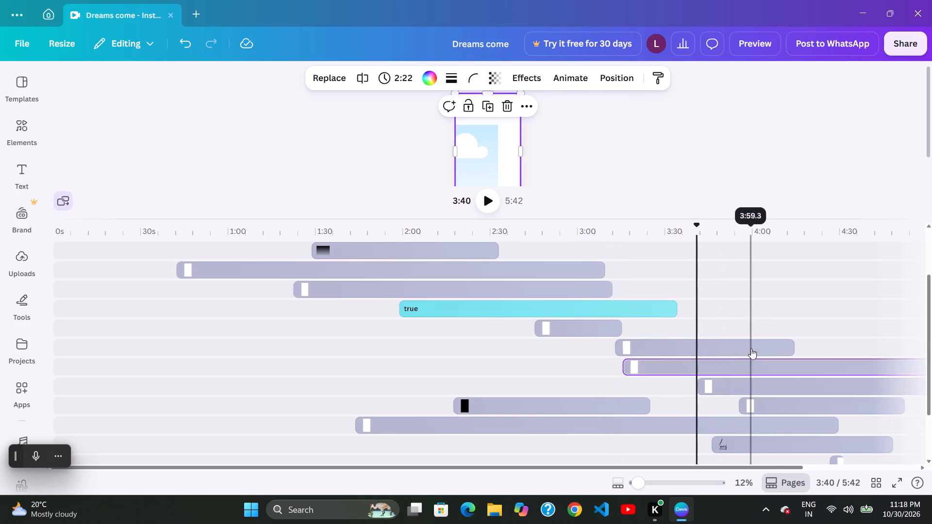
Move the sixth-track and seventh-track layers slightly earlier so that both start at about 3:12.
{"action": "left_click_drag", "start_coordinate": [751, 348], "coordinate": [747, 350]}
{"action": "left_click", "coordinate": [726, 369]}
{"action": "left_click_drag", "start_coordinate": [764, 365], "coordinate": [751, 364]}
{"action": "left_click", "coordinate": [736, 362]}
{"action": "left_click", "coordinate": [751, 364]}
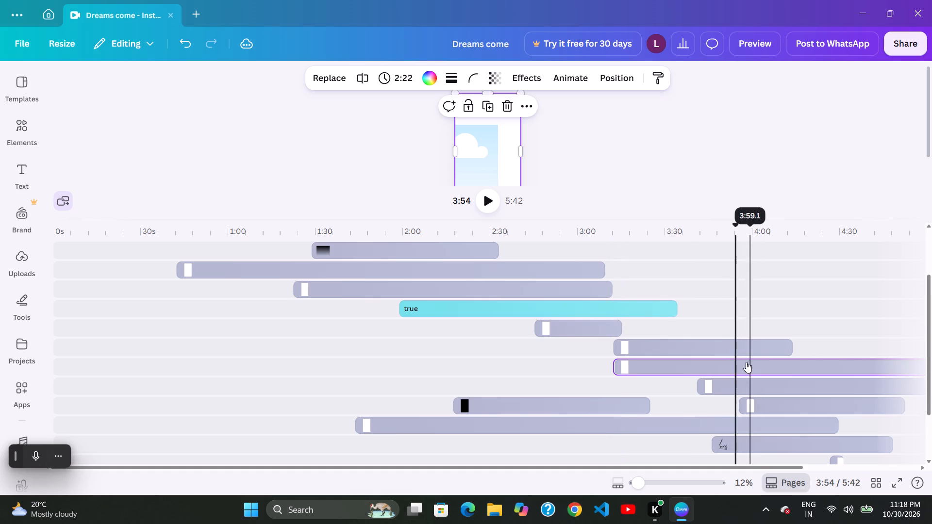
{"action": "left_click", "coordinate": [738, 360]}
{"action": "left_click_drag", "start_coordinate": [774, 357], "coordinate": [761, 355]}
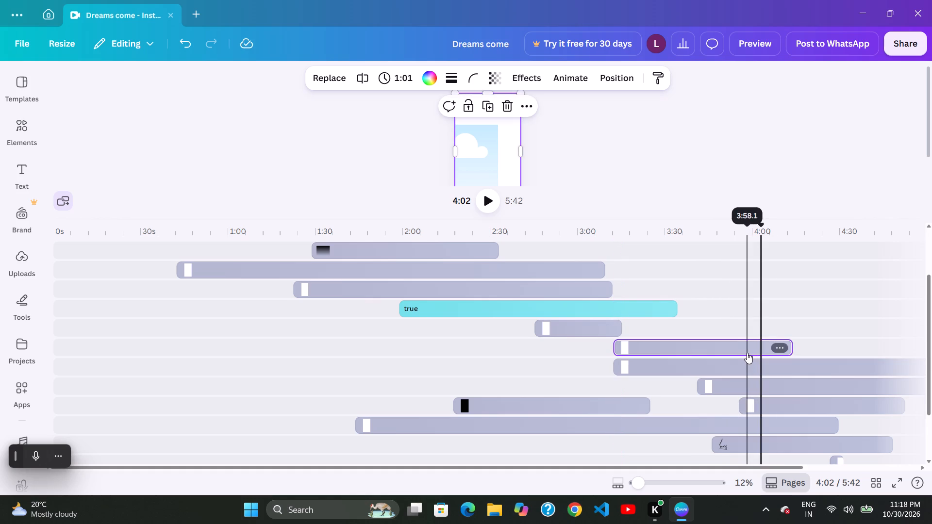
Reposition the sixth-track layer to start at about 3:15 and the seventh-track layer to start at about 3:18.
{"action": "left_click_drag", "start_coordinate": [750, 356], "coordinate": [759, 362]}
{"action": "left_click_drag", "start_coordinate": [754, 364], "coordinate": [764, 368]}
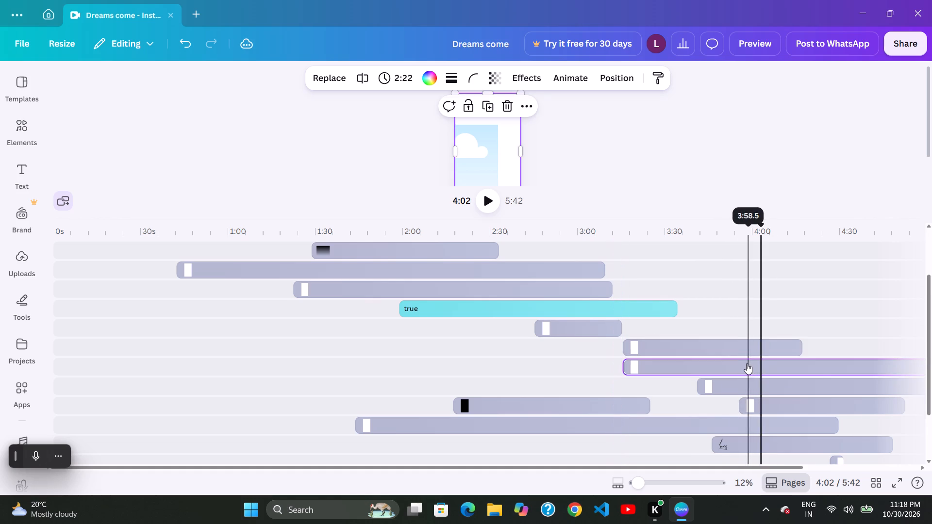
{"action": "left_click_drag", "start_coordinate": [750, 367], "coordinate": [755, 368]}
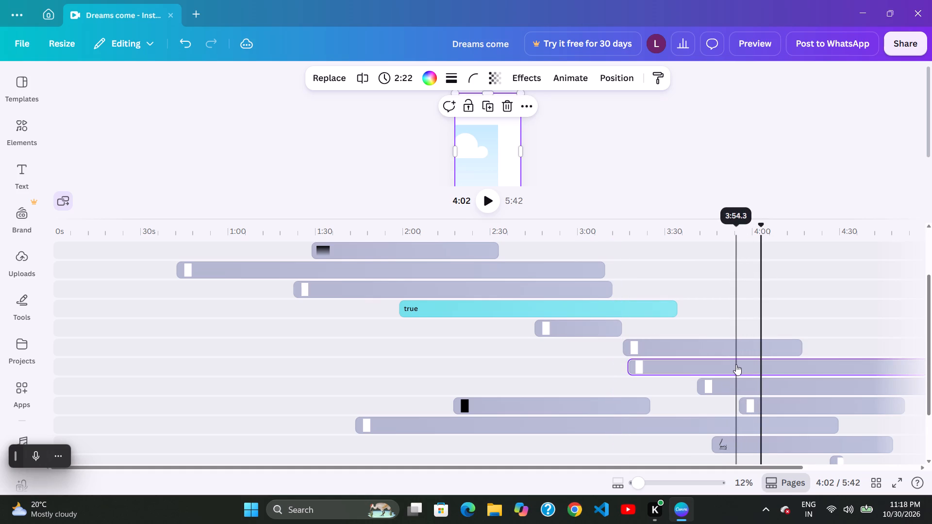
{"action": "left_click", "coordinate": [750, 372]}
Move the eighth-track layer later along the timeline so that it starts at about 4:12.
{"action": "left_click_drag", "start_coordinate": [761, 377], "coordinate": [778, 381]}
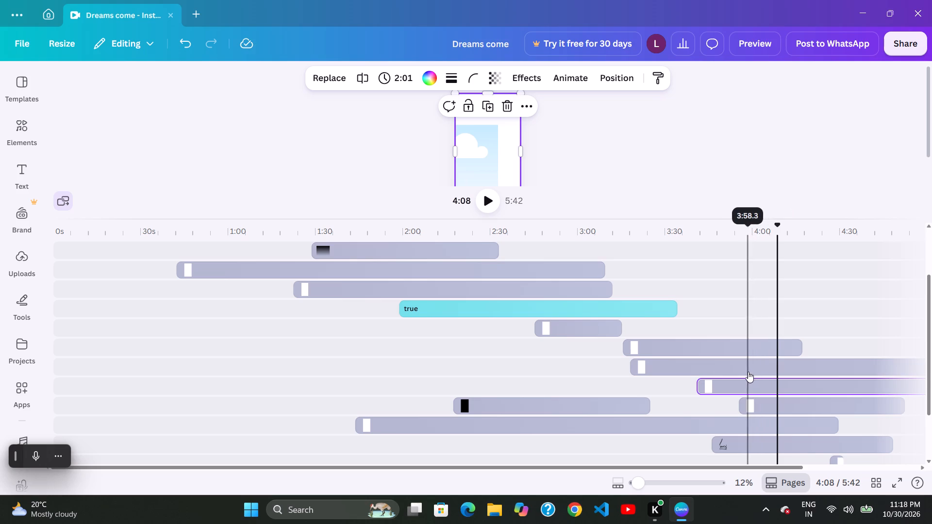
{"action": "left_click_drag", "start_coordinate": [753, 376], "coordinate": [758, 378]}
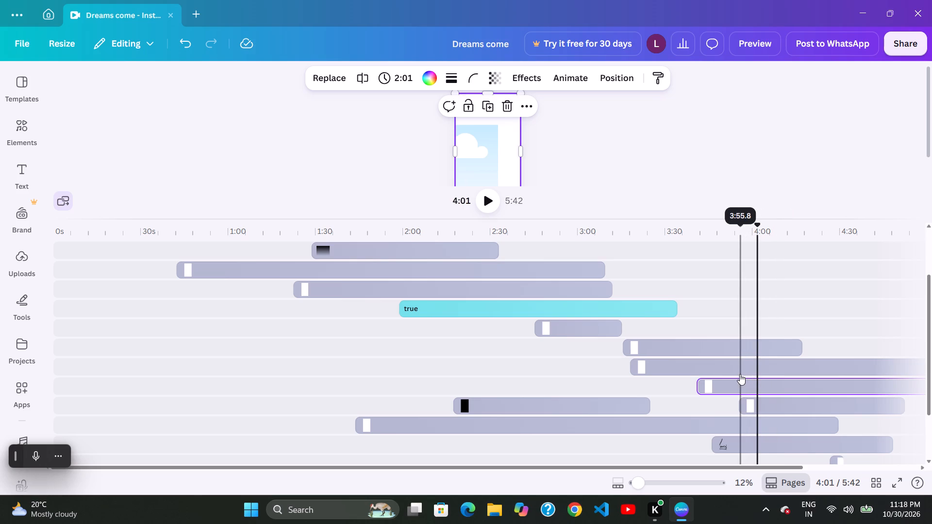
{"action": "left_click_drag", "start_coordinate": [754, 384], "coordinate": [763, 386]}
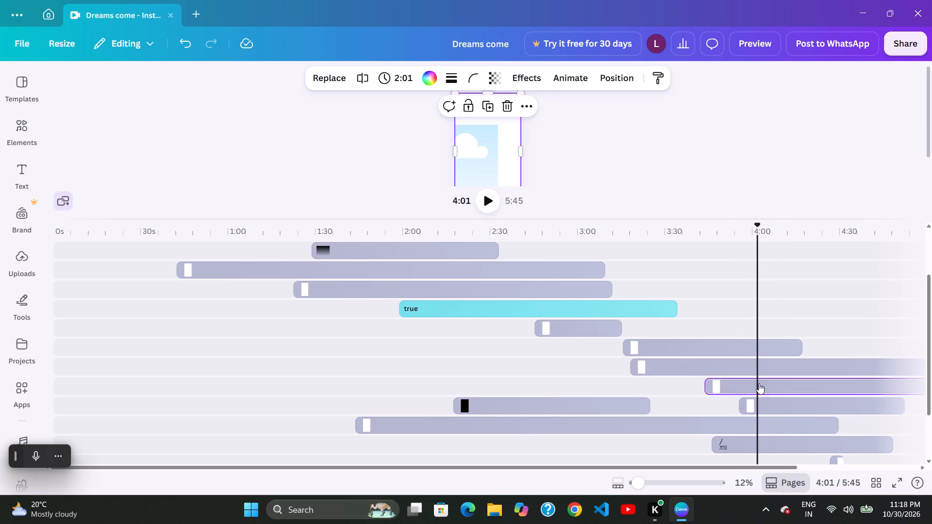
{"action": "left_click_drag", "start_coordinate": [762, 389], "coordinate": [772, 392]}
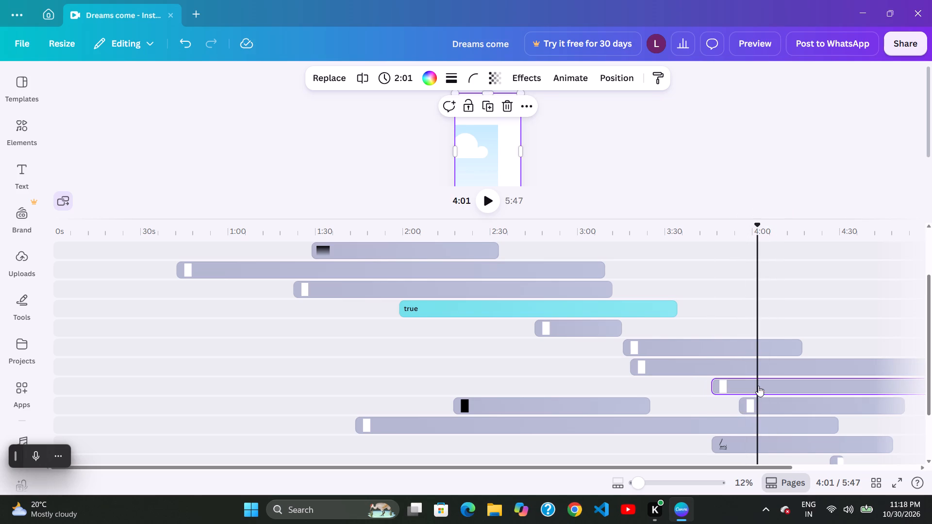
{"action": "left_click_drag", "start_coordinate": [754, 384], "coordinate": [762, 388]}
{"action": "left_click", "coordinate": [764, 378]}
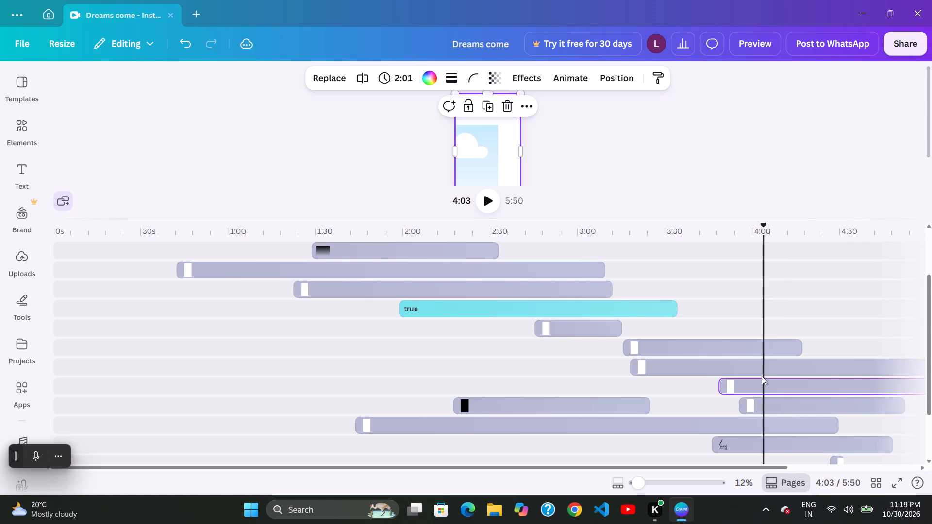
{"action": "left_click_drag", "start_coordinate": [772, 381], "coordinate": [779, 383]}
{"action": "left_click_drag", "start_coordinate": [786, 386], "coordinate": [800, 391]}
{"action": "left_click", "coordinate": [787, 390]}
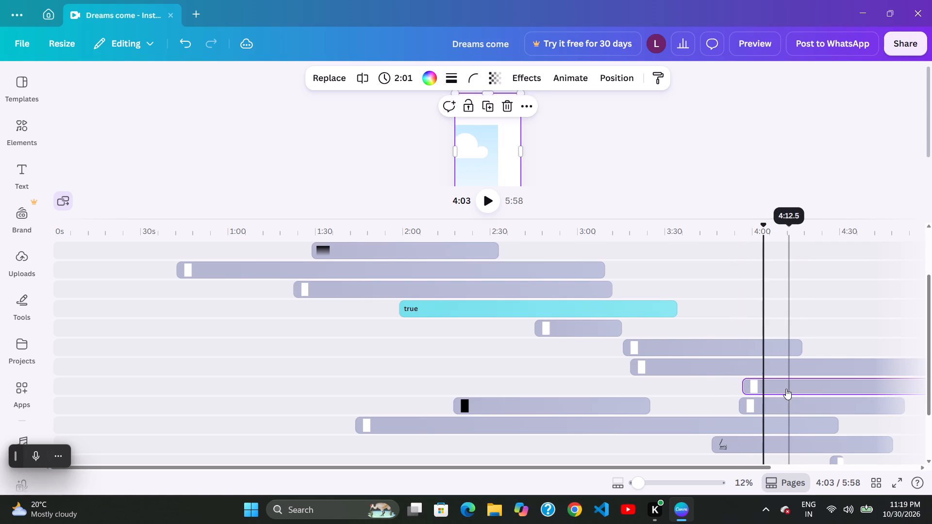
{"action": "left_click", "coordinate": [787, 392]}
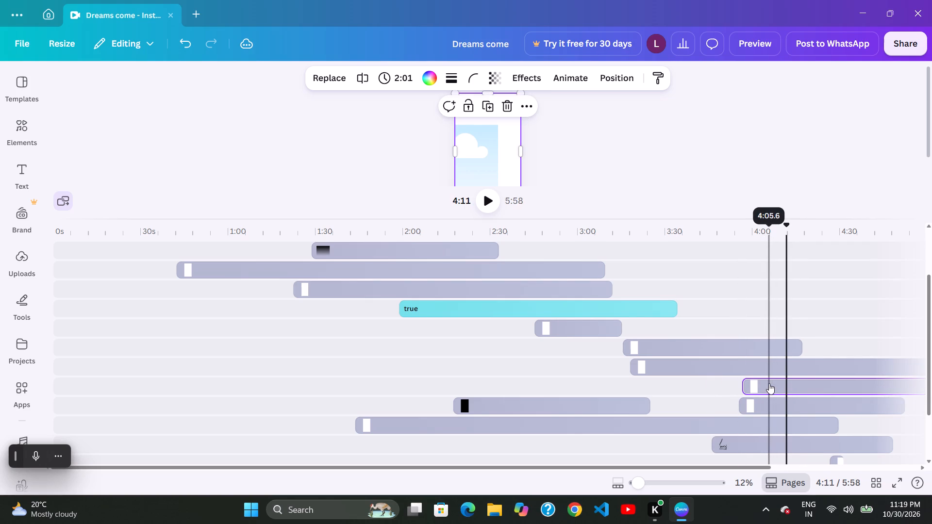
{"action": "left_click_drag", "start_coordinate": [780, 391], "coordinate": [787, 395]}
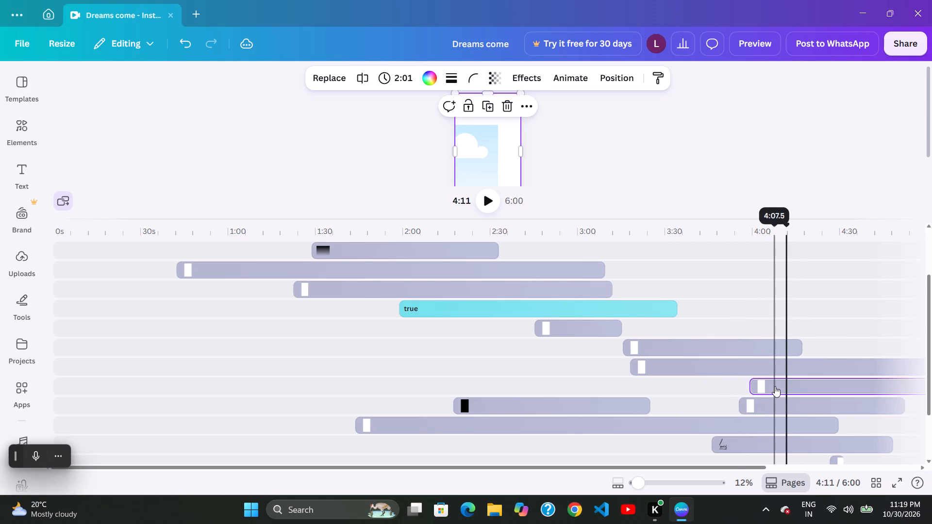
{"action": "left_click_drag", "start_coordinate": [782, 394], "coordinate": [787, 394]}
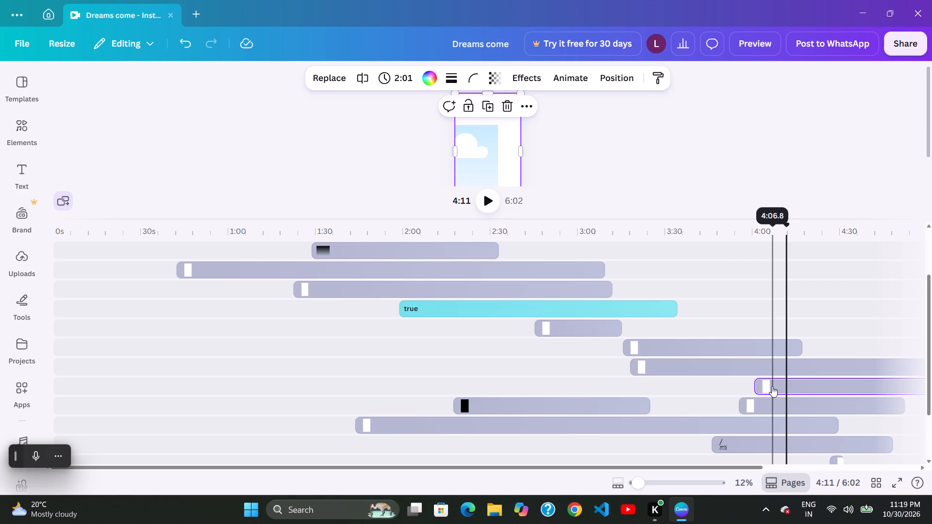
{"action": "left_click_drag", "start_coordinate": [774, 386], "coordinate": [778, 388]}
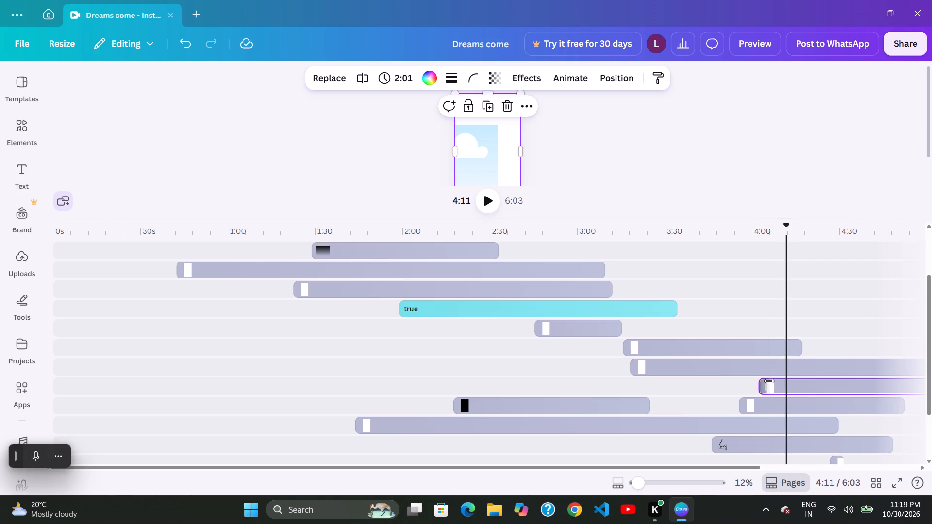
{"action": "left_click", "coordinate": [790, 393]}
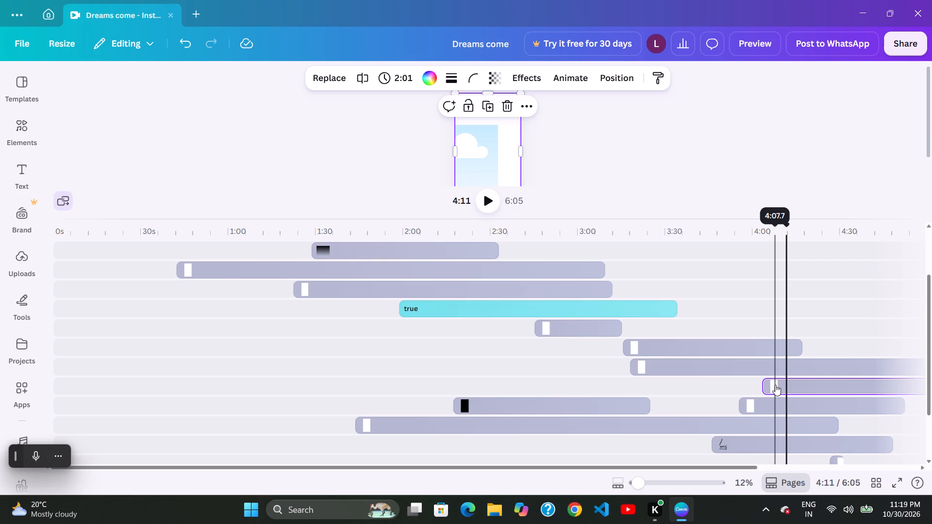
{"action": "left_click_drag", "start_coordinate": [783, 391], "coordinate": [789, 394]}
{"action": "left_click", "coordinate": [790, 394]}
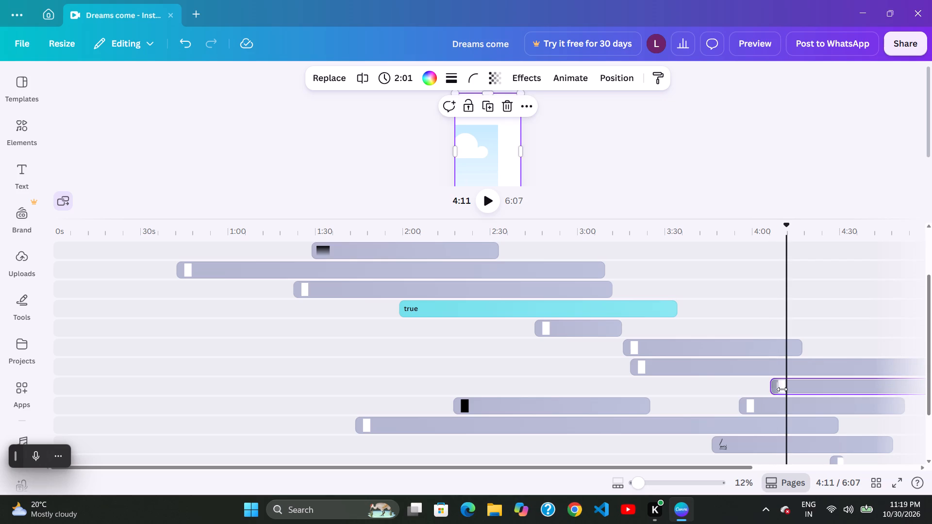
{"action": "left_click_drag", "start_coordinate": [783, 389], "coordinate": [808, 395]}
{"action": "left_click_drag", "start_coordinate": [840, 393], "coordinate": [819, 389]}
{"action": "left_click", "coordinate": [799, 383]}
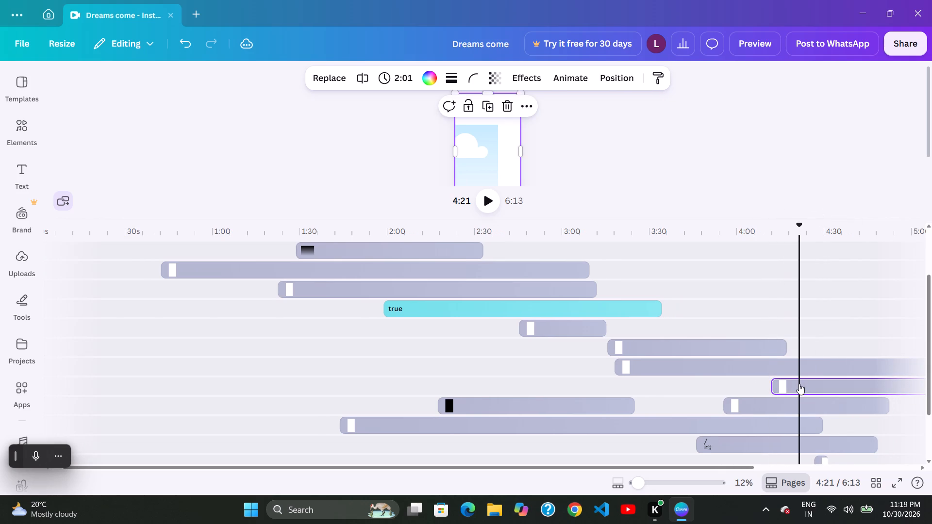
Move the second layer on the ninth track later so that it starts at about 4:18.
{"action": "left_click_drag", "start_coordinate": [829, 395], "coordinate": [851, 403]}
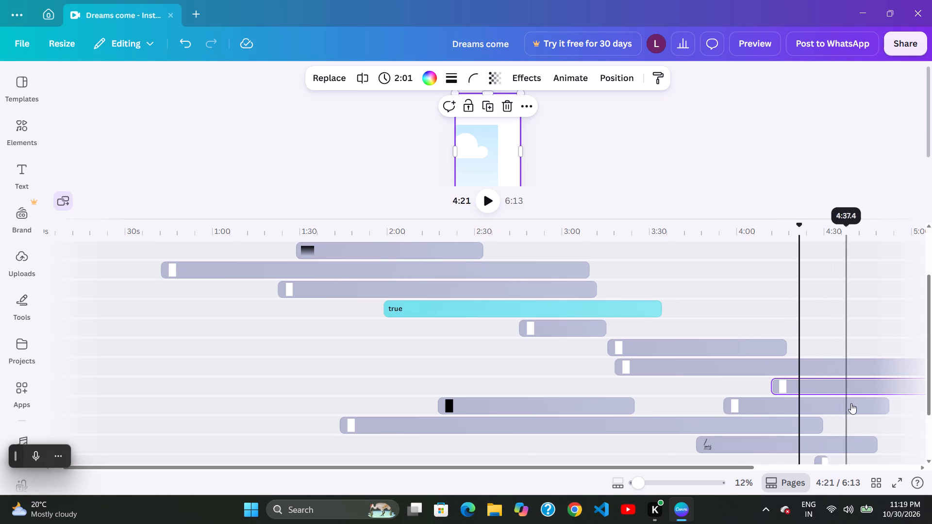
{"action": "left_click_drag", "start_coordinate": [851, 403], "coordinate": [851, 403]}
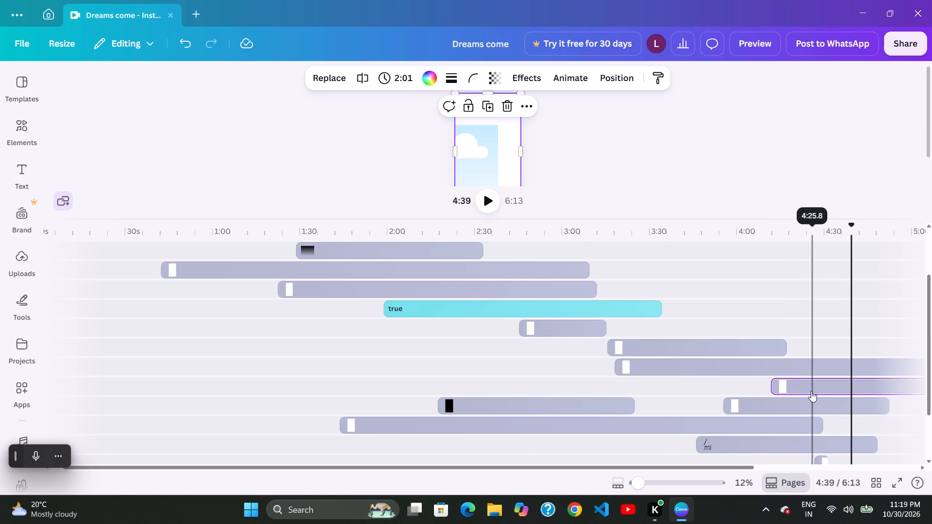
{"action": "left_click_drag", "start_coordinate": [818, 398], "coordinate": [850, 407]}
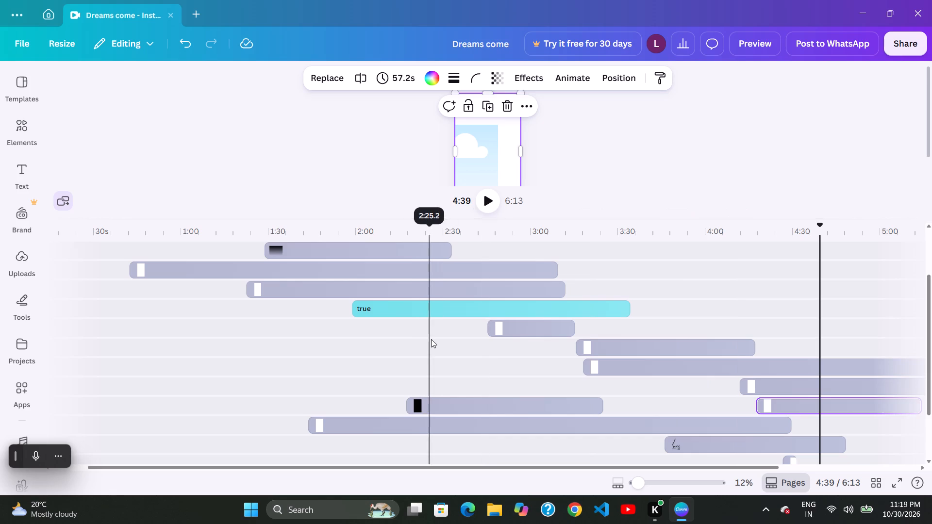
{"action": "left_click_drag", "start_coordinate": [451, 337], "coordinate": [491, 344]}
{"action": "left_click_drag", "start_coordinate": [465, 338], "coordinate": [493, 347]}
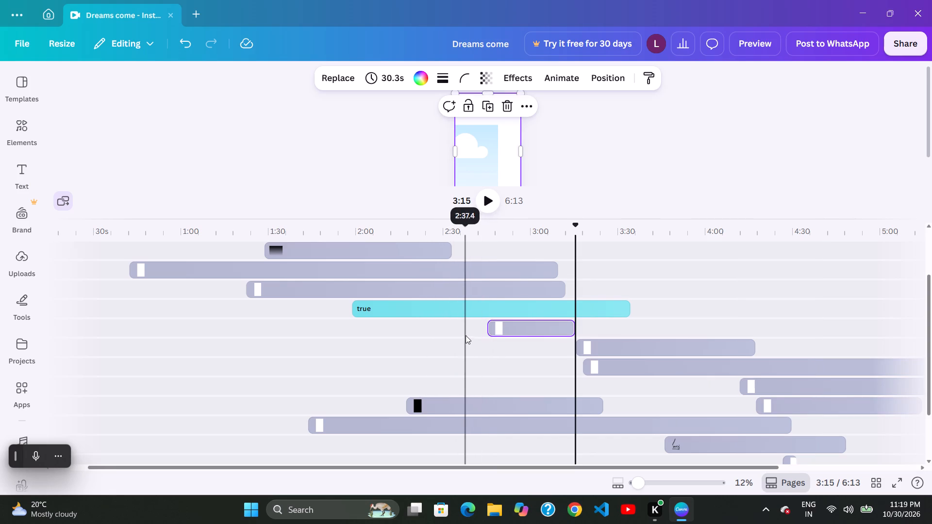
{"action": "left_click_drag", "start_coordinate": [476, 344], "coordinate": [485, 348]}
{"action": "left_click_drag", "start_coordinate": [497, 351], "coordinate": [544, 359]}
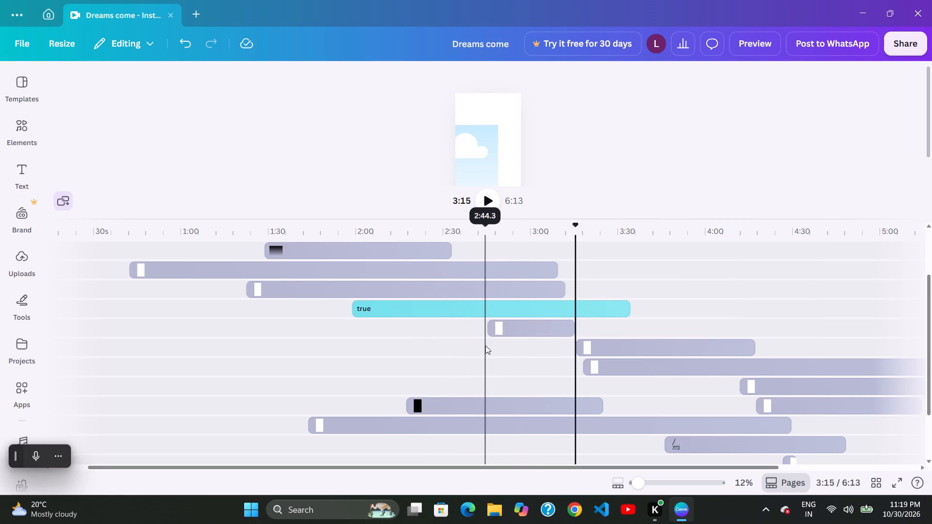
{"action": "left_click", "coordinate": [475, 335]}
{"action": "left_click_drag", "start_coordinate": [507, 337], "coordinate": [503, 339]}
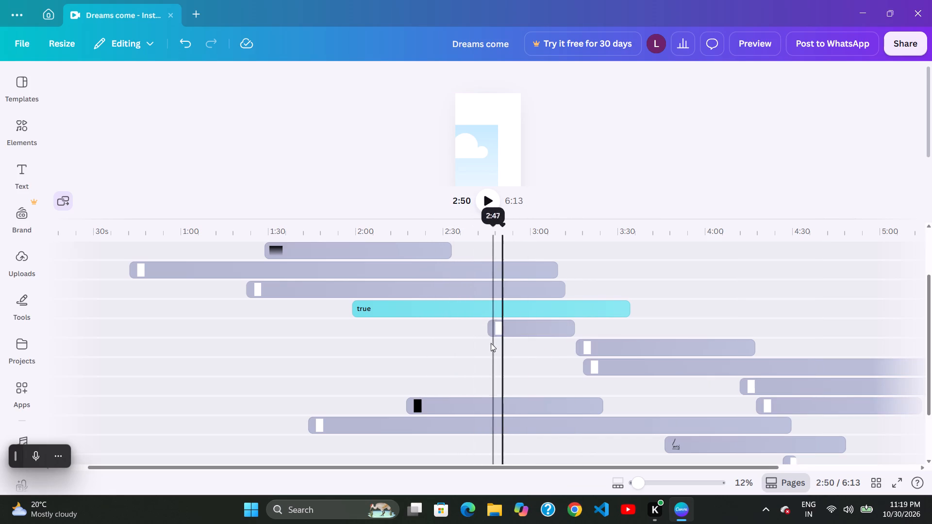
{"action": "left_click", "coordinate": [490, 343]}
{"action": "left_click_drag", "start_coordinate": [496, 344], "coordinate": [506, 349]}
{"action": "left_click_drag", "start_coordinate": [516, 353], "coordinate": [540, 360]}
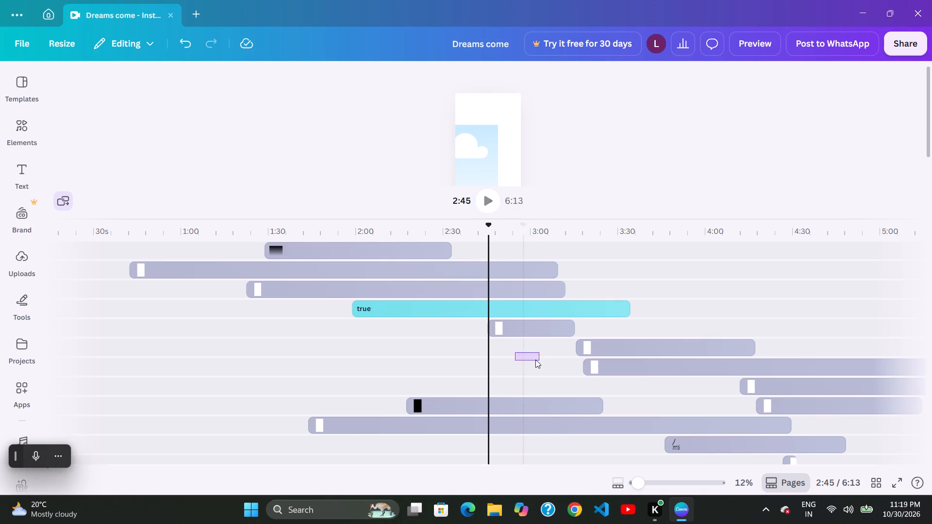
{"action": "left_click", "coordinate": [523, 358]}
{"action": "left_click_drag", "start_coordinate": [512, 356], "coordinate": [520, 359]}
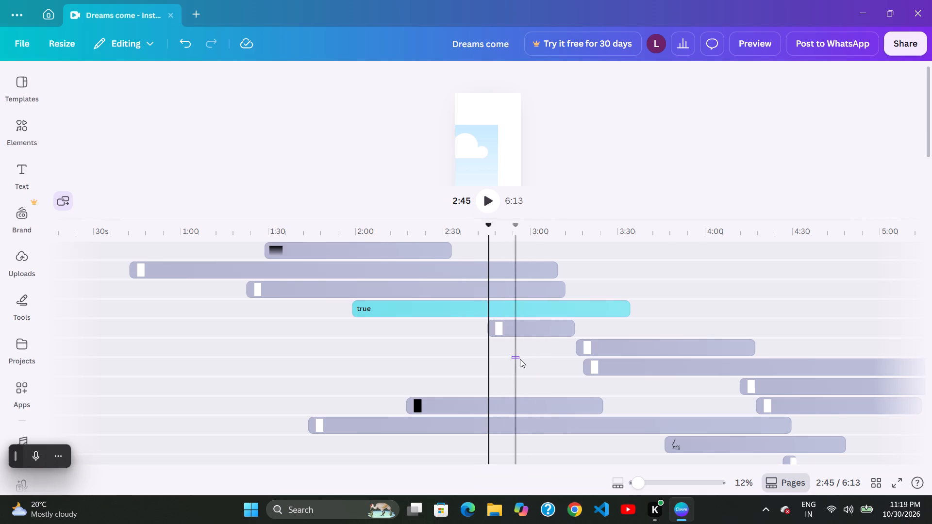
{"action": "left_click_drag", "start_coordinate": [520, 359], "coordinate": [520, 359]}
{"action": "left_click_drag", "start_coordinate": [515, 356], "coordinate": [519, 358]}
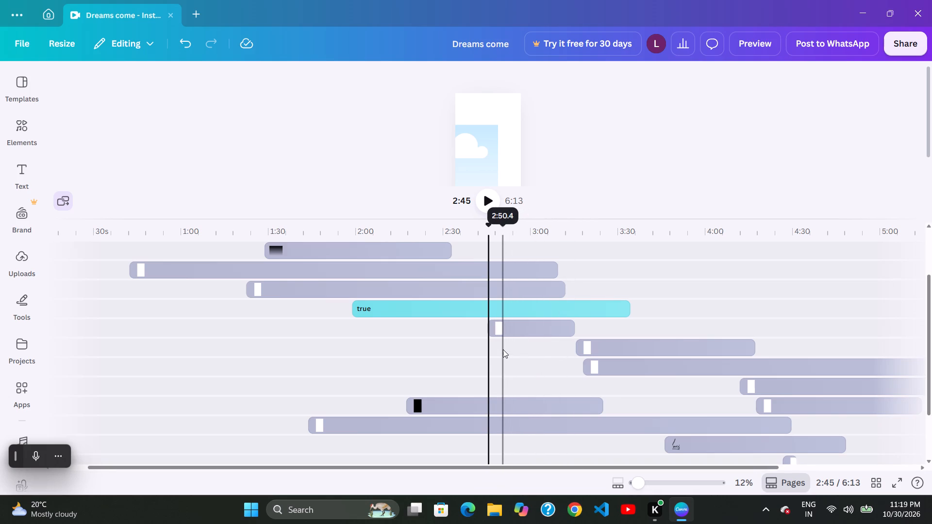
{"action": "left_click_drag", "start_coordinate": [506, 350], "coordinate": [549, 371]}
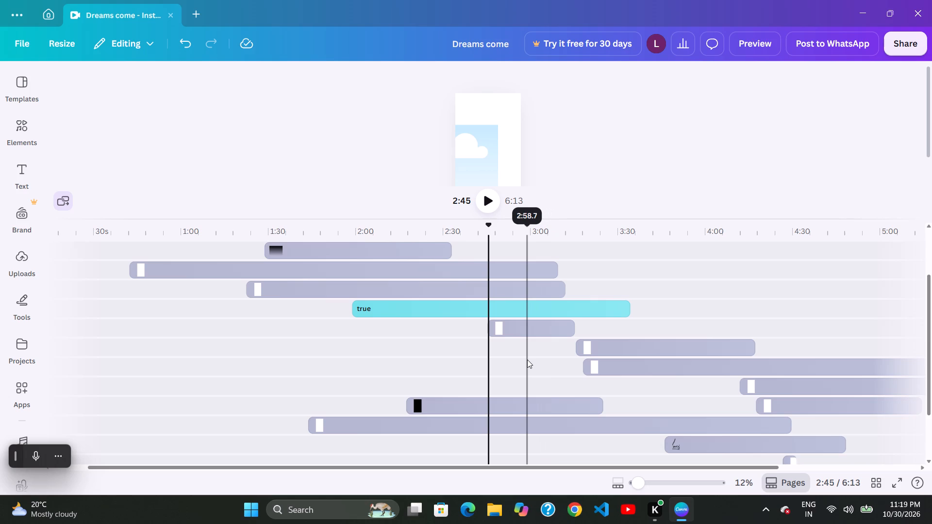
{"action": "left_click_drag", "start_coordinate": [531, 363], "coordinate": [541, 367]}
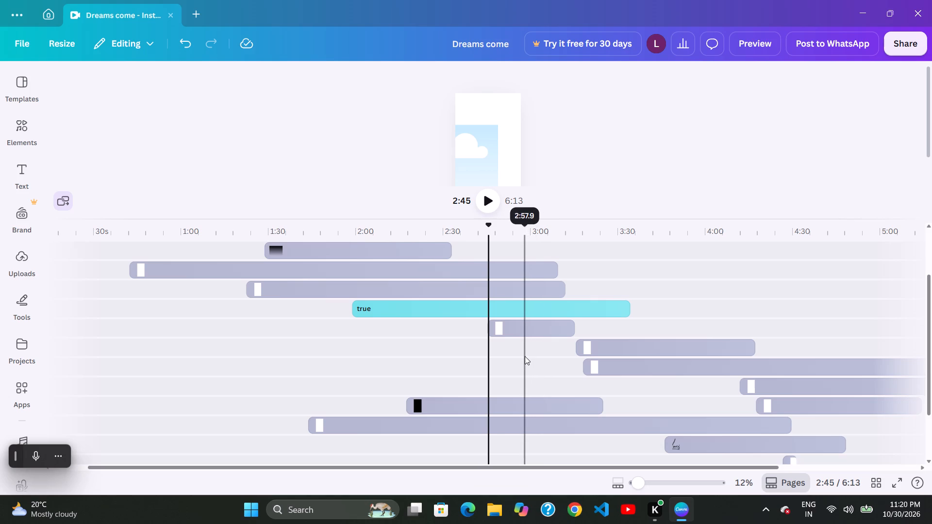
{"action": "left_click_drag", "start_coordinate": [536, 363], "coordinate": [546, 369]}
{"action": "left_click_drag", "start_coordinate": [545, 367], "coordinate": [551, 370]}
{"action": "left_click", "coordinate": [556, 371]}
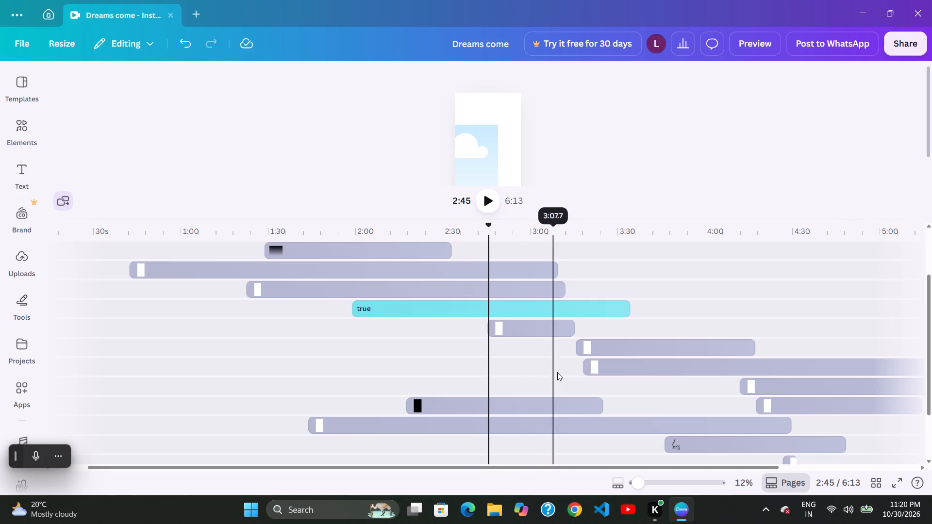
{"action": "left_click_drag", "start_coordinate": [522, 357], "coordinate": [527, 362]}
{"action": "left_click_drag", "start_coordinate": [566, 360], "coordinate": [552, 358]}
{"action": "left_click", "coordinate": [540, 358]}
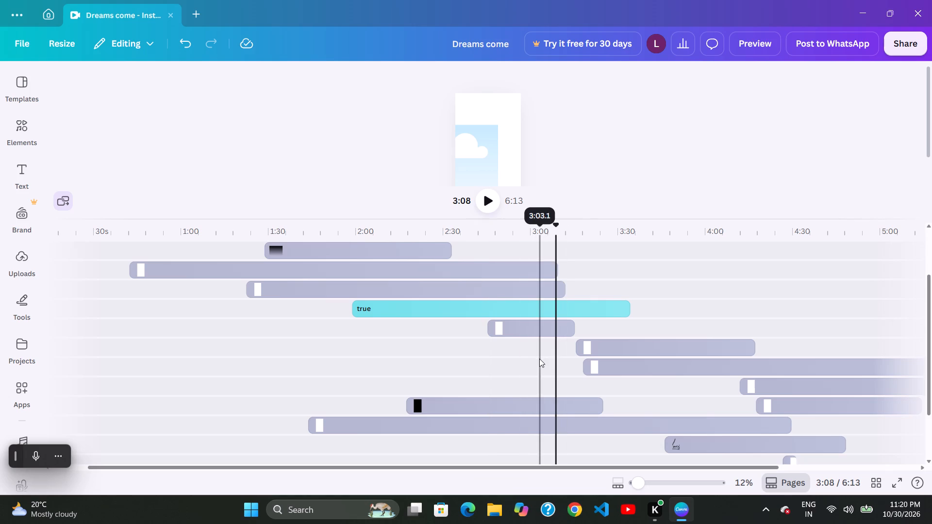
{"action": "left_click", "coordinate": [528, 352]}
Move the sixth-track layer earlier so that it starts at about 3:06, overlapping the end of the fifth-track layer.
{"action": "left_click_drag", "start_coordinate": [596, 355], "coordinate": [570, 349]}
{"action": "left_click", "coordinate": [552, 346]}
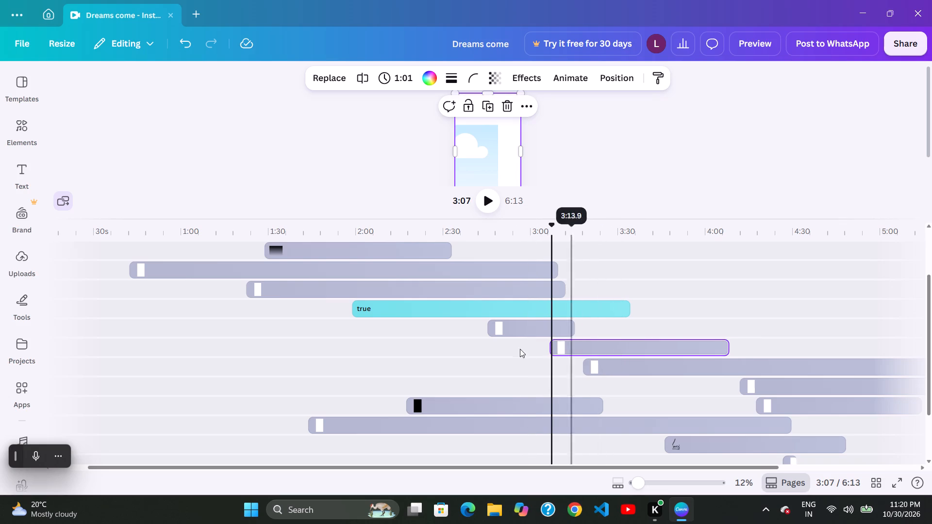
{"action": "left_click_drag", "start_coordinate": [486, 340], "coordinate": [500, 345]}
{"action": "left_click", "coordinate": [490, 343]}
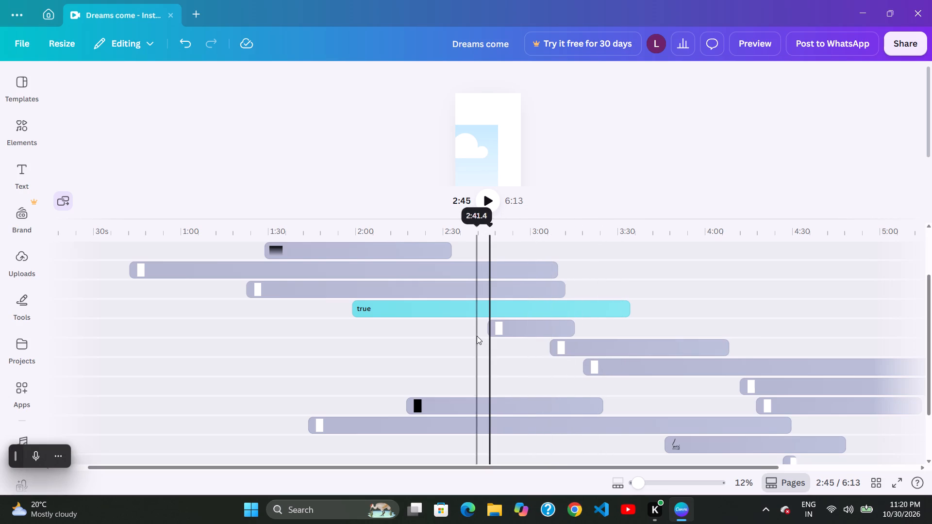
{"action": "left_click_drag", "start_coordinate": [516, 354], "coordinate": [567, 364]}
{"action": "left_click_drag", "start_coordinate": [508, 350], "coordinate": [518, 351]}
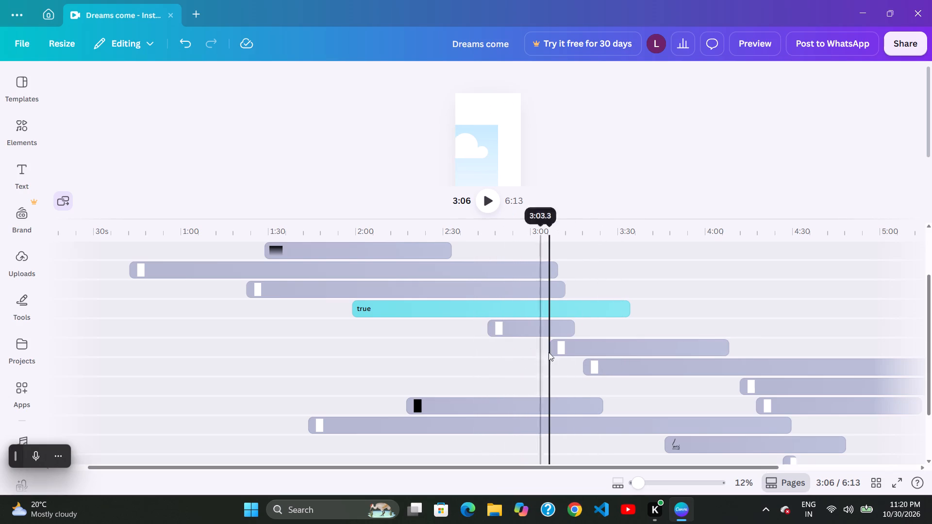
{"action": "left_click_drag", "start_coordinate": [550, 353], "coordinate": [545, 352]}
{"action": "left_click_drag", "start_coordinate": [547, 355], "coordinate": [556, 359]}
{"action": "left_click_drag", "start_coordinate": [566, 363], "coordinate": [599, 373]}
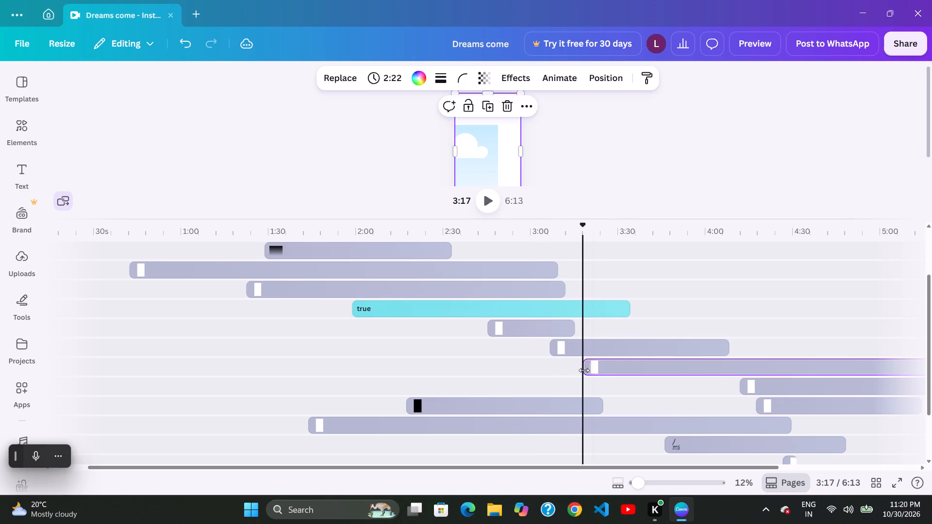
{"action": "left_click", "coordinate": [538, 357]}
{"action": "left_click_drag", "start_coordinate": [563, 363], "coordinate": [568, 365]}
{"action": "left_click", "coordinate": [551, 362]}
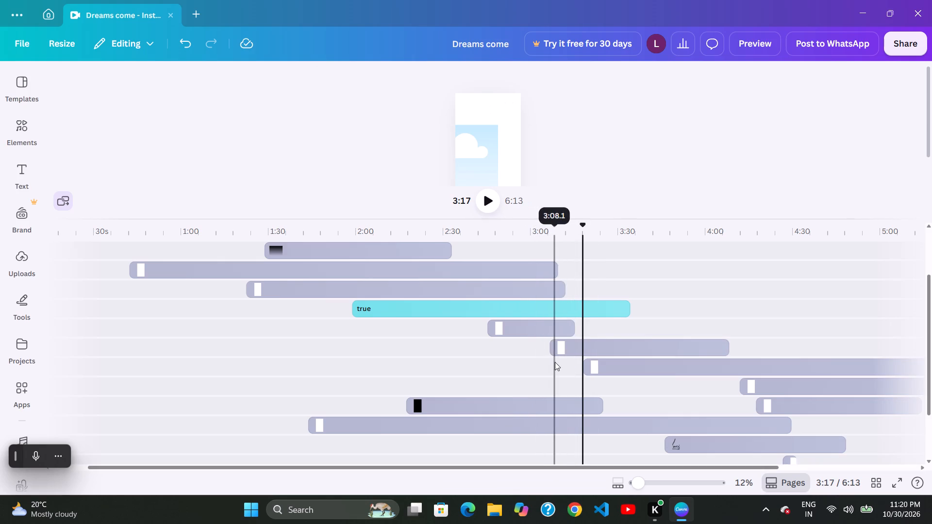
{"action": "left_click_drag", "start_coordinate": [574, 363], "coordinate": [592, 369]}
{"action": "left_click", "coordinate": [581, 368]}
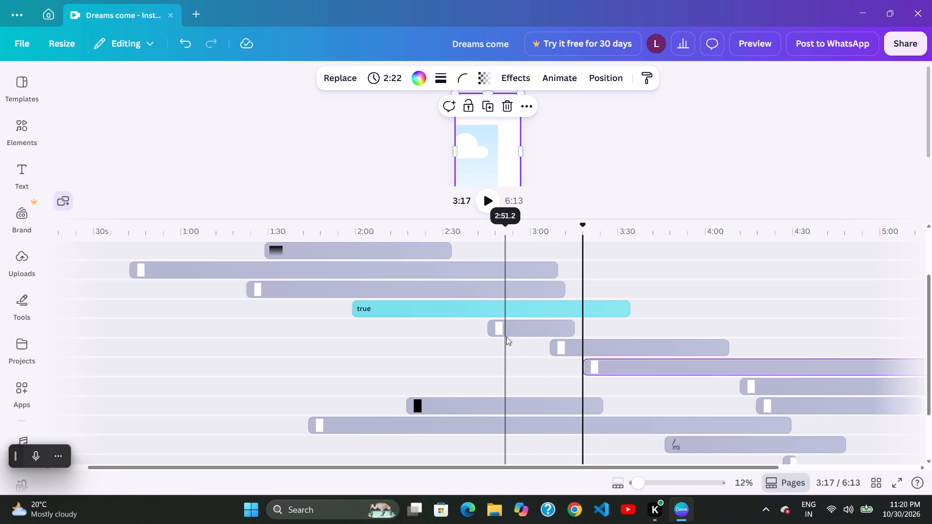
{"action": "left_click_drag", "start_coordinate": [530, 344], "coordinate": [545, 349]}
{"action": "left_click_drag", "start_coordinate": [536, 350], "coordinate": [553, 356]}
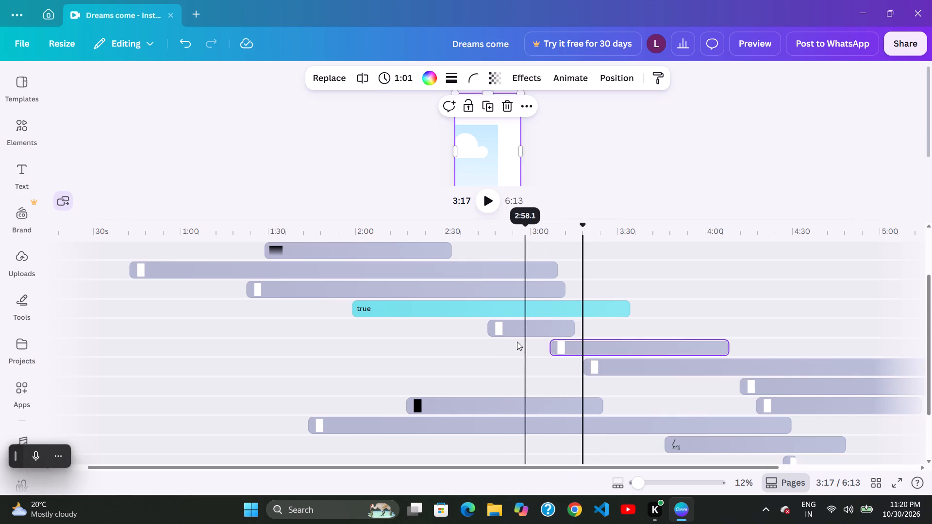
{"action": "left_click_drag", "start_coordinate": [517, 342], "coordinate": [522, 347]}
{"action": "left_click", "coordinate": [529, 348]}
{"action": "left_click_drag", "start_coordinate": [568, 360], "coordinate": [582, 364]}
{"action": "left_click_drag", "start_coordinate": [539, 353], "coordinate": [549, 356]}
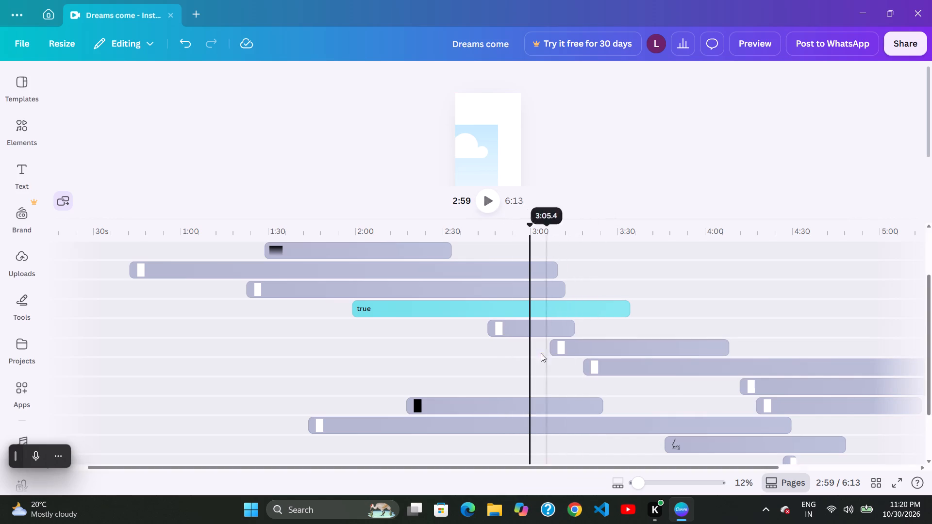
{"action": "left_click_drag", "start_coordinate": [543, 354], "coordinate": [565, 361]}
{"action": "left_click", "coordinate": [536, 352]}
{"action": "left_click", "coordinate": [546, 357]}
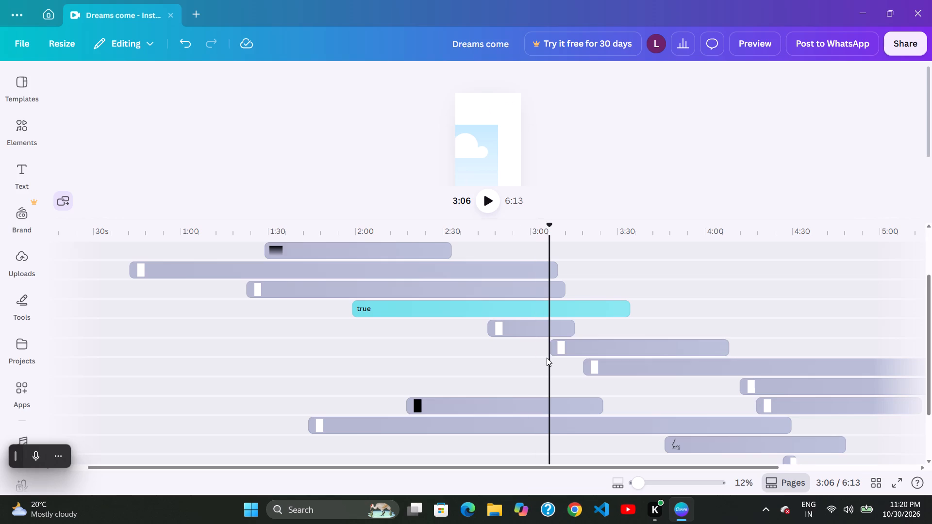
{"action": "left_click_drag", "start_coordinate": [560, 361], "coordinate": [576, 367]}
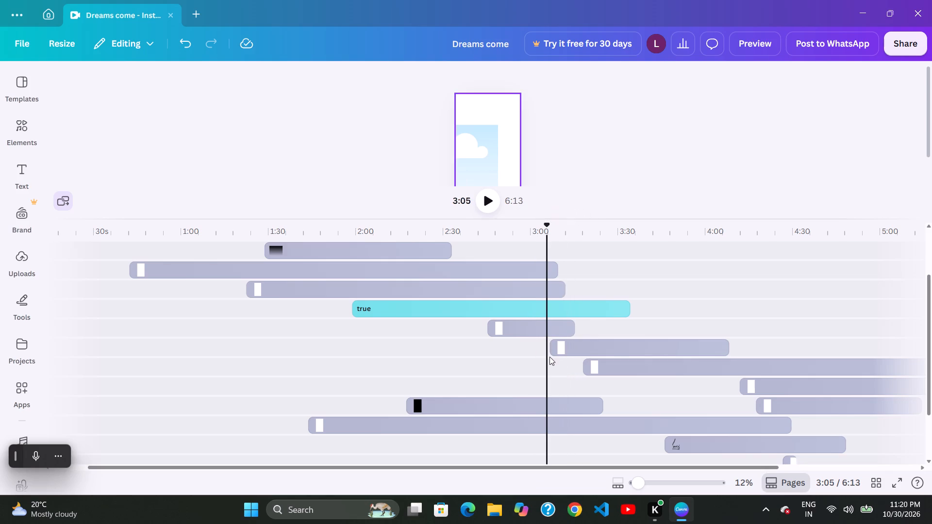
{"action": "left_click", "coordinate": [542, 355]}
Trim the start of the seventh-track layer to about 3:21, shortening its duration to 2:19.
{"action": "left_click_drag", "start_coordinate": [567, 367], "coordinate": [601, 379]}
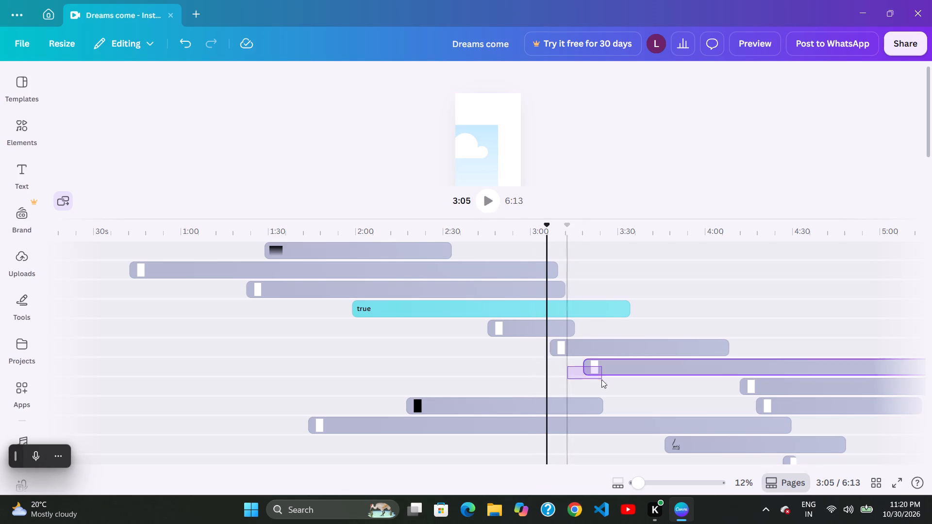
{"action": "left_click_drag", "start_coordinate": [601, 379], "coordinate": [599, 378]}
{"action": "left_click_drag", "start_coordinate": [584, 375], "coordinate": [595, 379]}
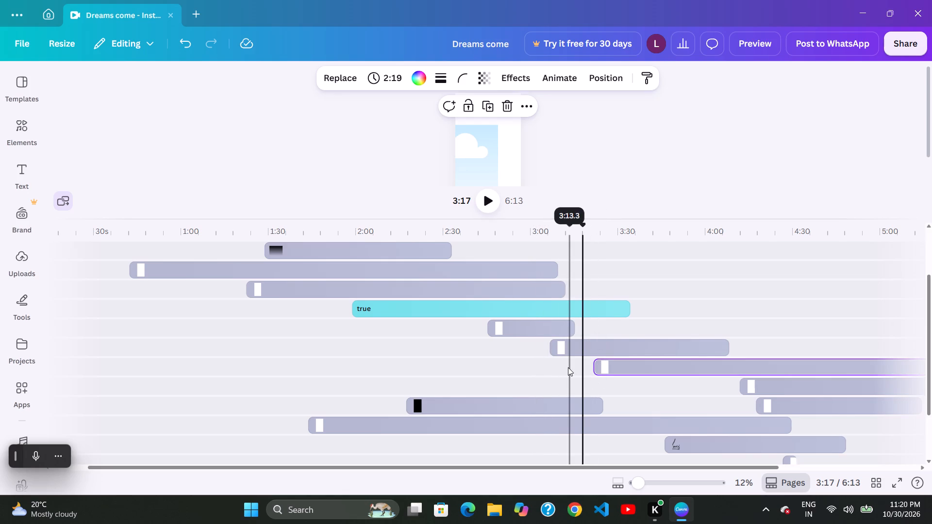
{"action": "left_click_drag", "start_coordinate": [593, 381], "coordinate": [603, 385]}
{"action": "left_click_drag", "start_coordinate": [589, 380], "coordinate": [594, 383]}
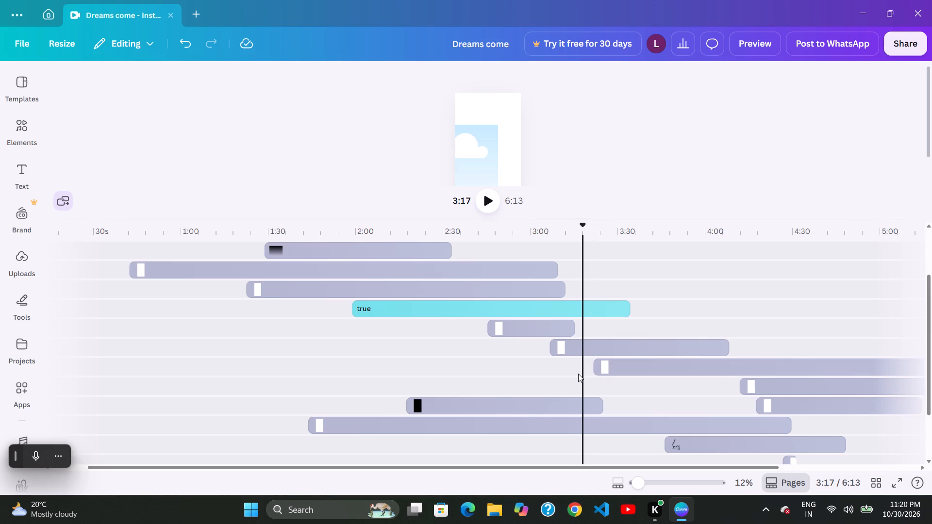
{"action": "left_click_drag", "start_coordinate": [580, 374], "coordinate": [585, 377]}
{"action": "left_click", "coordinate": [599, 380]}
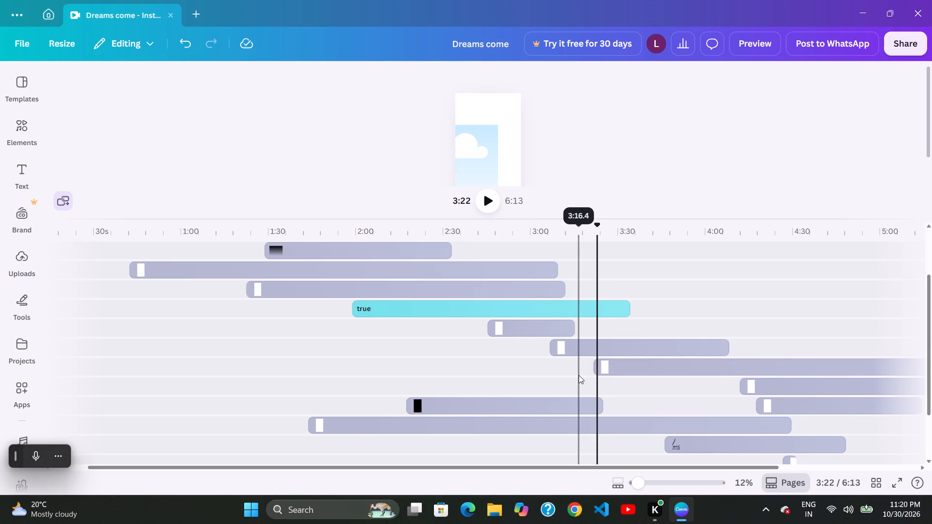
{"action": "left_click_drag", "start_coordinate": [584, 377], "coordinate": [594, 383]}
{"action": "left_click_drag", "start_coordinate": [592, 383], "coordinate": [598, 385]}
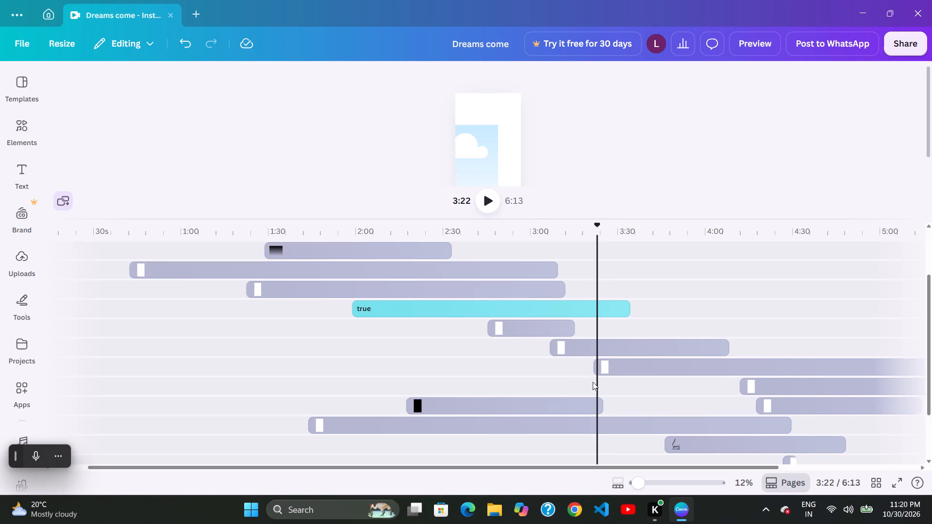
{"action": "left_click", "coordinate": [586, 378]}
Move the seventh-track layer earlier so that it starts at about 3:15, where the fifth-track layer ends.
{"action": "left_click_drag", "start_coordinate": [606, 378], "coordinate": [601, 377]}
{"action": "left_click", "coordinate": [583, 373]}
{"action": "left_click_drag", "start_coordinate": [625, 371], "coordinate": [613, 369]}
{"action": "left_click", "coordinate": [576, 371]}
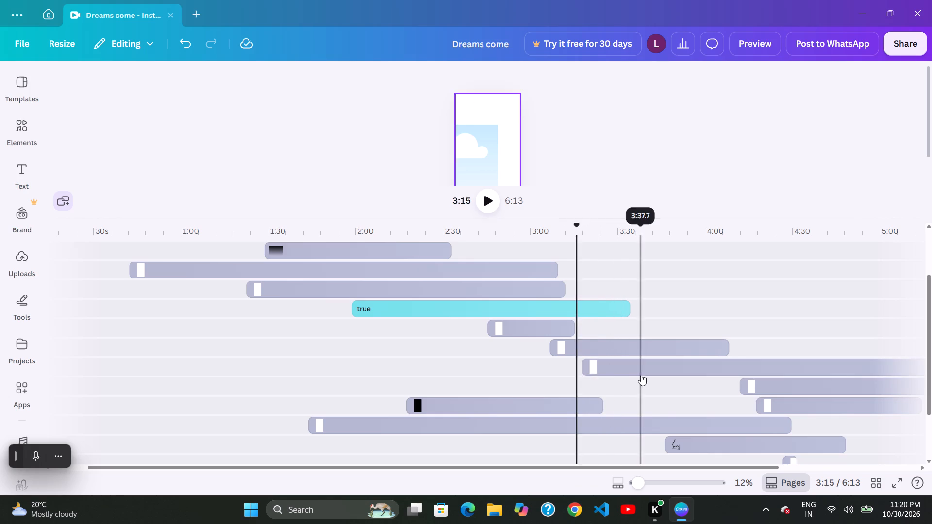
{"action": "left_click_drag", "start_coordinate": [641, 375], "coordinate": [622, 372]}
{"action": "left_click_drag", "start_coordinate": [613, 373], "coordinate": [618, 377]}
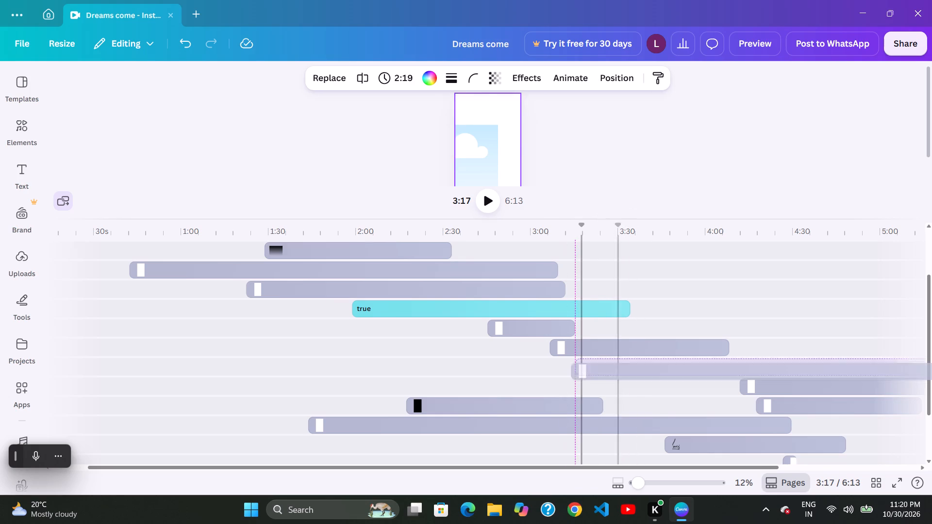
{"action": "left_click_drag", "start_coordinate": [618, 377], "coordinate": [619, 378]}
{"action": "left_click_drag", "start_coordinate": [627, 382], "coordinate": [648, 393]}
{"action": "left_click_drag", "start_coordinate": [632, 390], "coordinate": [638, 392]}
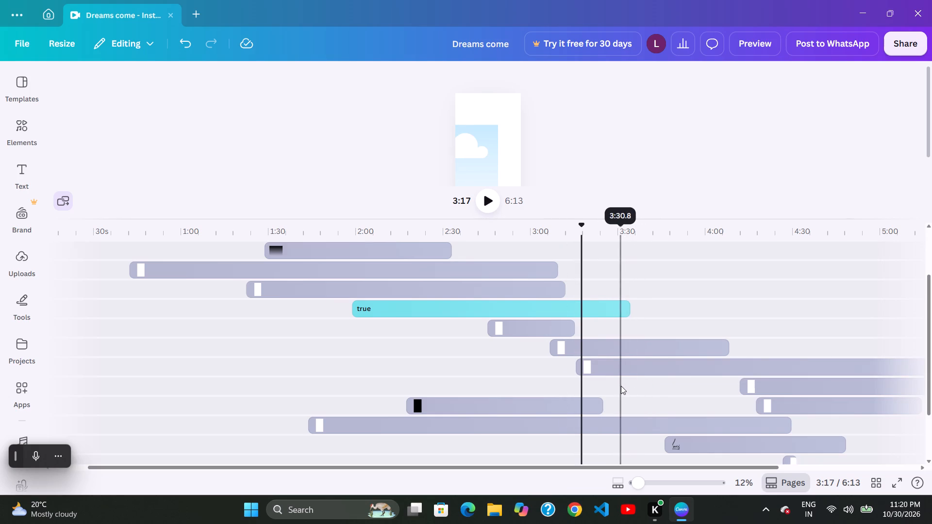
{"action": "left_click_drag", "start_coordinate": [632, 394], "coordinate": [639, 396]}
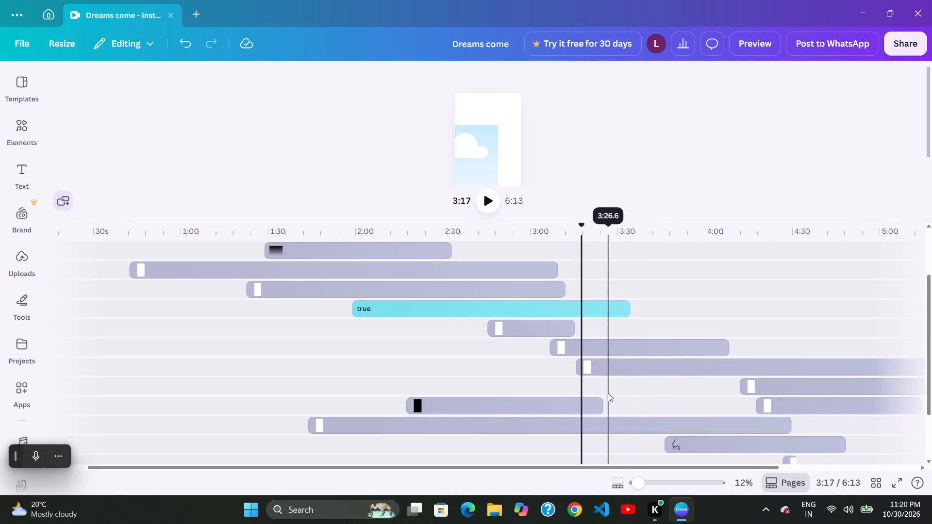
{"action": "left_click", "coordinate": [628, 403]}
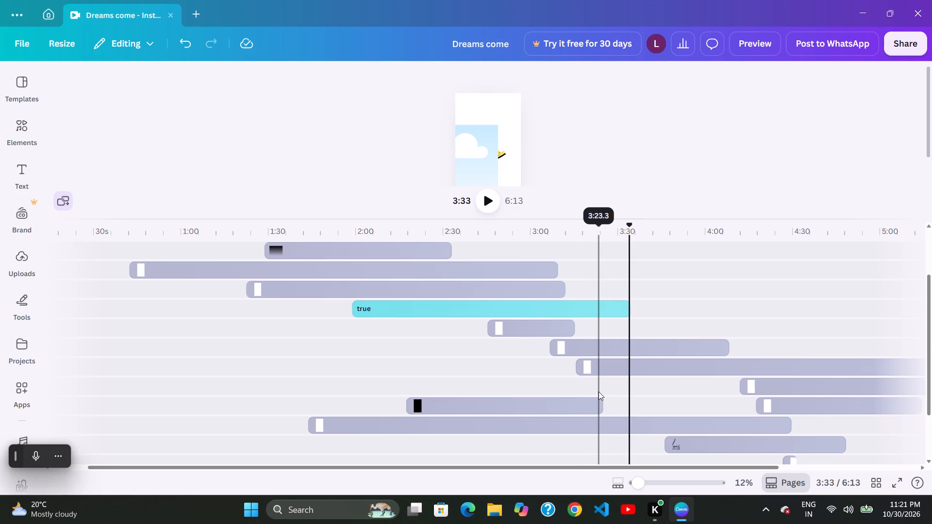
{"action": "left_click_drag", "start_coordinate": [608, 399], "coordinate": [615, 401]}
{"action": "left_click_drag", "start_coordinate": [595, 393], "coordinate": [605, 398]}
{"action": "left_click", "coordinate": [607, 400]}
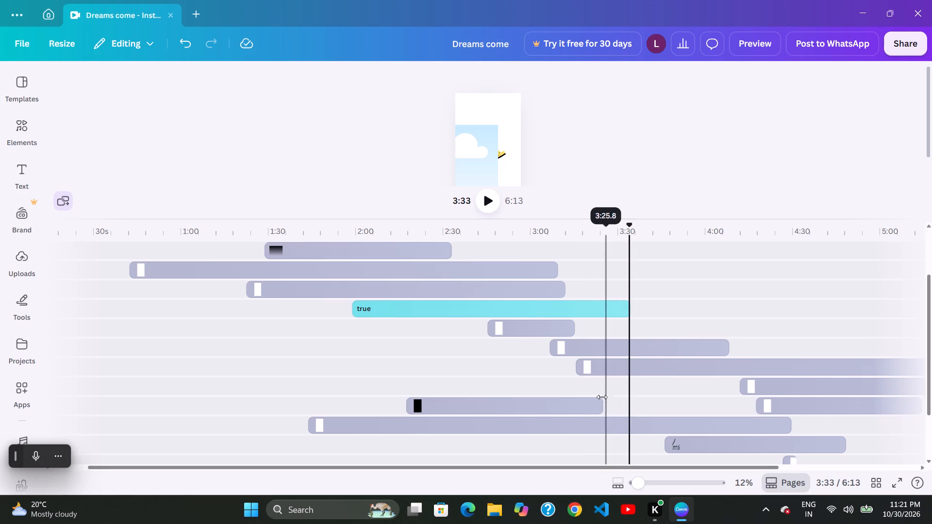
Move the black layer on the ninth track later so that it starts at about 2:23.
{"action": "left_click_drag", "start_coordinate": [603, 397], "coordinate": [615, 402]}
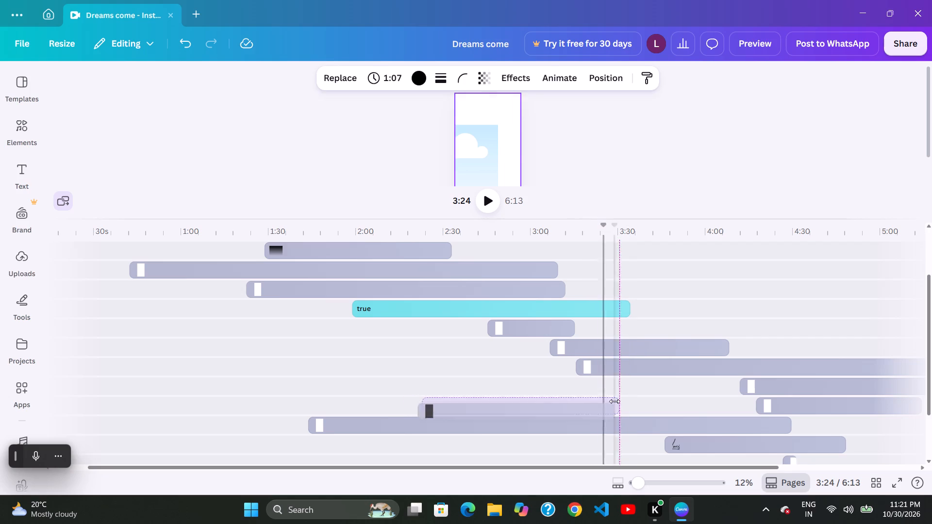
{"action": "left_click", "coordinate": [598, 393]}
{"action": "left_click_drag", "start_coordinate": [636, 399], "coordinate": [629, 399]}
{"action": "left_click_drag", "start_coordinate": [619, 396], "coordinate": [635, 404]}
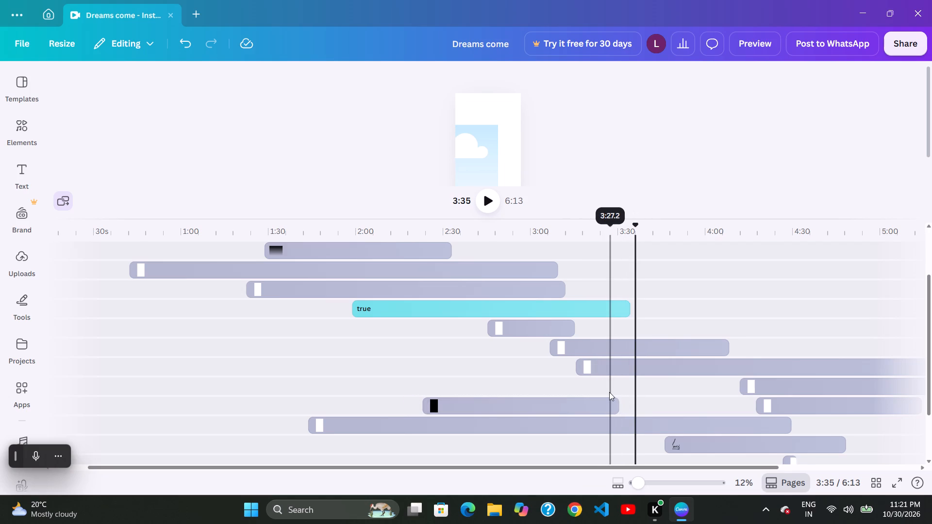
Extend the end of the black ninth-track layer to about 3:43 and shift the tenth-track layer to start at about 1:46.
{"action": "left_click_drag", "start_coordinate": [618, 403], "coordinate": [650, 414]}
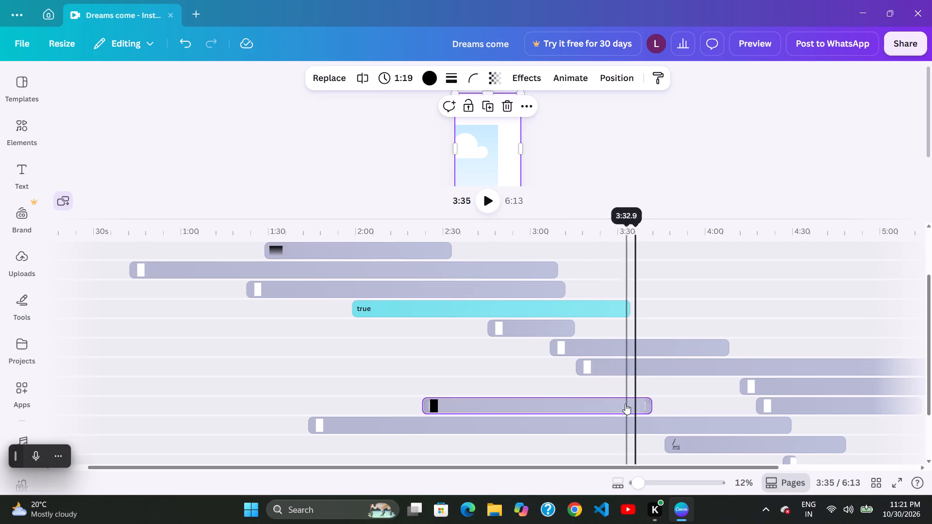
{"action": "left_click", "coordinate": [644, 413]}
{"action": "left_click_drag", "start_coordinate": [684, 421], "coordinate": [695, 424]}
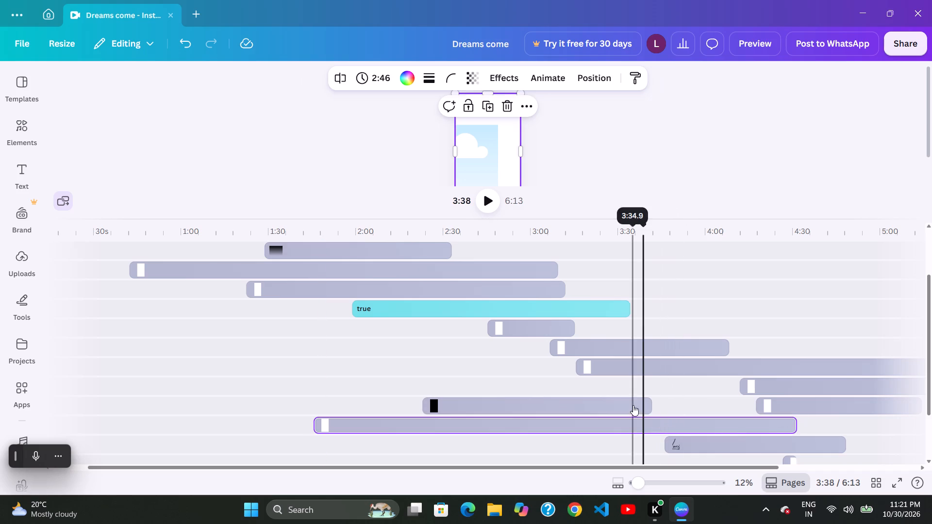
{"action": "left_click_drag", "start_coordinate": [646, 413], "coordinate": [651, 414]}
{"action": "left_click_drag", "start_coordinate": [688, 423], "coordinate": [673, 421]}
{"action": "left_click", "coordinate": [652, 414]}
{"action": "left_click_drag", "start_coordinate": [661, 418], "coordinate": [676, 420]}
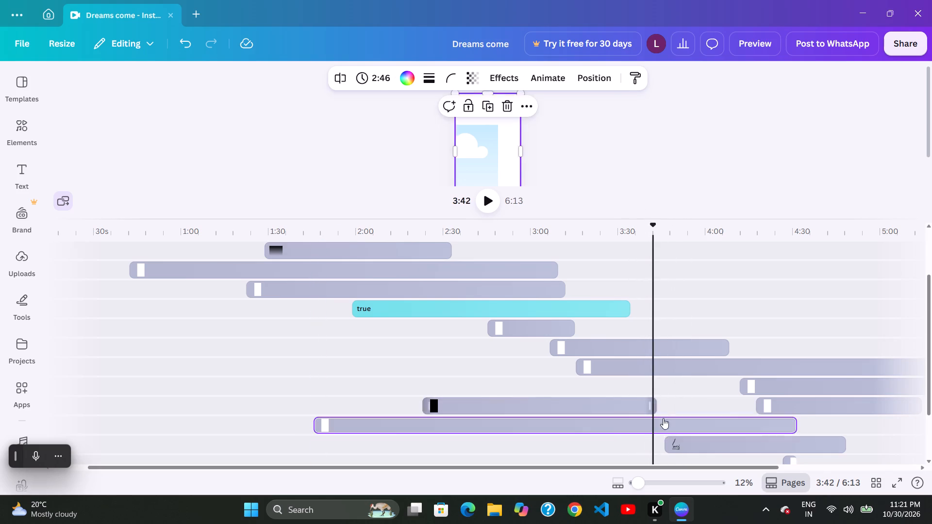
{"action": "left_click", "coordinate": [666, 419]}
Adjust the position of the seventh-track layer so that it starts at about 3:17.
{"action": "left_click", "coordinate": [575, 372]}
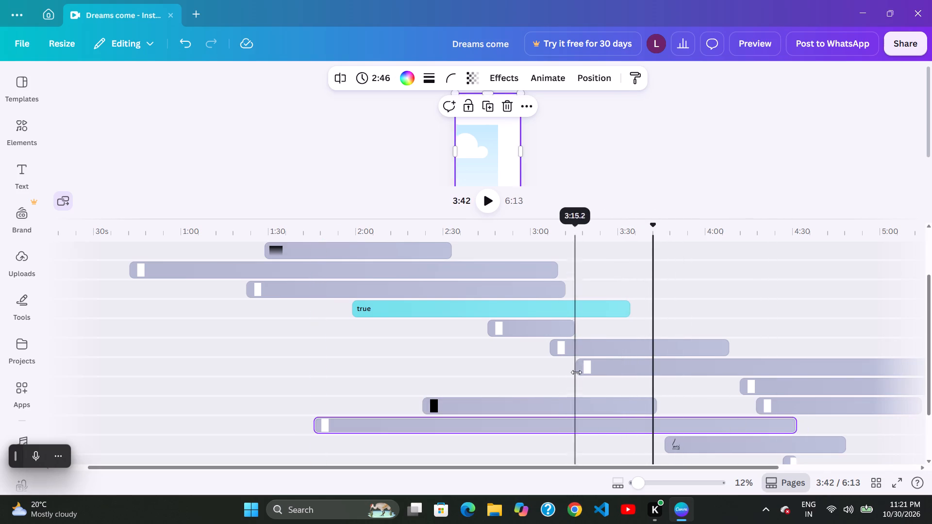
{"action": "left_click_drag", "start_coordinate": [647, 359], "coordinate": [627, 358]}
{"action": "left_click_drag", "start_coordinate": [633, 368], "coordinate": [654, 381]}
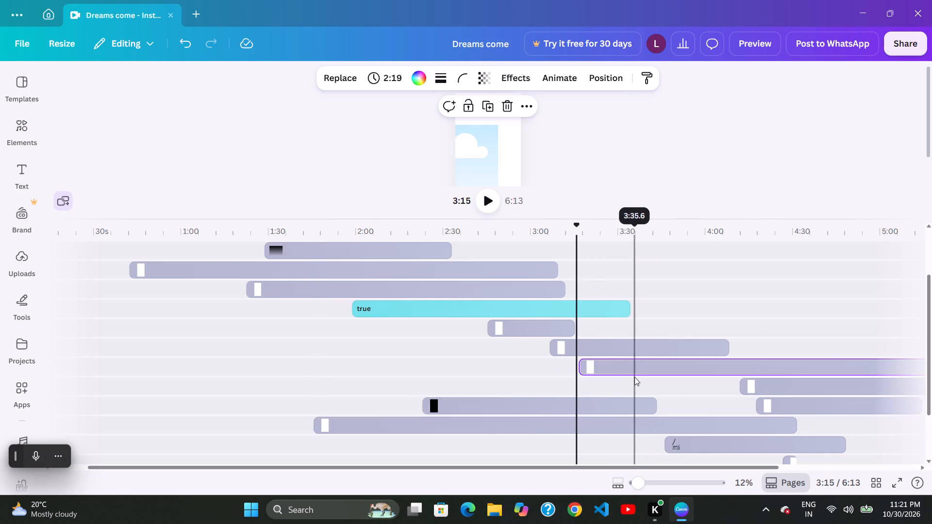
{"action": "left_click_drag", "start_coordinate": [592, 373], "coordinate": [598, 374]}
{"action": "left_click_drag", "start_coordinate": [644, 370], "coordinate": [633, 369]}
{"action": "left_click_drag", "start_coordinate": [603, 373], "coordinate": [605, 376]}
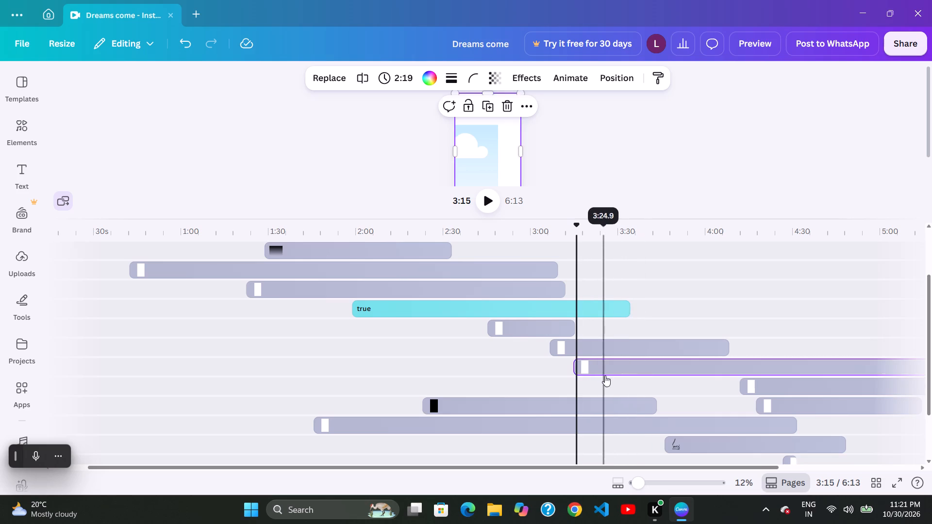
{"action": "left_click_drag", "start_coordinate": [605, 376], "coordinate": [608, 376]}
{"action": "left_click", "coordinate": [634, 368]}
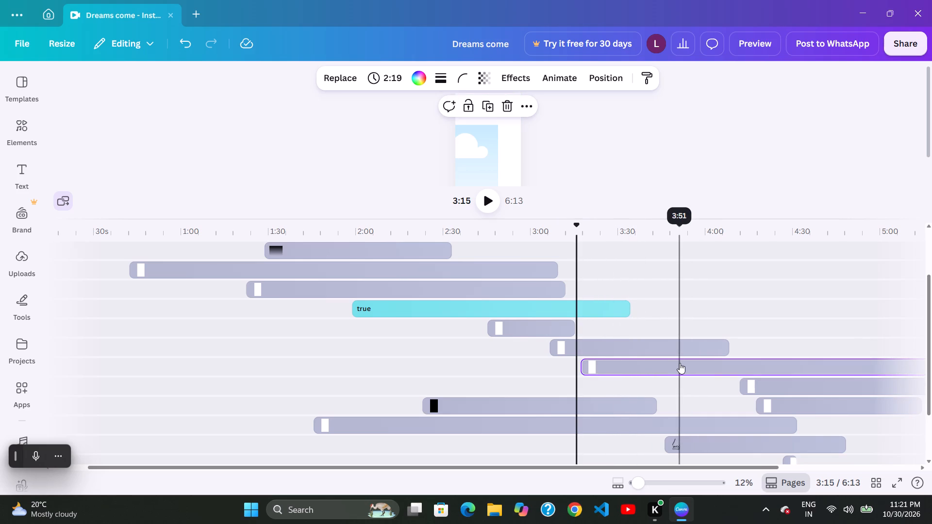
Move the sixth-track layer slightly later so that it starts at about 3:10.
{"action": "left_click_drag", "start_coordinate": [652, 352], "coordinate": [662, 359]}
{"action": "left_click", "coordinate": [725, 375]}
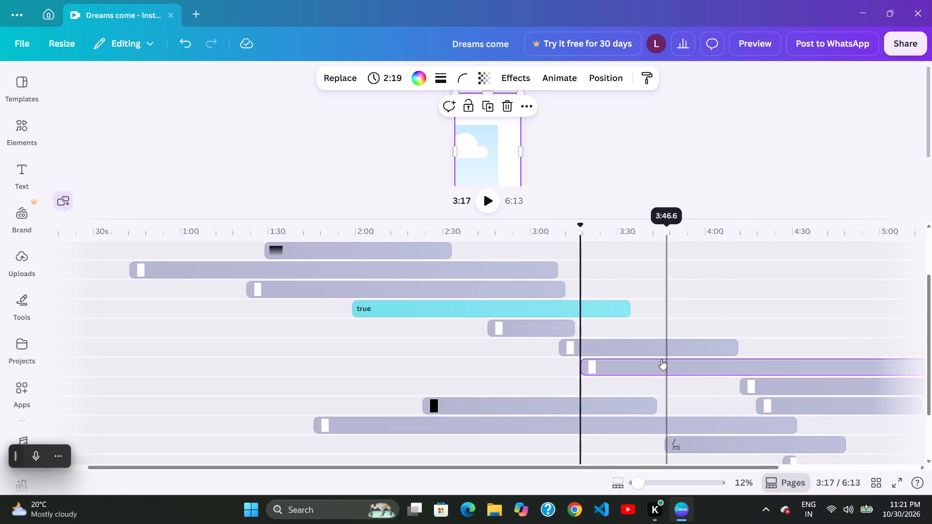
{"action": "left_click", "coordinate": [661, 359]}
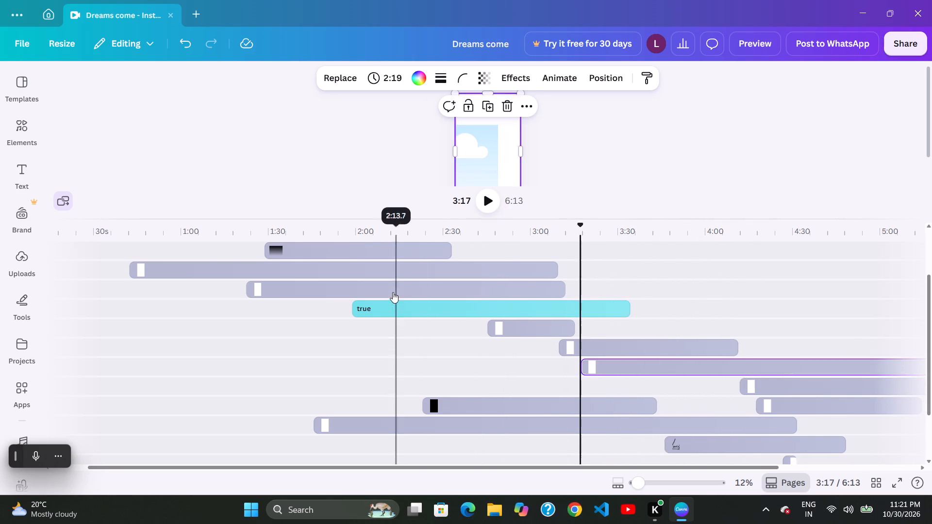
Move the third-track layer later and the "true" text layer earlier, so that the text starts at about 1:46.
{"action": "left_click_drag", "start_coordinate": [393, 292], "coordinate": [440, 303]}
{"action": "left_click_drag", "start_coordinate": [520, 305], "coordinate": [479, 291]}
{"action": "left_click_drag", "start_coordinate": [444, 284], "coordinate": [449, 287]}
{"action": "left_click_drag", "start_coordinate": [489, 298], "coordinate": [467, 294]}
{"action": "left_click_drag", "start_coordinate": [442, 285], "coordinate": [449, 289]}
Move the second-track layer earlier so that it starts at about 0:36.
{"action": "left_click_drag", "start_coordinate": [542, 276], "coordinate": [523, 274]}
{"action": "left_click", "coordinate": [492, 278]}
Move the third-track layer later along the timeline so that it starts at about 2:01.
{"action": "left_click_drag", "start_coordinate": [500, 284], "coordinate": [526, 294]}
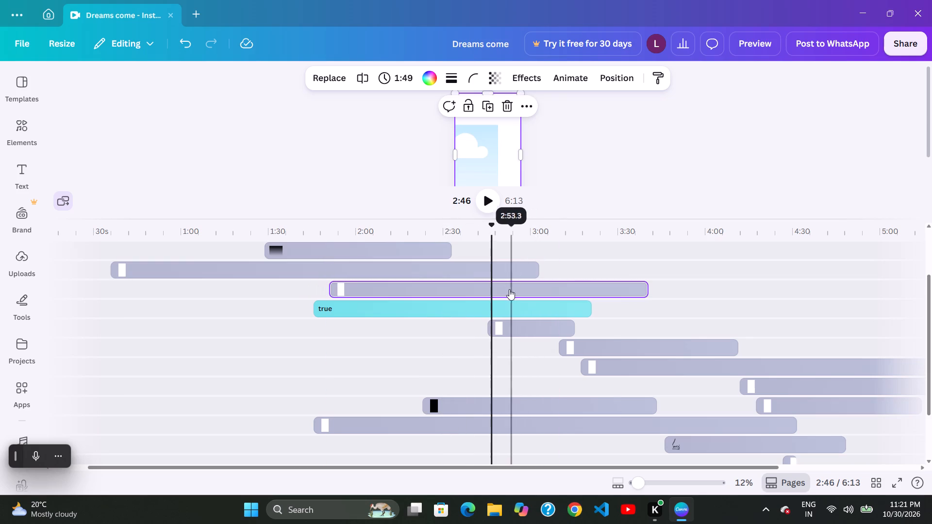
{"action": "left_click_drag", "start_coordinate": [485, 290], "coordinate": [497, 297]}
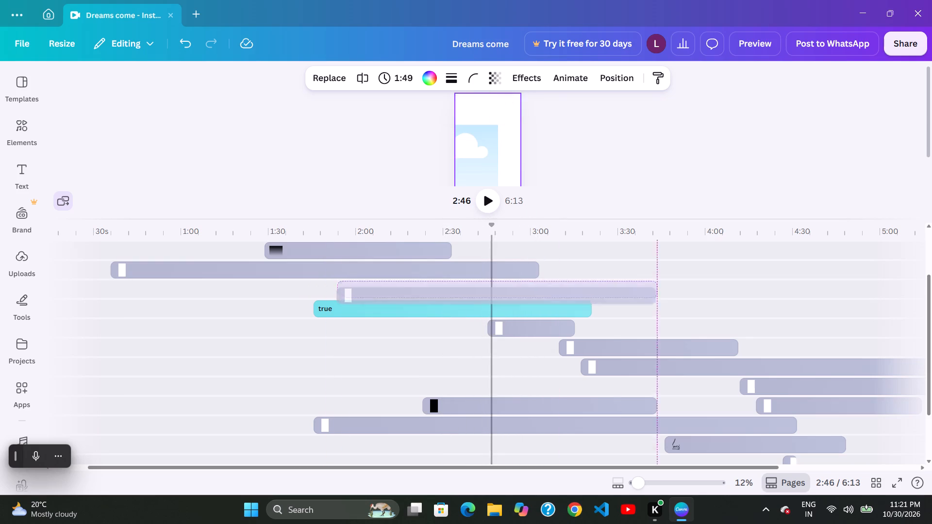
{"action": "left_click_drag", "start_coordinate": [497, 297], "coordinate": [498, 297]}
{"action": "left_click_drag", "start_coordinate": [504, 301], "coordinate": [514, 307]}
{"action": "left_click_drag", "start_coordinate": [493, 298], "coordinate": [497, 301]}
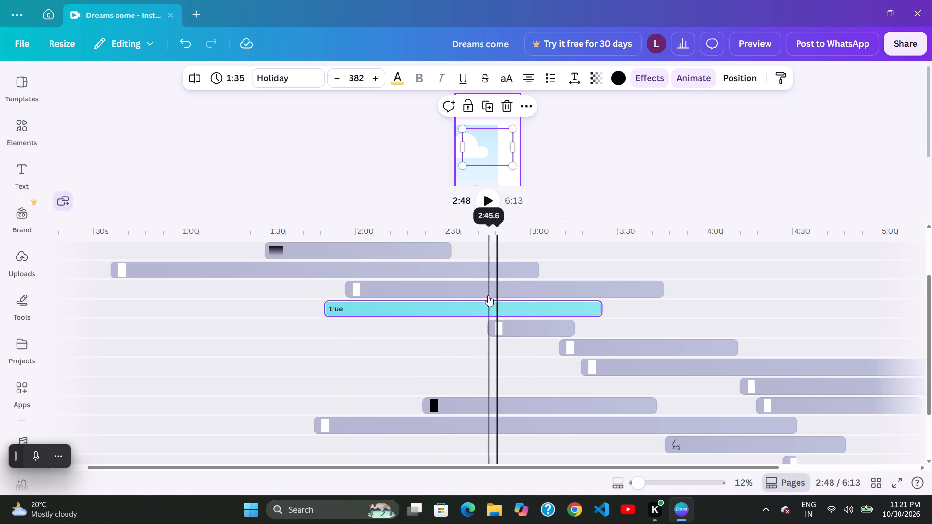
{"action": "left_click_drag", "start_coordinate": [478, 292], "coordinate": [492, 300]}
Move the "true" text layer later along the timeline so that it starts at about 2:18.
{"action": "left_click", "coordinate": [514, 307]}
{"action": "left_click_drag", "start_coordinate": [511, 307], "coordinate": [534, 316]}
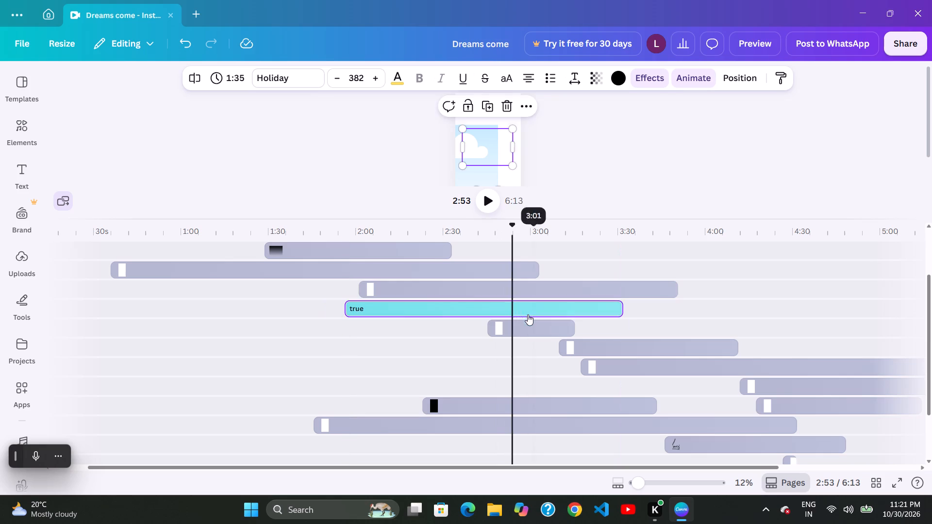
{"action": "left_click_drag", "start_coordinate": [511, 309], "coordinate": [525, 314]}
{"action": "left_click_drag", "start_coordinate": [510, 308], "coordinate": [524, 316]}
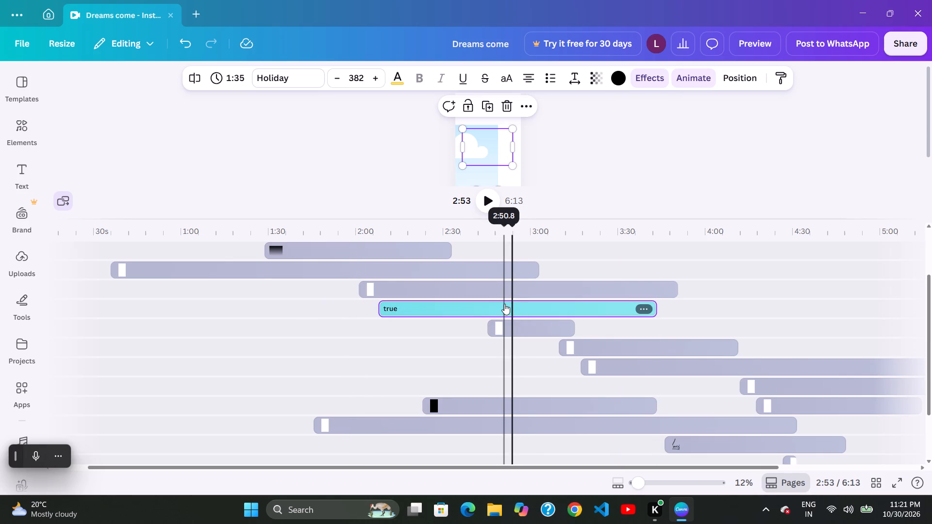
{"action": "left_click_drag", "start_coordinate": [507, 308], "coordinate": [521, 316]}
{"action": "left_click_drag", "start_coordinate": [515, 314], "coordinate": [524, 320]}
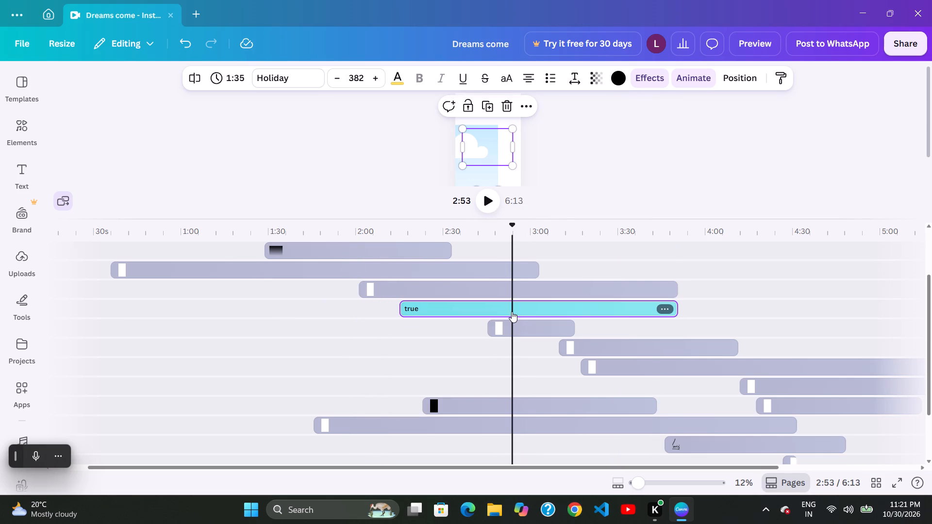
{"action": "left_click_drag", "start_coordinate": [517, 316], "coordinate": [526, 321]}
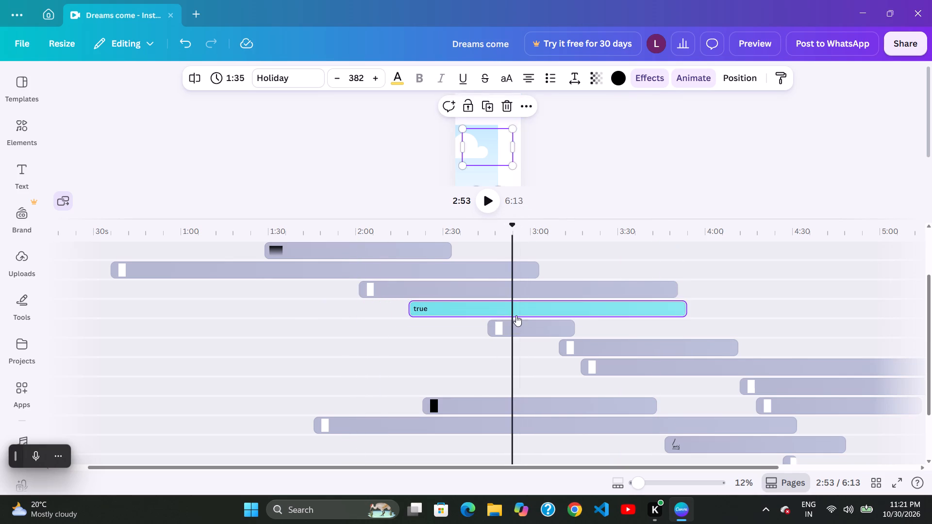
Move the fifth-track layer later so that it starts at about 2:52.
{"action": "left_click_drag", "start_coordinate": [548, 328], "coordinate": [563, 333]}
{"action": "left_click_drag", "start_coordinate": [545, 330], "coordinate": [549, 332]}
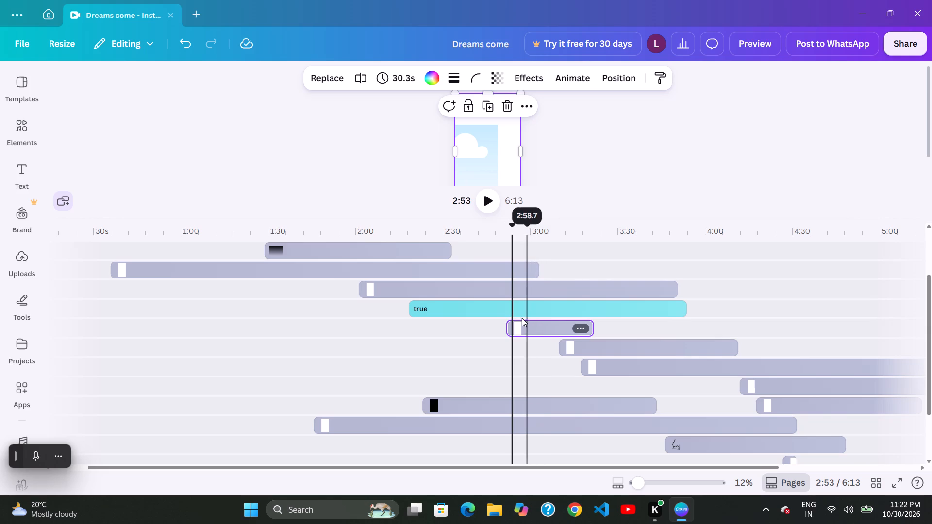
Move the "true" text layer later along the timeline so that it starts at about 2:47.
{"action": "left_click", "coordinate": [463, 299]}
{"action": "left_click", "coordinate": [542, 323]}
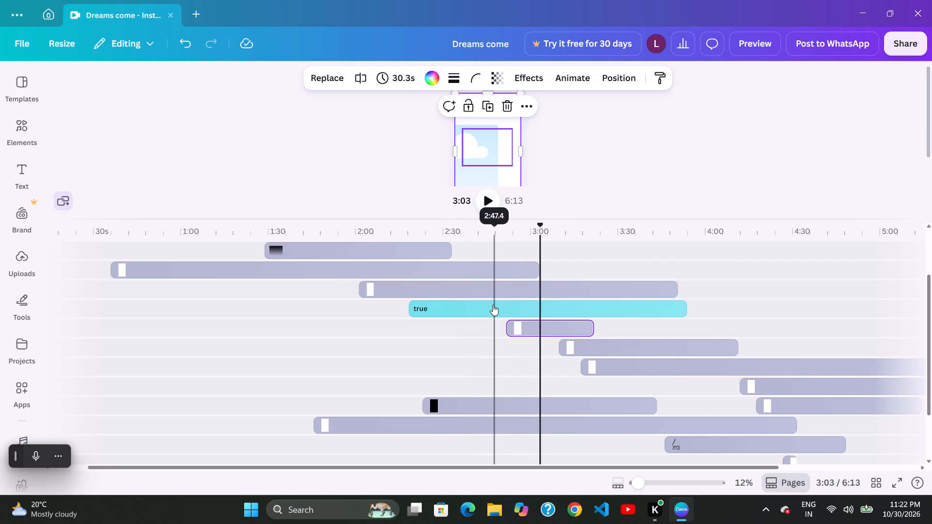
{"action": "left_click_drag", "start_coordinate": [491, 303], "coordinate": [511, 314]}
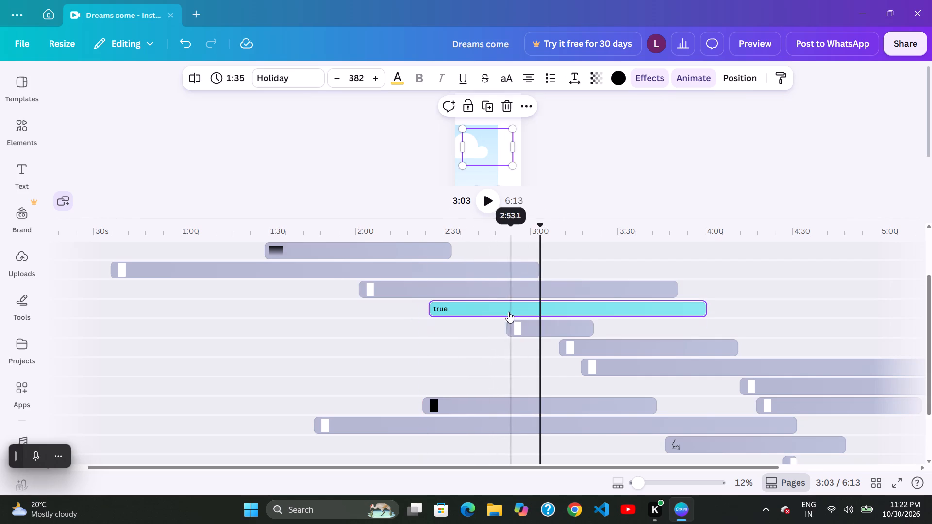
{"action": "left_click_drag", "start_coordinate": [507, 312], "coordinate": [514, 316]}
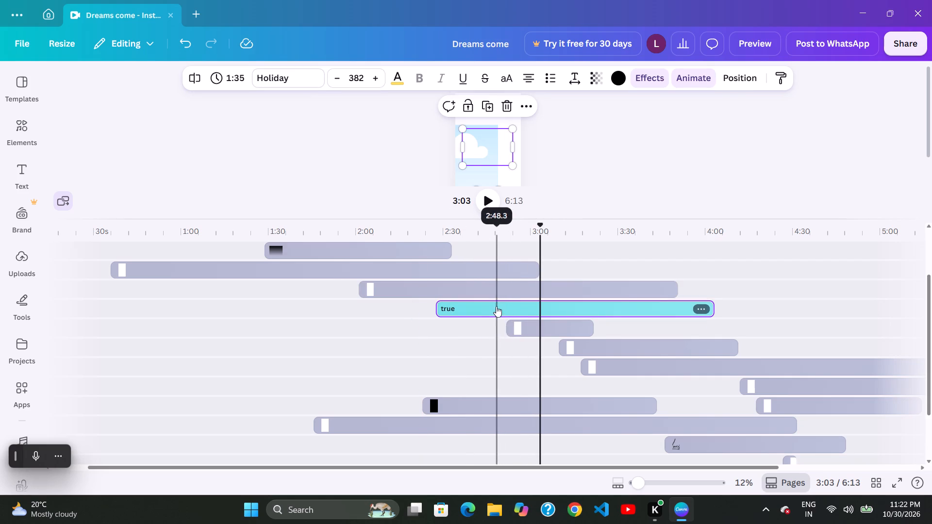
{"action": "left_click_drag", "start_coordinate": [494, 308], "coordinate": [499, 313]}
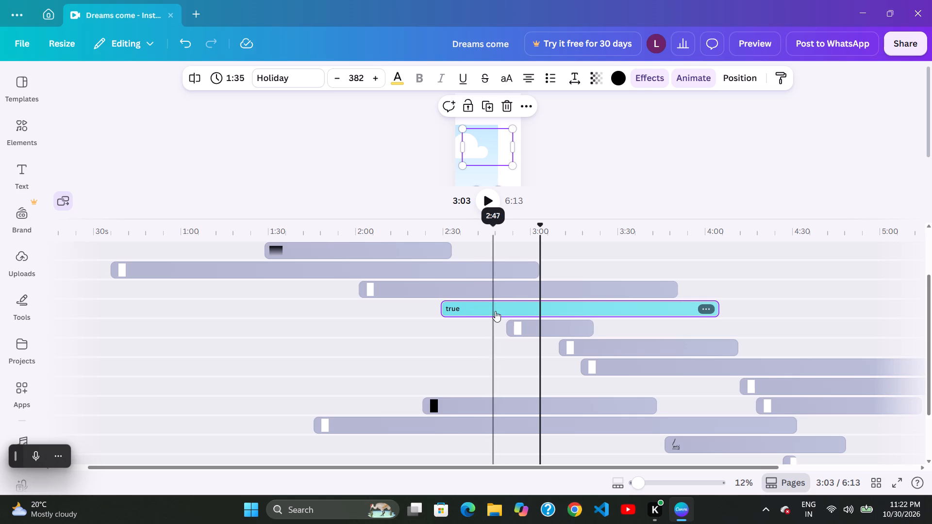
{"action": "left_click_drag", "start_coordinate": [492, 308], "coordinate": [514, 321]}
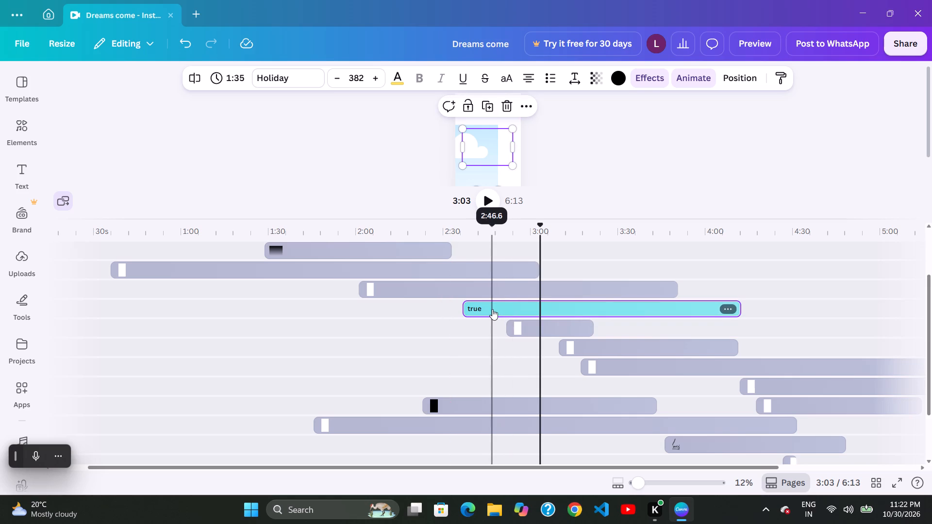
{"action": "left_click", "coordinate": [487, 308]}
{"action": "left_click_drag", "start_coordinate": [519, 311], "coordinate": [513, 310]}
{"action": "left_click", "coordinate": [502, 308]}
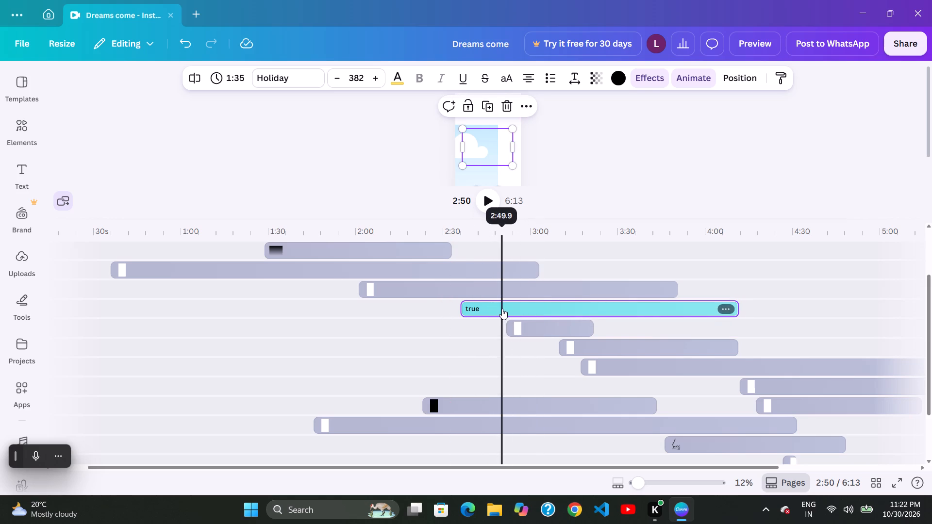
{"action": "left_click_drag", "start_coordinate": [510, 312], "coordinate": [533, 323]}
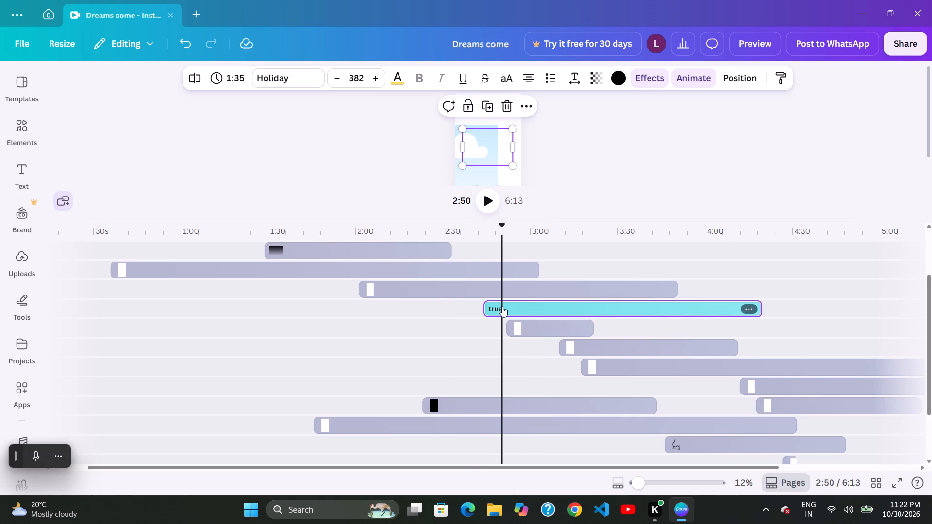
{"action": "left_click", "coordinate": [506, 309]}
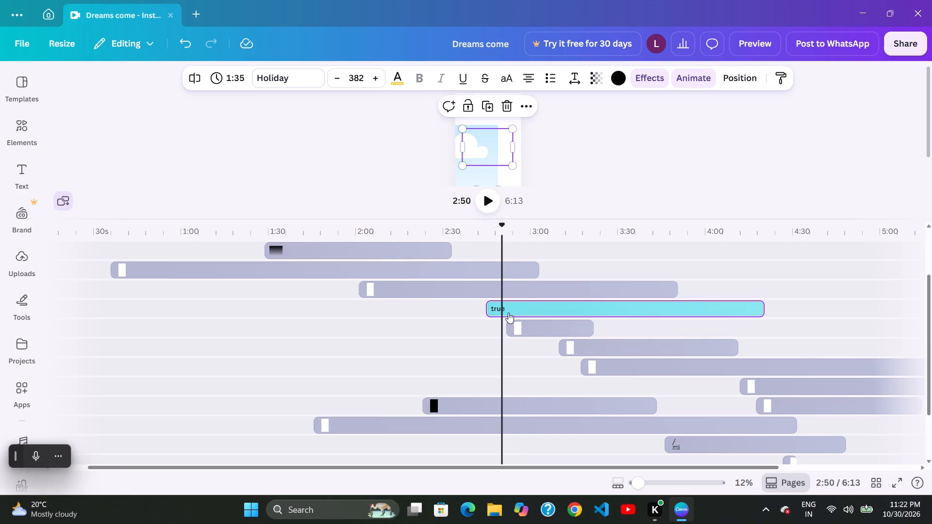
{"action": "left_click_drag", "start_coordinate": [508, 314], "coordinate": [515, 318]}
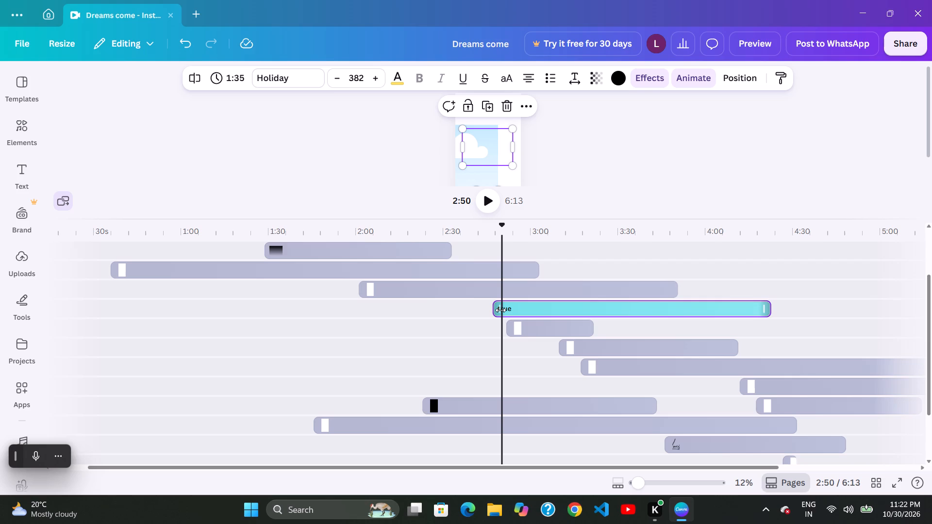
Trim the beginning of the "true" text layer so that it starts at about 2:55.
{"action": "left_click_drag", "start_coordinate": [501, 310], "coordinate": [525, 321]}
Move the fifth-track layer along the timeline so that its start lines up with the "true" layer at about 2:55.
{"action": "left_click", "coordinate": [536, 325]}
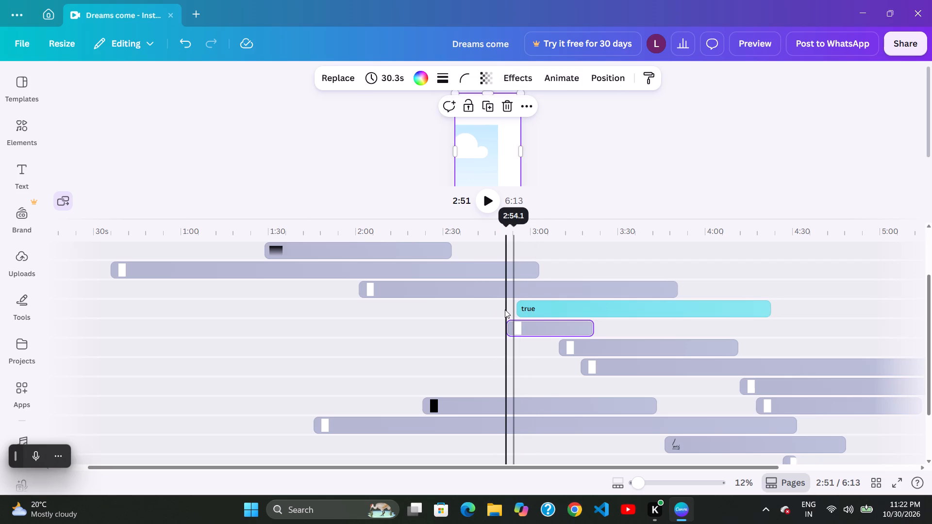
{"action": "left_click_drag", "start_coordinate": [525, 325], "coordinate": [547, 341]}
{"action": "left_click", "coordinate": [531, 336]}
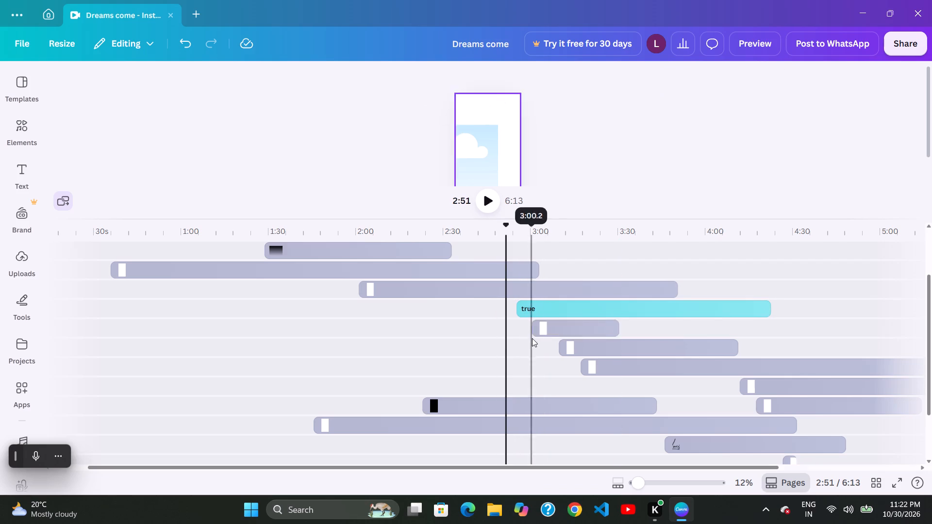
{"action": "left_click", "coordinate": [542, 341]}
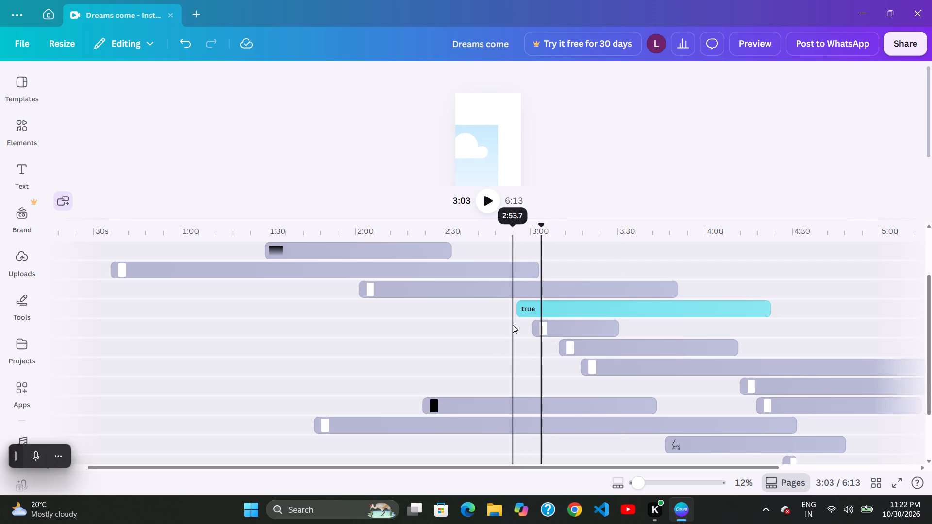
{"action": "left_click_drag", "start_coordinate": [514, 329], "coordinate": [525, 340]}
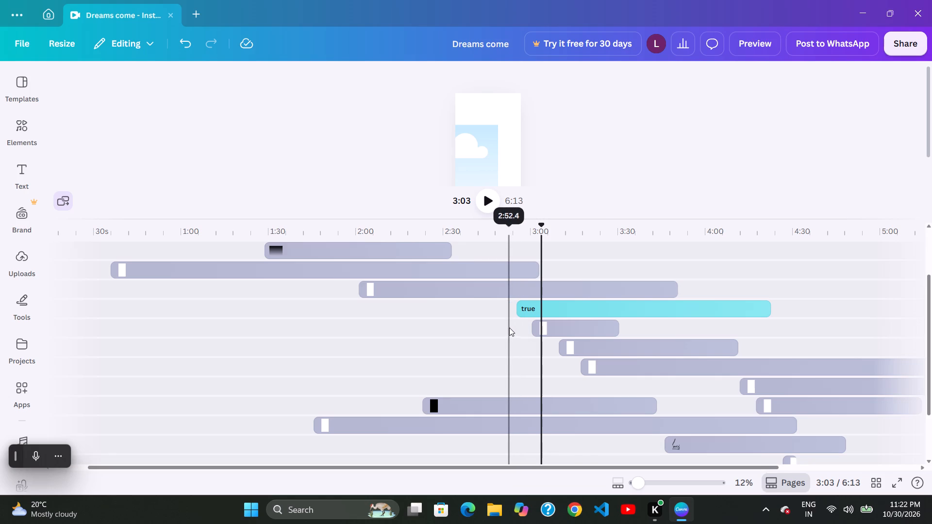
{"action": "left_click_drag", "start_coordinate": [492, 326], "coordinate": [498, 329]}
{"action": "left_click_drag", "start_coordinate": [534, 344], "coordinate": [527, 340]}
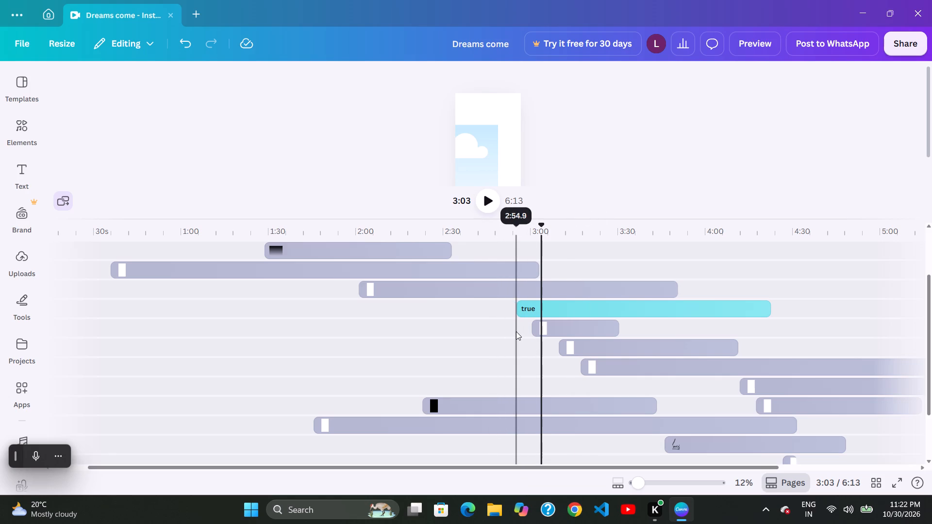
{"action": "left_click_drag", "start_coordinate": [524, 337], "coordinate": [542, 347]}
{"action": "left_click_drag", "start_coordinate": [506, 328], "coordinate": [522, 329]}
{"action": "left_click_drag", "start_coordinate": [556, 333], "coordinate": [541, 329]}
{"action": "left_click", "coordinate": [521, 324]}
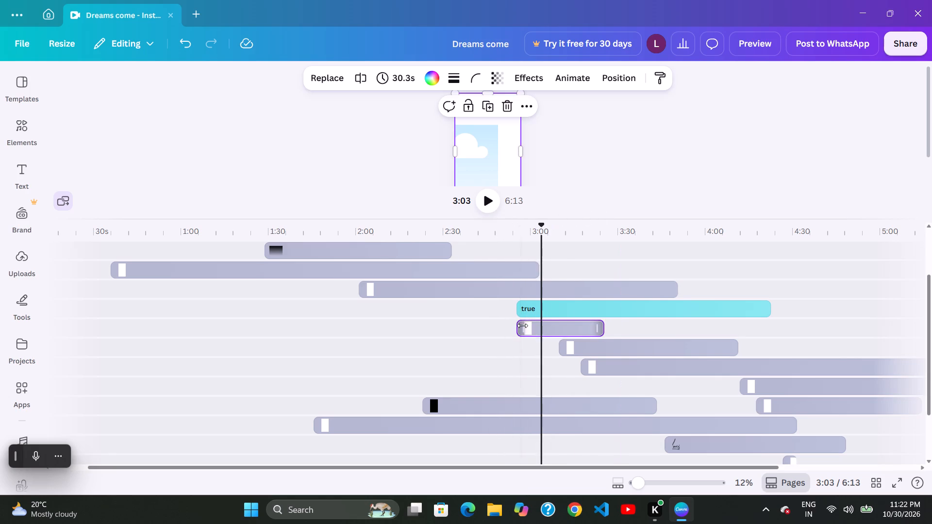
Trim the beginning of the fifth-track layer to shorten its duration to 23.5 s.
{"action": "left_click_drag", "start_coordinate": [527, 327], "coordinate": [539, 339]}
{"action": "left_click", "coordinate": [525, 332]}
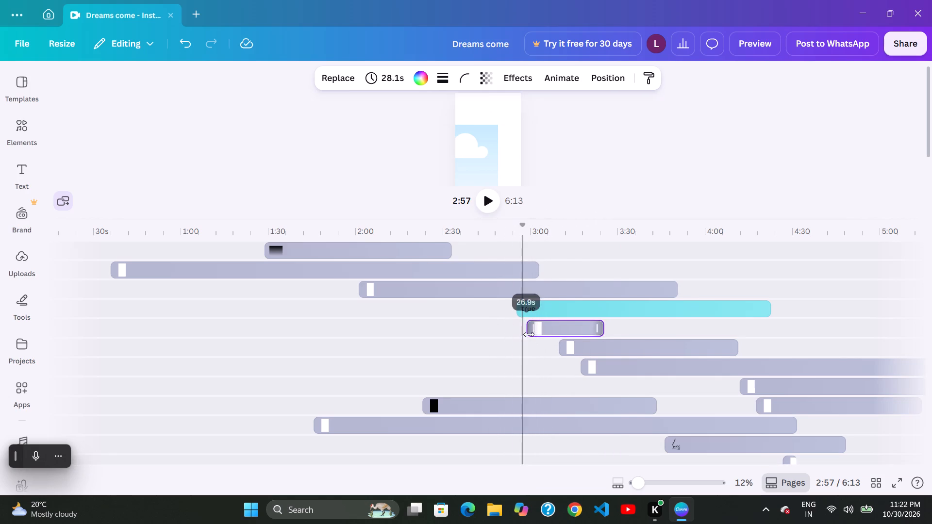
{"action": "left_click_drag", "start_coordinate": [531, 335], "coordinate": [540, 339]}
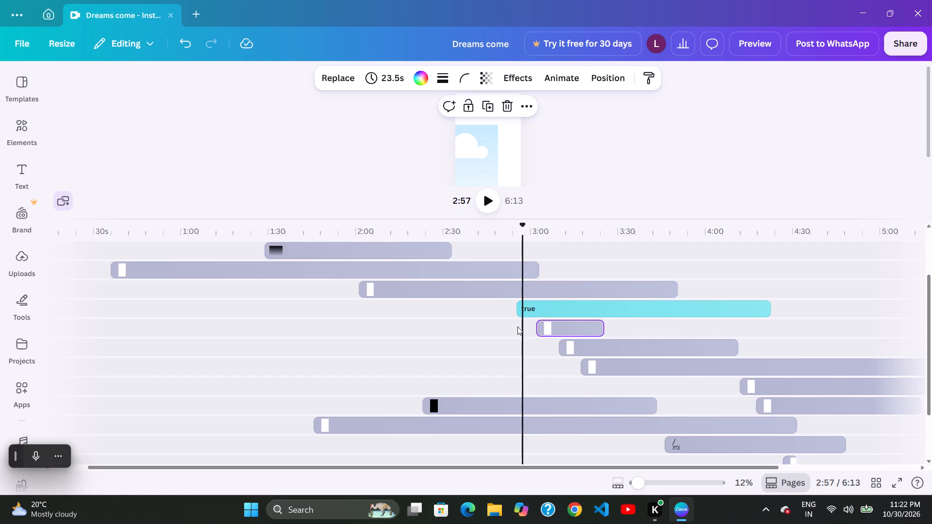
{"action": "left_click", "coordinate": [514, 324]}
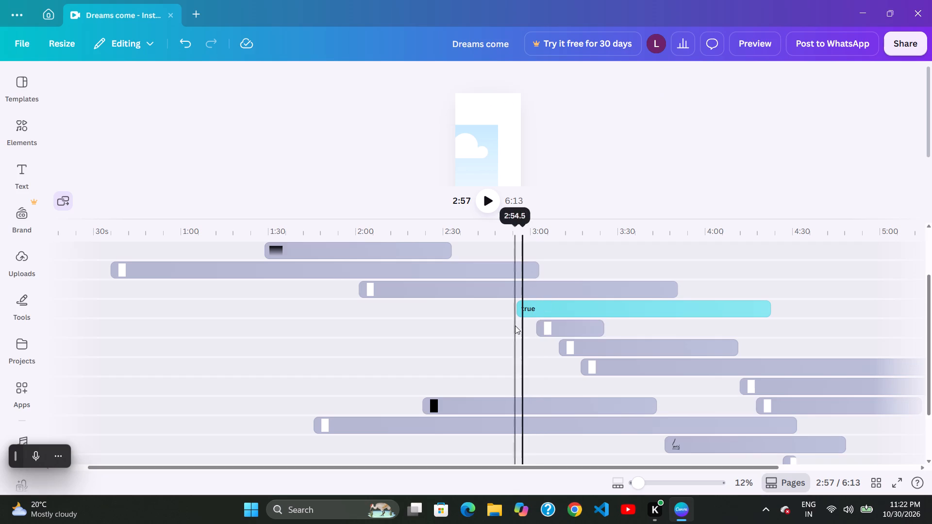
Move the shortened fifth-track layer slightly earlier so that it starts at about 2:59.
{"action": "left_click_drag", "start_coordinate": [584, 331], "coordinate": [551, 326]}
{"action": "left_click", "coordinate": [534, 327]}
{"action": "left_click_drag", "start_coordinate": [533, 330], "coordinate": [557, 345]}
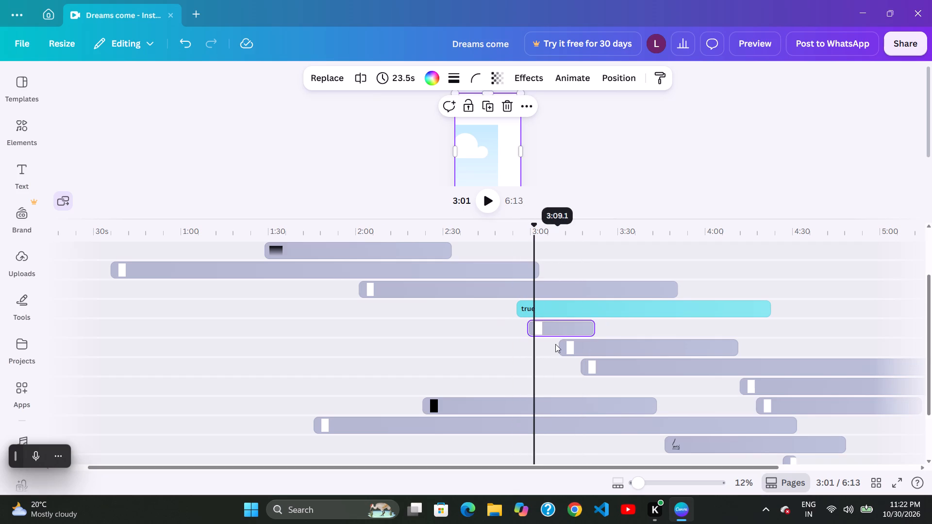
{"action": "left_click_drag", "start_coordinate": [534, 338], "coordinate": [538, 344]}
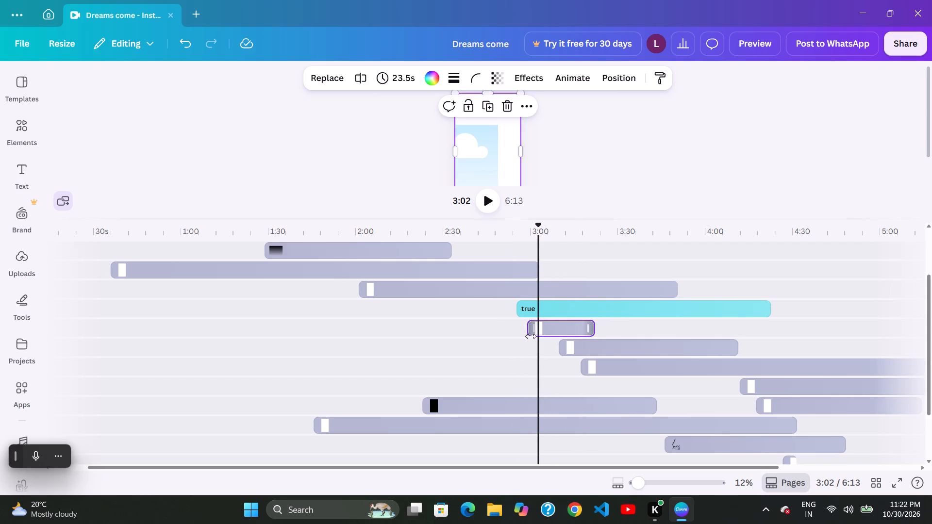
{"action": "left_click_drag", "start_coordinate": [534, 339], "coordinate": [554, 355]}
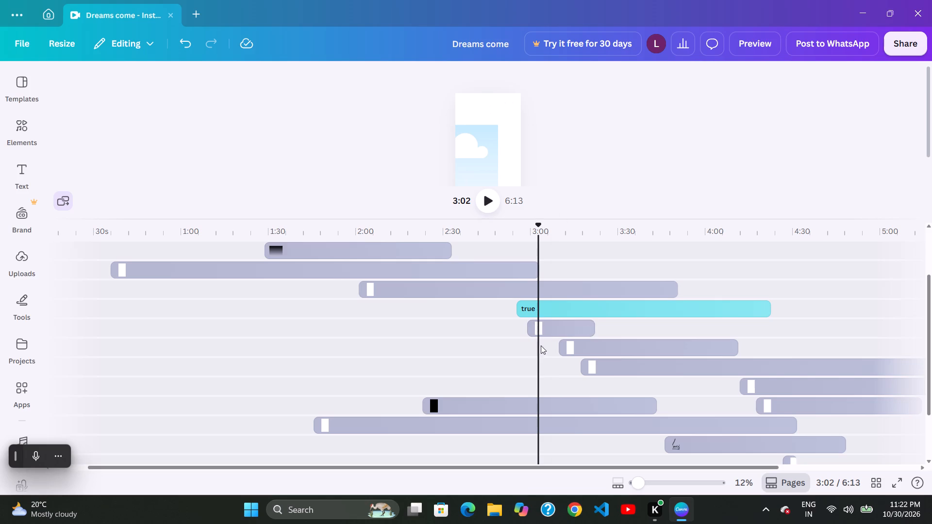
{"action": "left_click_drag", "start_coordinate": [543, 352], "coordinate": [549, 356]}
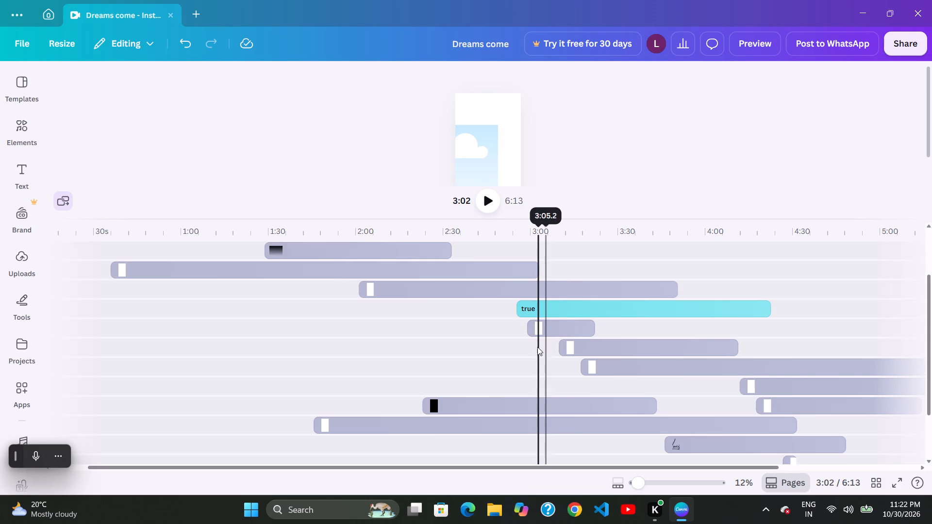
{"action": "left_click_drag", "start_coordinate": [542, 352], "coordinate": [559, 363]}
{"action": "left_click_drag", "start_coordinate": [530, 350], "coordinate": [537, 354]}
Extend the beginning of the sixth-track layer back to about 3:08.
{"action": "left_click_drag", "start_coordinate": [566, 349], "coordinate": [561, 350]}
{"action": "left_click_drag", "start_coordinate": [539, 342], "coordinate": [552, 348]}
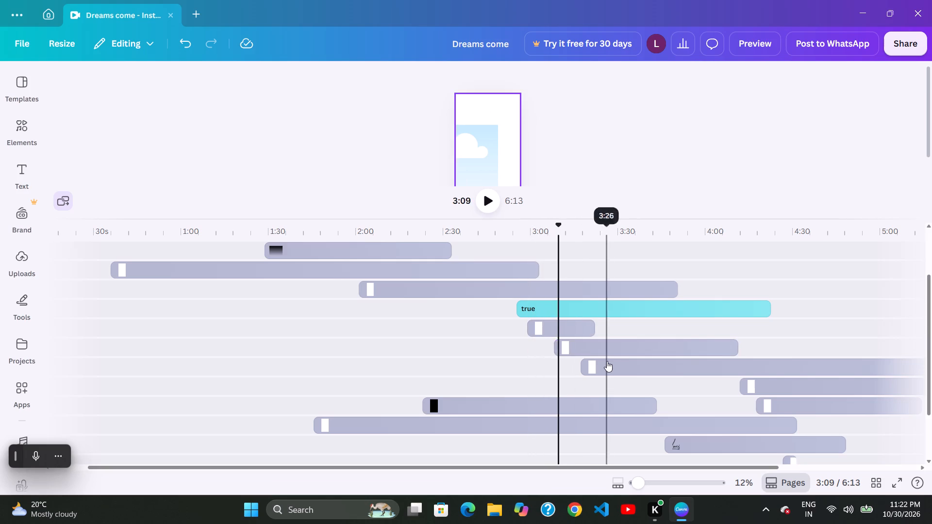
Move the seventh-track layer earlier and trim its beginning so that it starts at about 3:15 and lasts 2:17.
{"action": "left_click_drag", "start_coordinate": [607, 361], "coordinate": [593, 359]}
{"action": "left_click_drag", "start_coordinate": [575, 357], "coordinate": [592, 367]}
{"action": "left_click", "coordinate": [583, 365]}
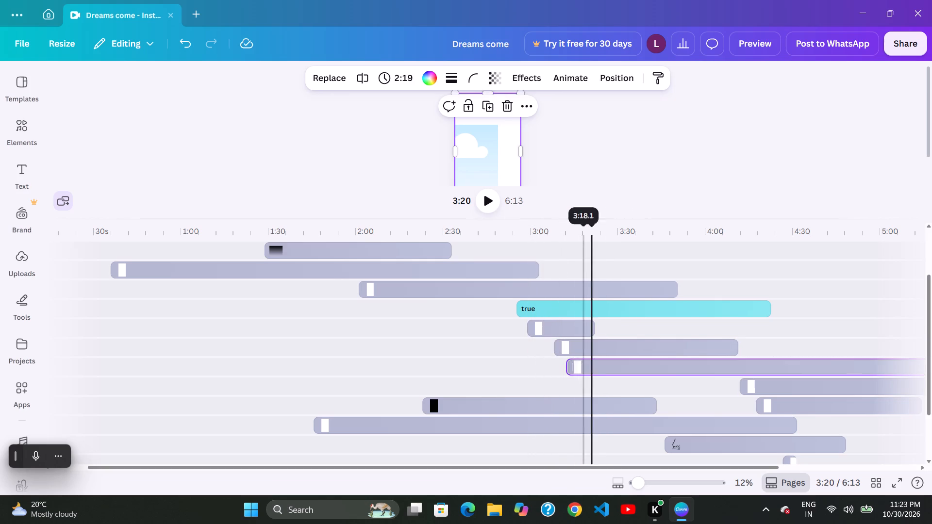
{"action": "left_click", "coordinate": [599, 373]}
{"action": "left_click_drag", "start_coordinate": [570, 361], "coordinate": [577, 364]}
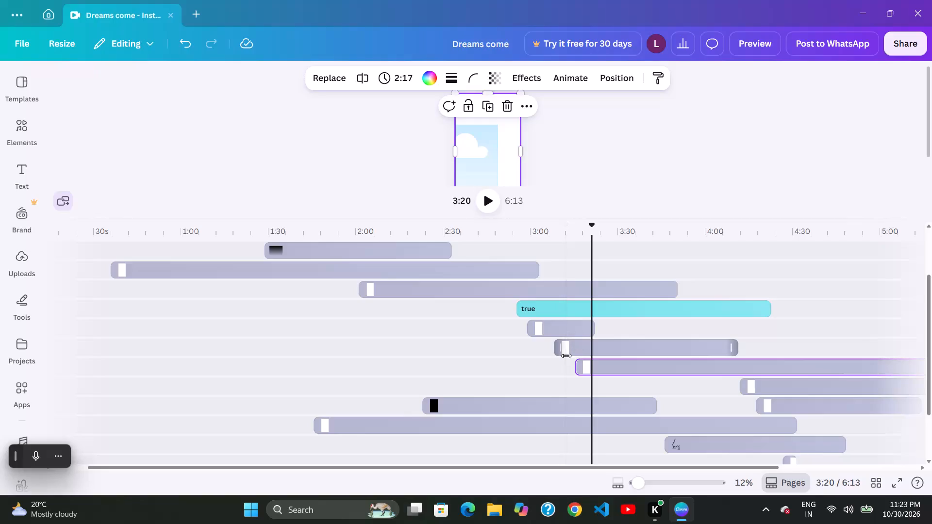
Move the sixth-track layer later and trim its beginning so that it starts at about 3:17 and lasts 1:01.
{"action": "left_click", "coordinate": [564, 354]}
{"action": "left_click_drag", "start_coordinate": [610, 358], "coordinate": [591, 352]}
{"action": "left_click", "coordinate": [576, 345]}
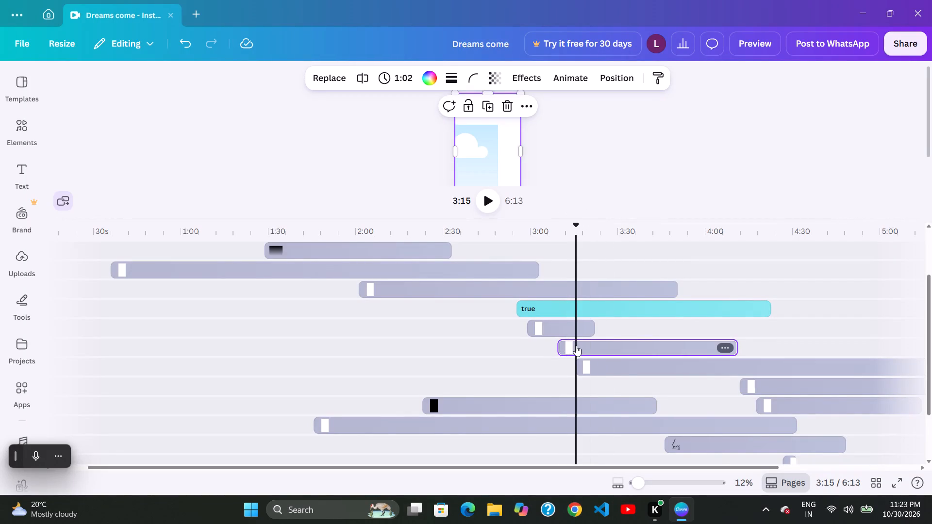
{"action": "left_click_drag", "start_coordinate": [577, 347], "coordinate": [597, 362]}
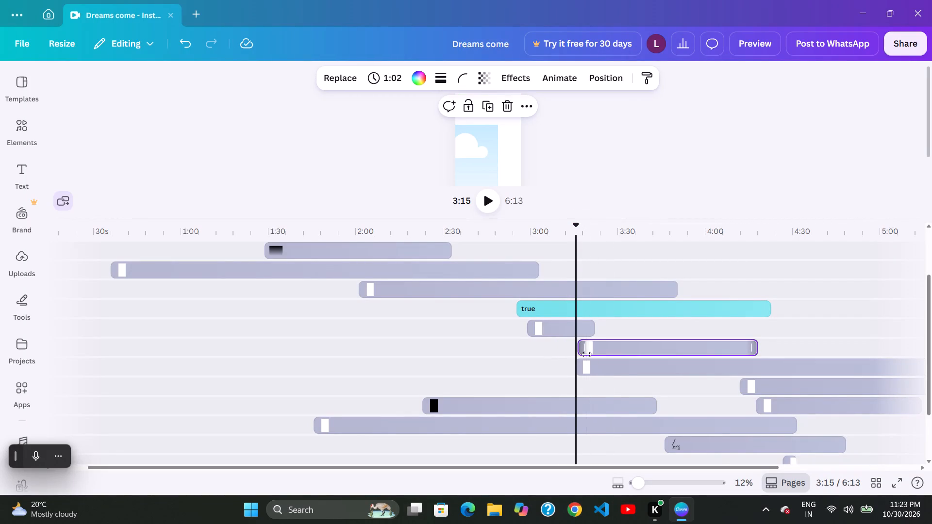
{"action": "left_click", "coordinate": [584, 357]}
{"action": "left_click", "coordinate": [580, 356]}
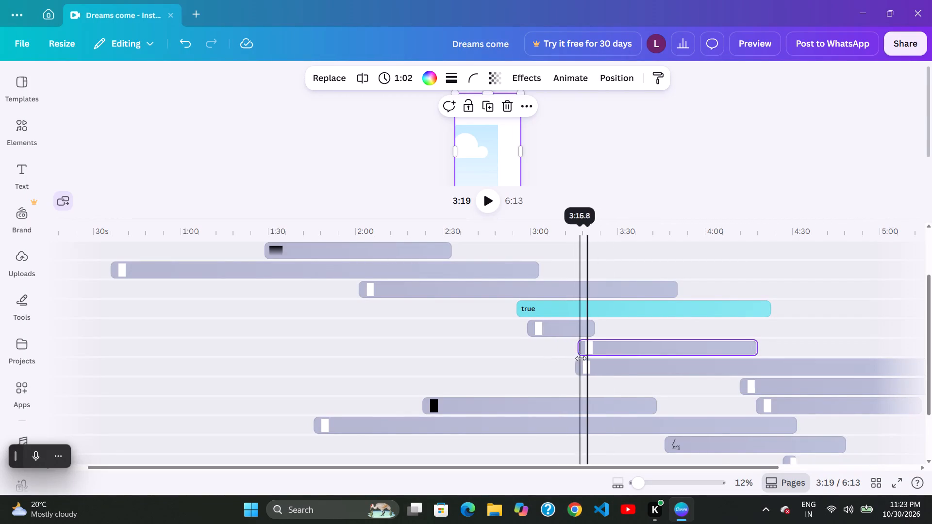
{"action": "left_click", "coordinate": [595, 366]}
{"action": "left_click", "coordinate": [577, 355]}
{"action": "left_click_drag", "start_coordinate": [601, 357], "coordinate": [596, 357]}
Move the seventh-track layer later so that it starts at about 3:22.
{"action": "left_click_drag", "start_coordinate": [591, 361], "coordinate": [619, 379]}
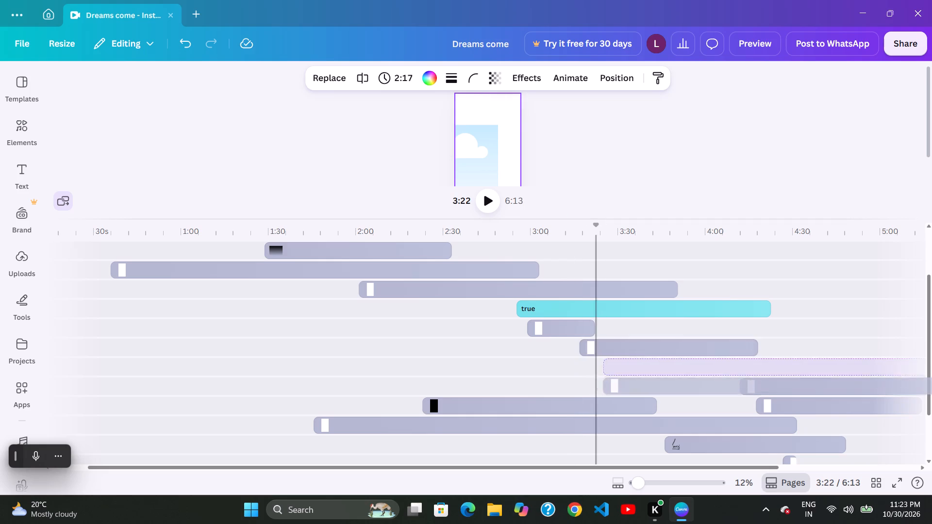
{"action": "left_click_drag", "start_coordinate": [619, 379], "coordinate": [616, 377]}
Trim the beginning of the sixth-track layer to about 3:22, shortening its duration to 56.0 s.
{"action": "left_click", "coordinate": [534, 346]}
{"action": "left_click_drag", "start_coordinate": [599, 338], "coordinate": [588, 339]}
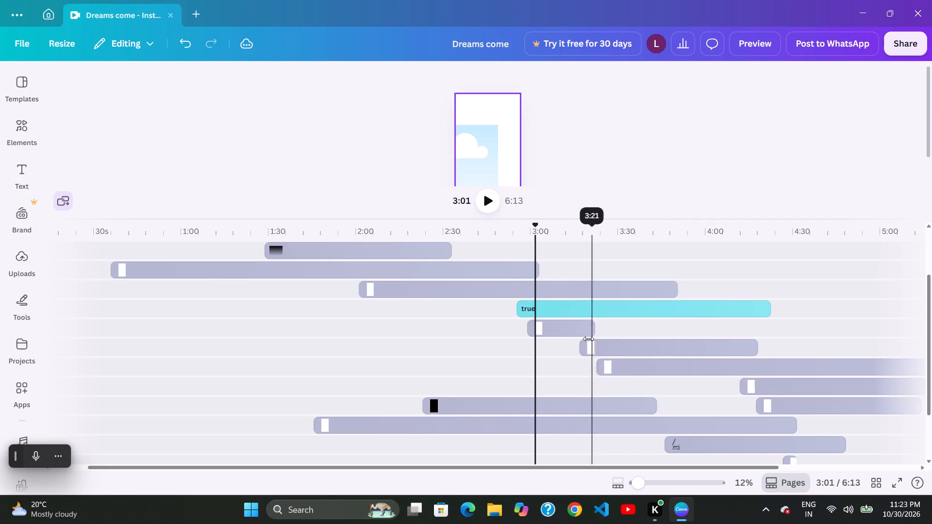
{"action": "left_click_drag", "start_coordinate": [588, 339], "coordinate": [587, 339]}
{"action": "left_click", "coordinate": [574, 338]}
{"action": "left_click_drag", "start_coordinate": [576, 339], "coordinate": [592, 347]}
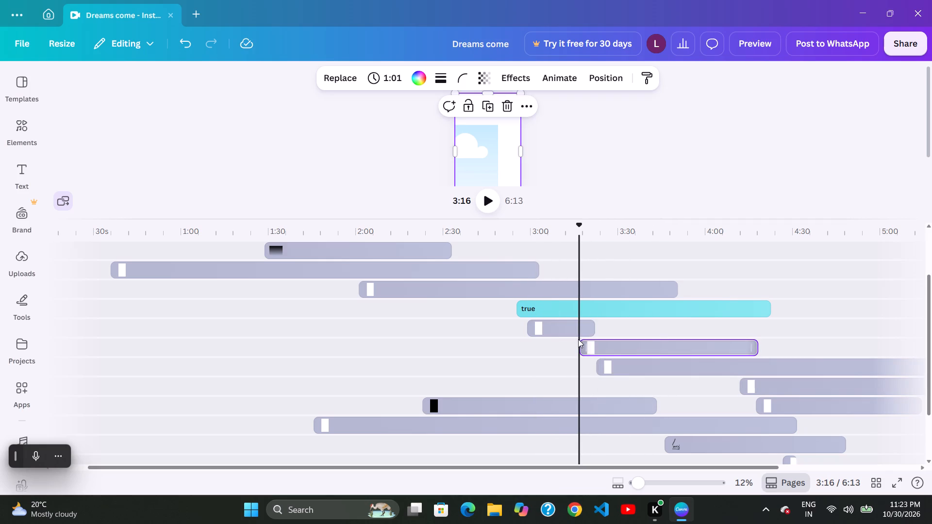
{"action": "left_click_drag", "start_coordinate": [581, 344], "coordinate": [593, 351]}
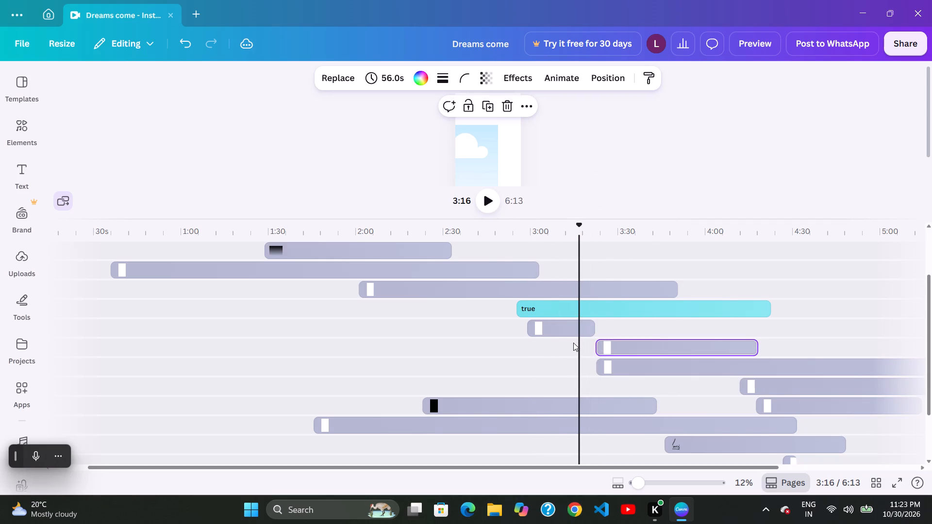
{"action": "left_click_drag", "start_coordinate": [573, 344], "coordinate": [599, 356]}
Trim the beginning of the seventh-track layer so that it starts at about 3:27.
{"action": "left_click", "coordinate": [604, 358]}
{"action": "left_click_drag", "start_coordinate": [604, 358], "coordinate": [614, 363]}
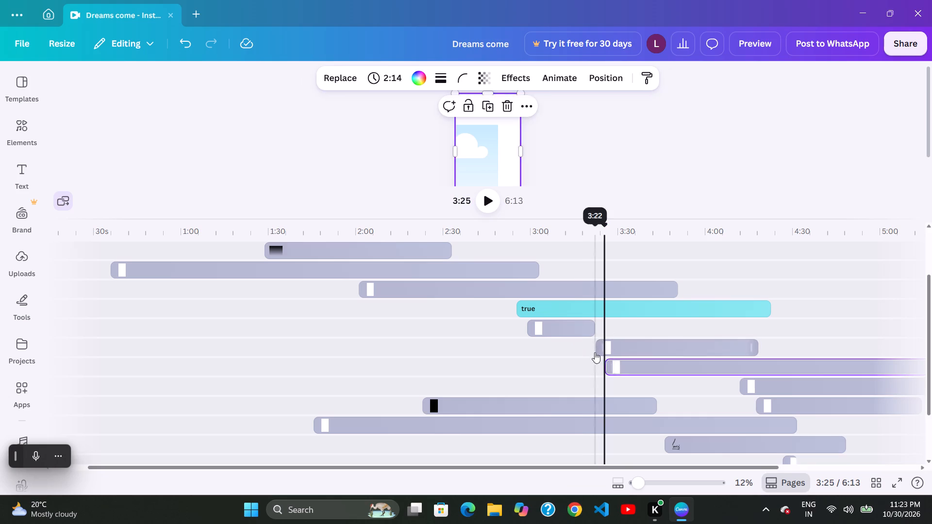
{"action": "left_click_drag", "start_coordinate": [598, 358], "coordinate": [615, 368]}
{"action": "left_click", "coordinate": [605, 364]}
{"action": "left_click_drag", "start_coordinate": [604, 365], "coordinate": [617, 371]}
Move the sixth-track layer earlier so that it starts at about 3:16.
{"action": "left_click_drag", "start_coordinate": [590, 359], "coordinate": [596, 360]}
{"action": "left_click_drag", "start_coordinate": [647, 349], "coordinate": [631, 347]}
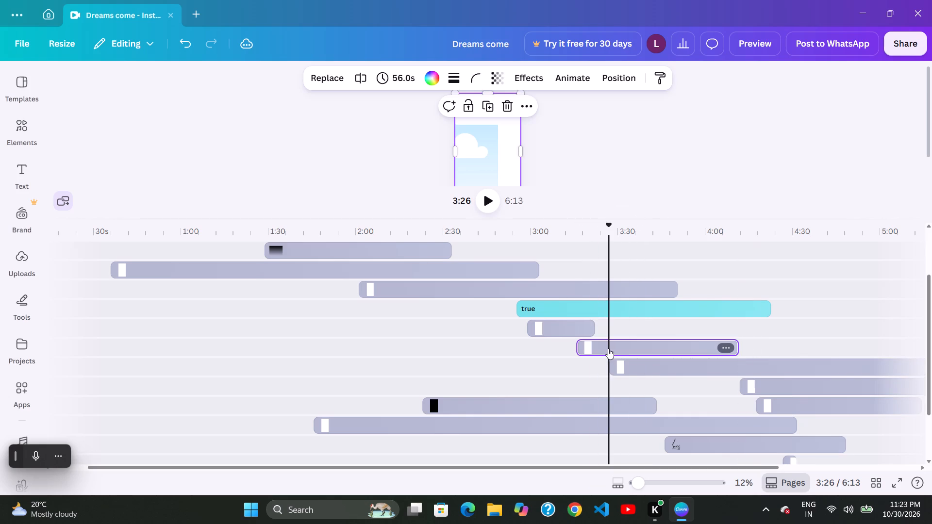
Push the start of the seventh-track layer later to about 3:35.
{"action": "left_click_drag", "start_coordinate": [620, 358], "coordinate": [643, 370]}
{"action": "left_click_drag", "start_coordinate": [619, 362], "coordinate": [626, 365]}
{"action": "left_click", "coordinate": [626, 368]}
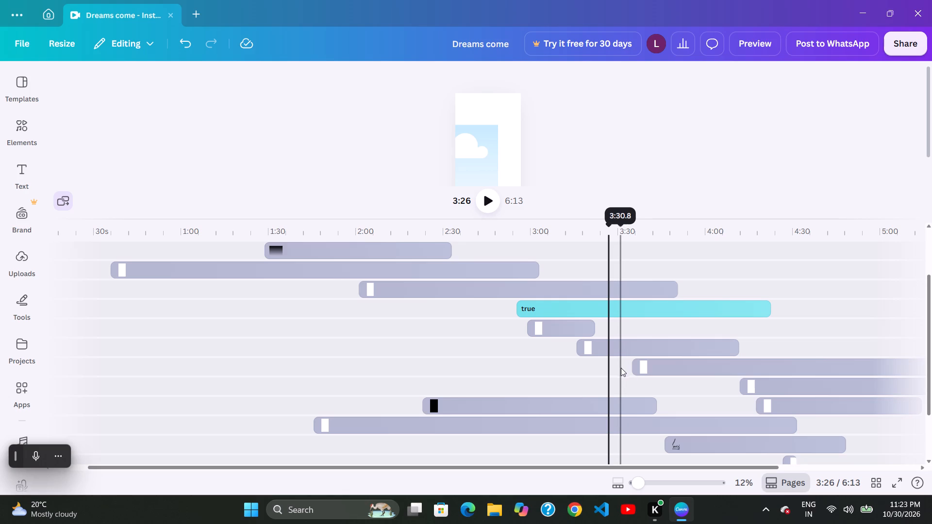
Shift the start of the seventh-track layer slightly later, to about 3:36.
{"action": "left_click_drag", "start_coordinate": [622, 370], "coordinate": [637, 378]}
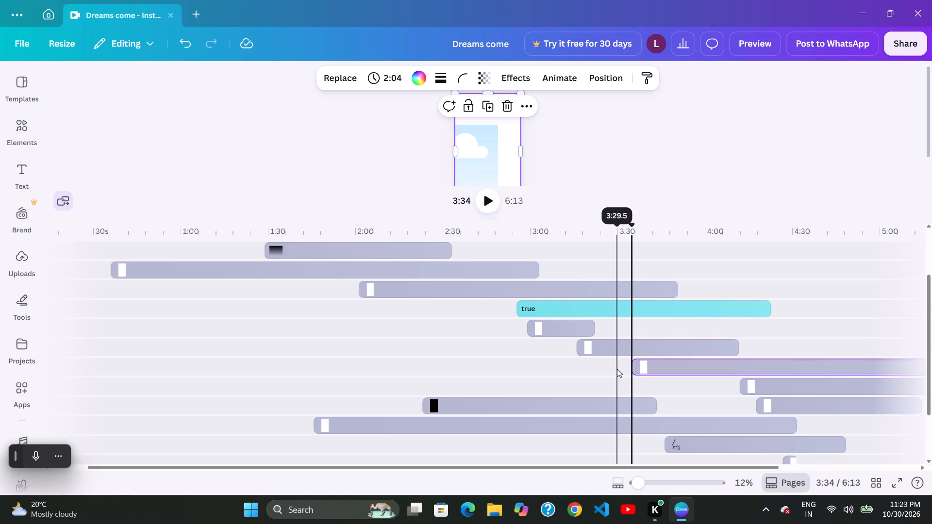
{"action": "left_click_drag", "start_coordinate": [636, 381], "coordinate": [646, 385]}
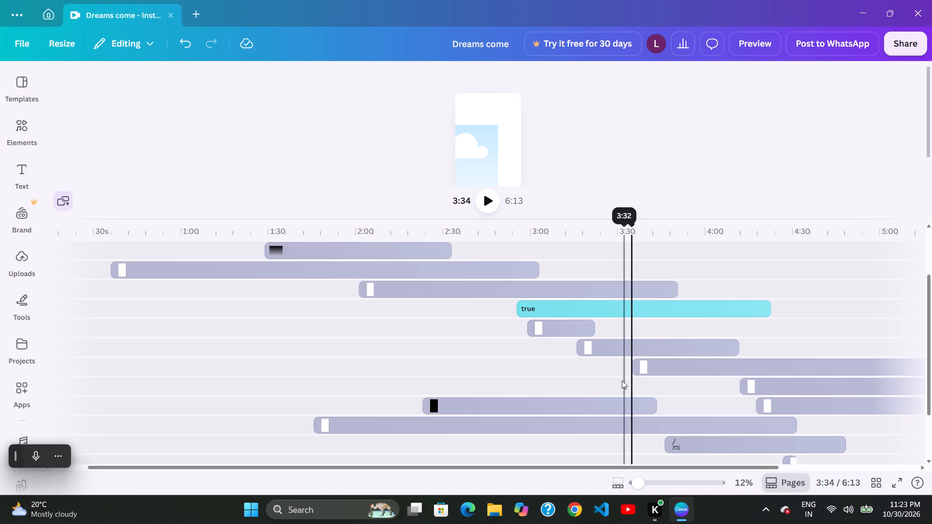
{"action": "left_click_drag", "start_coordinate": [632, 376], "coordinate": [644, 385]}
{"action": "left_click_drag", "start_coordinate": [641, 384], "coordinate": [680, 397]}
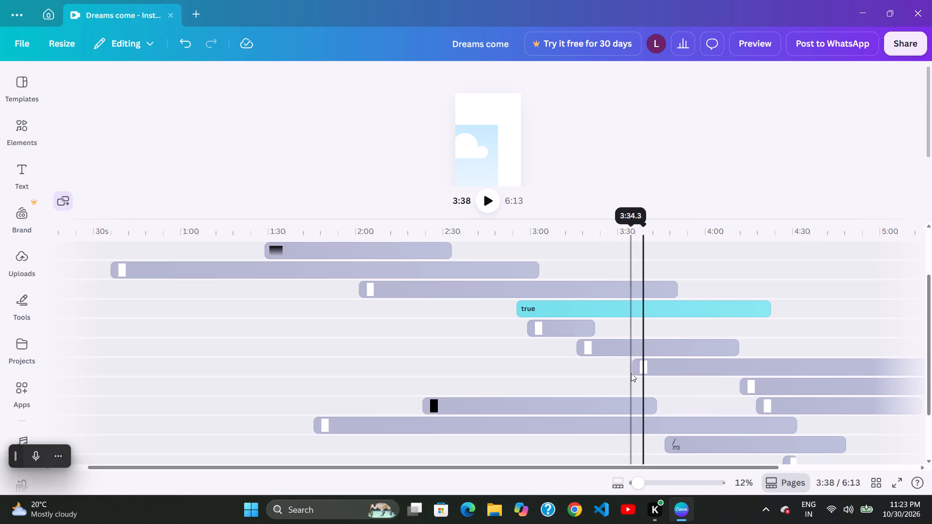
{"action": "left_click_drag", "start_coordinate": [639, 380], "coordinate": [649, 385]}
{"action": "left_click_drag", "start_coordinate": [634, 378], "coordinate": [642, 381]}
{"action": "left_click", "coordinate": [653, 364]}
{"action": "left_click", "coordinate": [636, 372]}
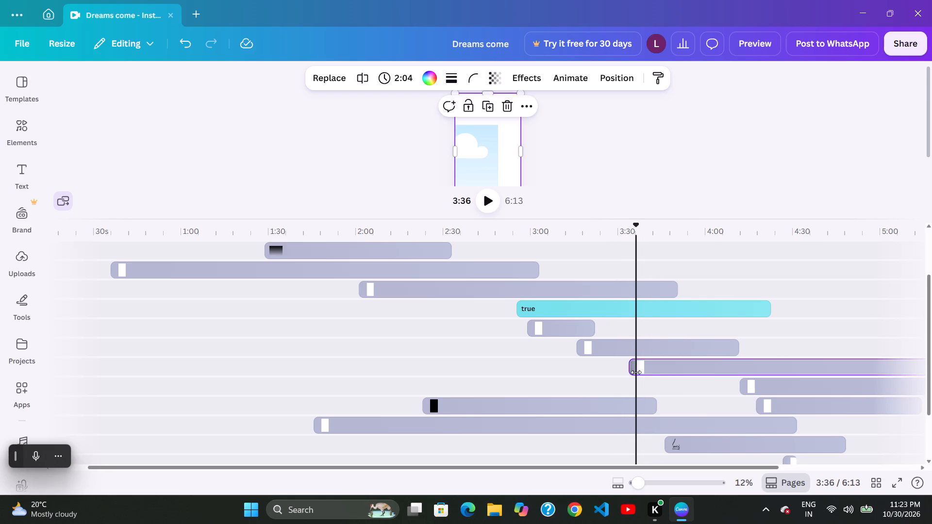
{"action": "left_click", "coordinate": [637, 374]}
{"action": "left_click_drag", "start_coordinate": [642, 379], "coordinate": [650, 384]}
{"action": "left_click", "coordinate": [655, 387]}
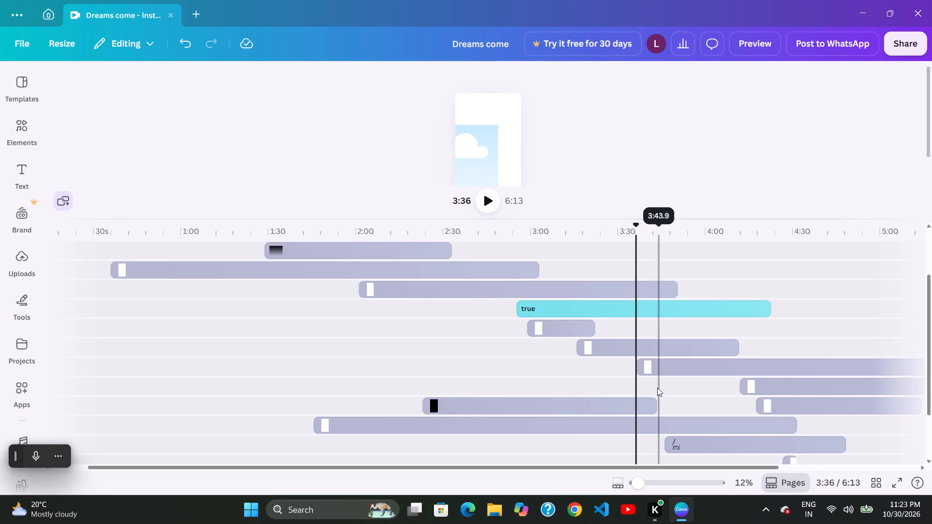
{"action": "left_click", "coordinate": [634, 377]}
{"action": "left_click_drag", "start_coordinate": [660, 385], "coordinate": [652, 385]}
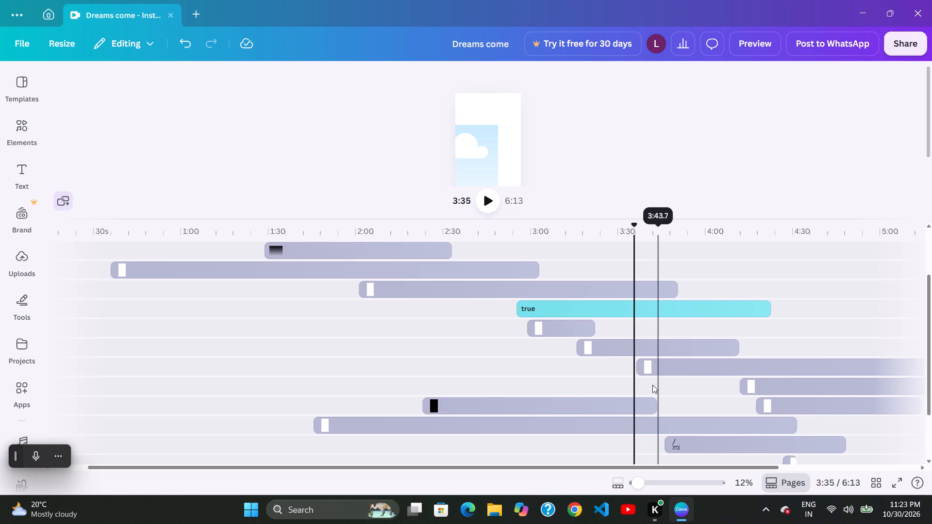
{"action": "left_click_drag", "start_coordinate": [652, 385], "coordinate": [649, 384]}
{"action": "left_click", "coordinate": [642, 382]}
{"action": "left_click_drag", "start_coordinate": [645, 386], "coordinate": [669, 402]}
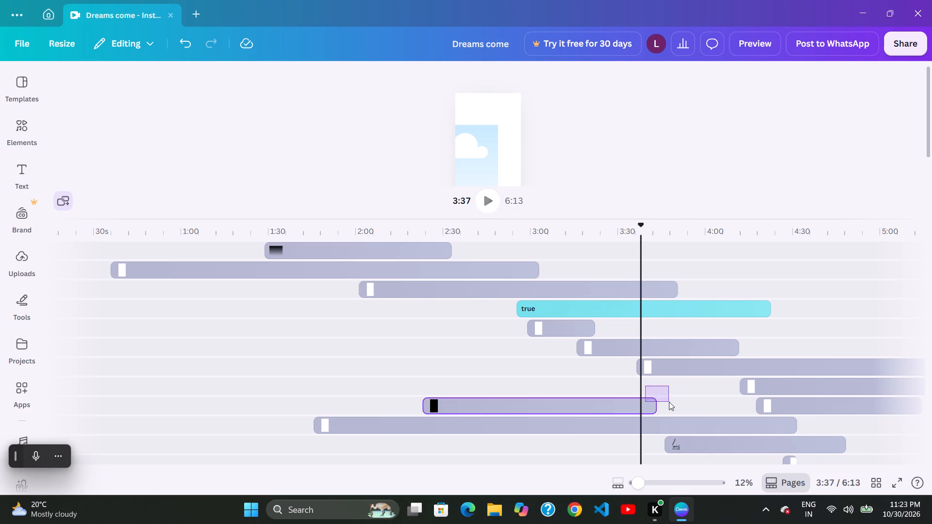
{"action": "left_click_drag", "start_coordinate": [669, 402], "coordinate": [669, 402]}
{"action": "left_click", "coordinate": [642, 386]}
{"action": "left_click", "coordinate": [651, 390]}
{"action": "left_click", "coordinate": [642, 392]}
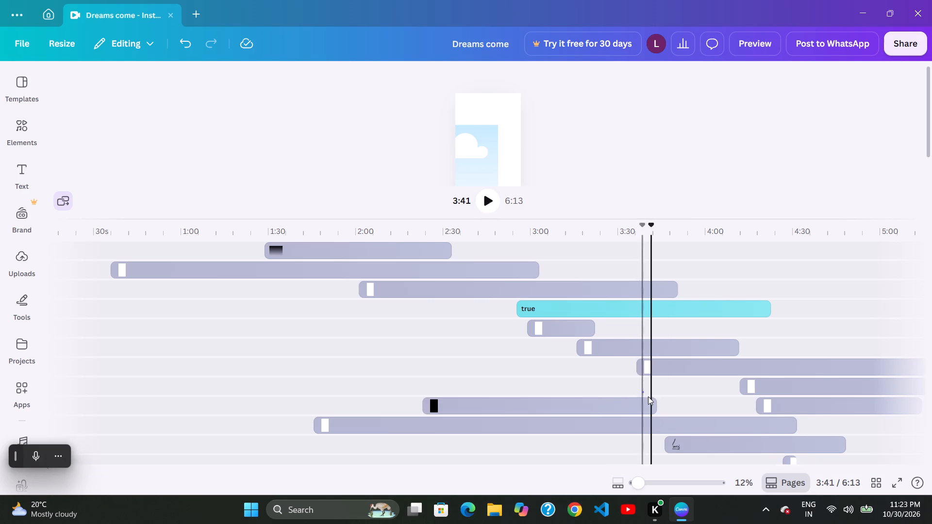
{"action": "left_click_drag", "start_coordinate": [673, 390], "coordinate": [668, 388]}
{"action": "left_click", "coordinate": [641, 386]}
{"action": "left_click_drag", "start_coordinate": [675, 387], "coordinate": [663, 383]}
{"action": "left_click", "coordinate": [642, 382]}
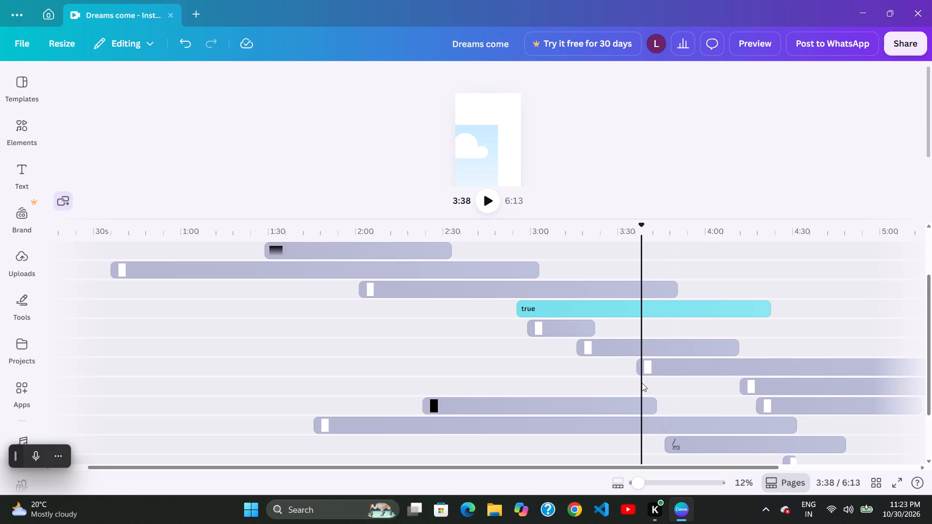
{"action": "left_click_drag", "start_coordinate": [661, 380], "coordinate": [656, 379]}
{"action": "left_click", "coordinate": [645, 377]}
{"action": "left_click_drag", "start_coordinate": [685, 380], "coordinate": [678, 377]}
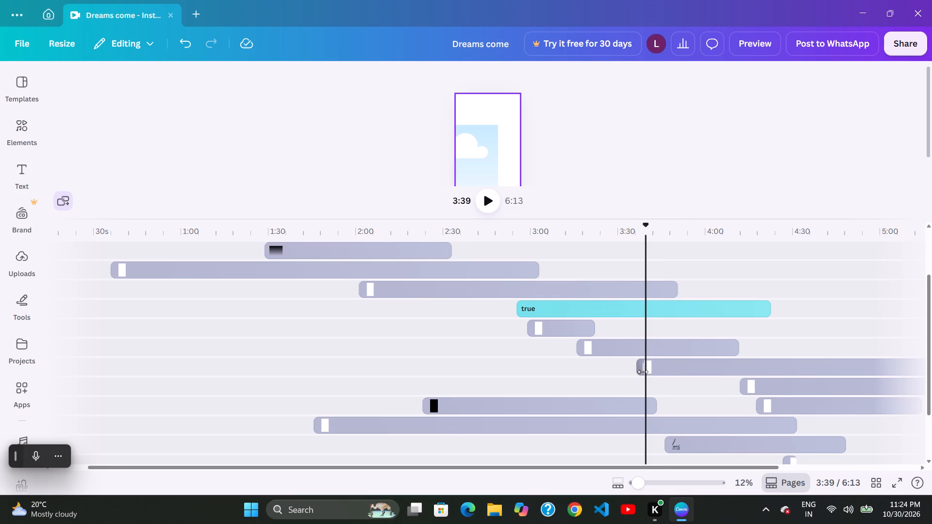
Push the start of the seventh-track layer later to about 3:43.
{"action": "left_click_drag", "start_coordinate": [643, 371], "coordinate": [653, 368]}
{"action": "left_click_drag", "start_coordinate": [673, 342], "coordinate": [672, 347]}
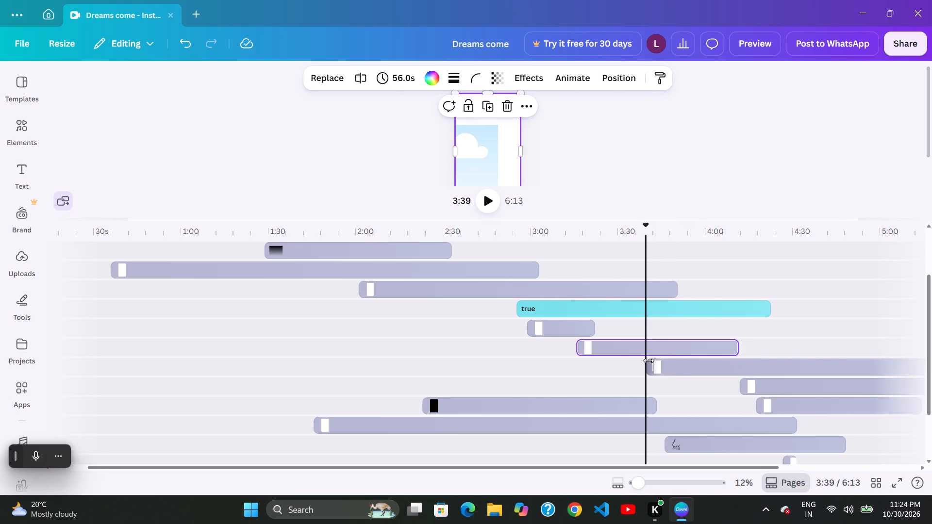
{"action": "left_click_drag", "start_coordinate": [650, 360], "coordinate": [665, 367]}
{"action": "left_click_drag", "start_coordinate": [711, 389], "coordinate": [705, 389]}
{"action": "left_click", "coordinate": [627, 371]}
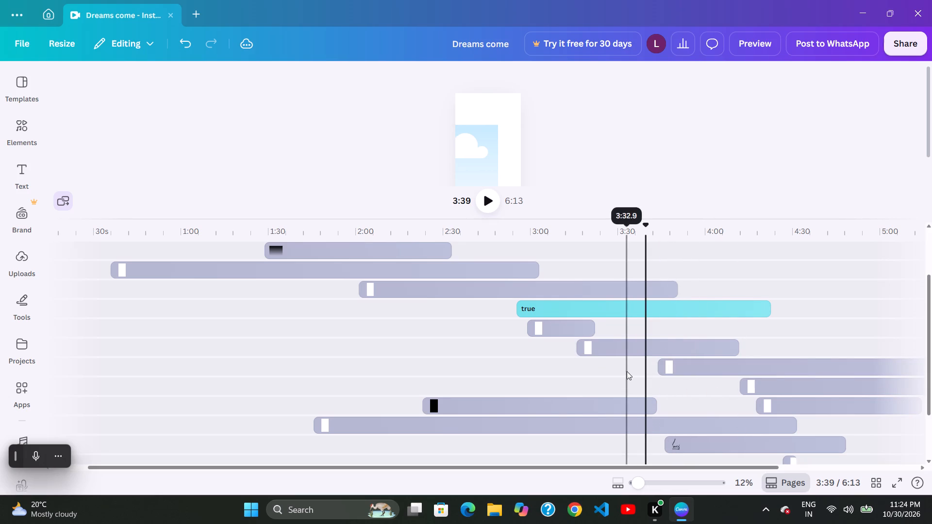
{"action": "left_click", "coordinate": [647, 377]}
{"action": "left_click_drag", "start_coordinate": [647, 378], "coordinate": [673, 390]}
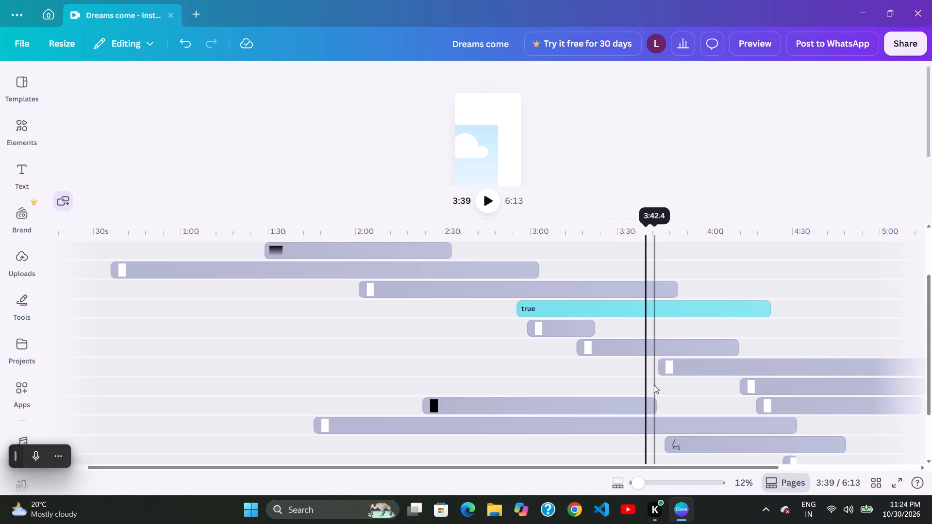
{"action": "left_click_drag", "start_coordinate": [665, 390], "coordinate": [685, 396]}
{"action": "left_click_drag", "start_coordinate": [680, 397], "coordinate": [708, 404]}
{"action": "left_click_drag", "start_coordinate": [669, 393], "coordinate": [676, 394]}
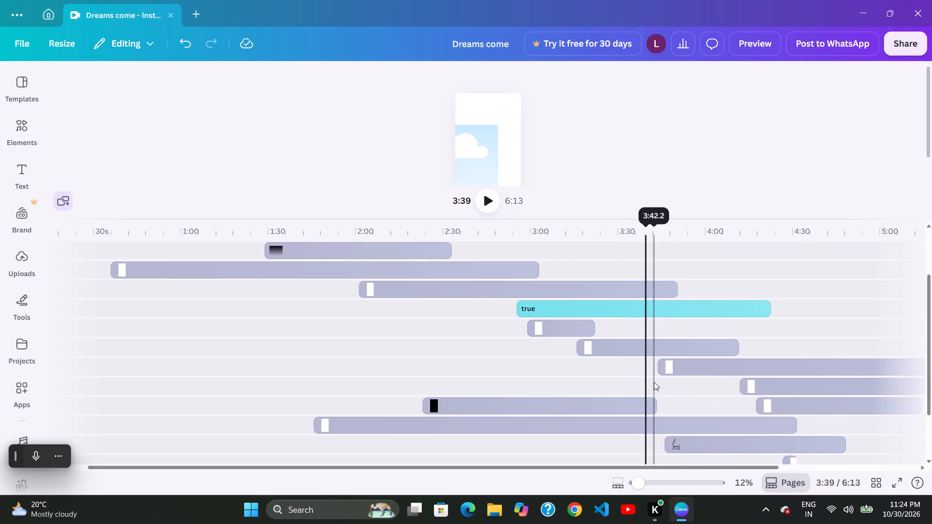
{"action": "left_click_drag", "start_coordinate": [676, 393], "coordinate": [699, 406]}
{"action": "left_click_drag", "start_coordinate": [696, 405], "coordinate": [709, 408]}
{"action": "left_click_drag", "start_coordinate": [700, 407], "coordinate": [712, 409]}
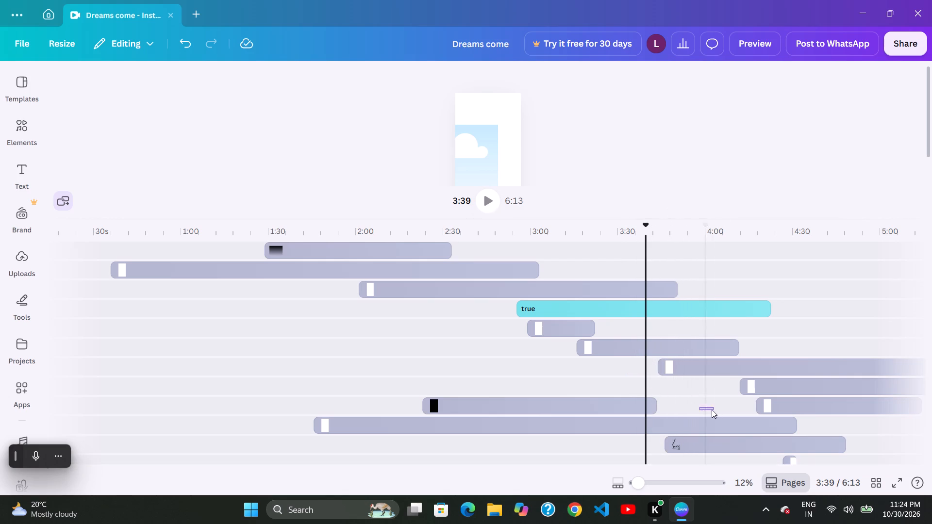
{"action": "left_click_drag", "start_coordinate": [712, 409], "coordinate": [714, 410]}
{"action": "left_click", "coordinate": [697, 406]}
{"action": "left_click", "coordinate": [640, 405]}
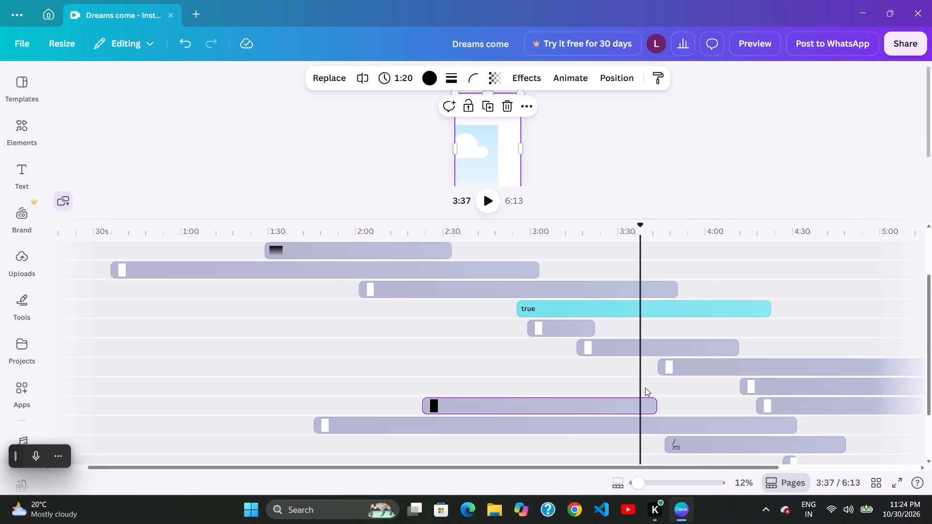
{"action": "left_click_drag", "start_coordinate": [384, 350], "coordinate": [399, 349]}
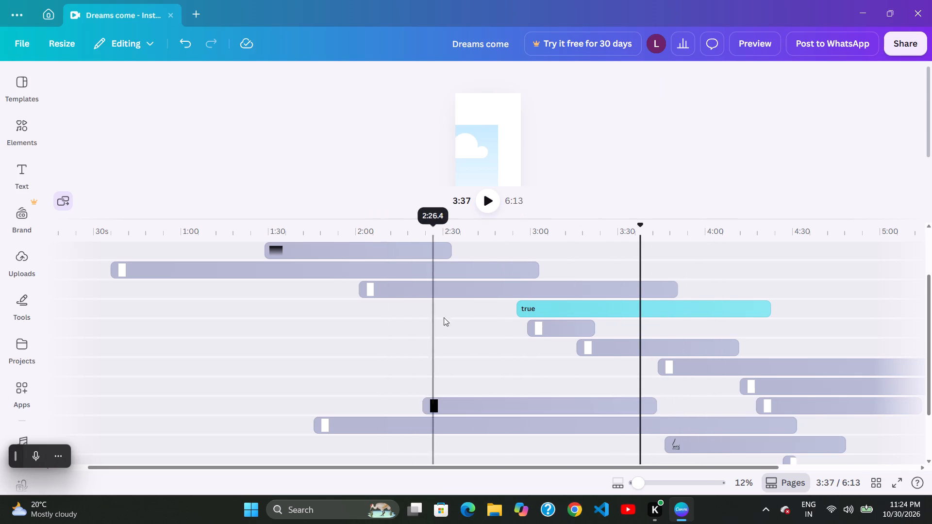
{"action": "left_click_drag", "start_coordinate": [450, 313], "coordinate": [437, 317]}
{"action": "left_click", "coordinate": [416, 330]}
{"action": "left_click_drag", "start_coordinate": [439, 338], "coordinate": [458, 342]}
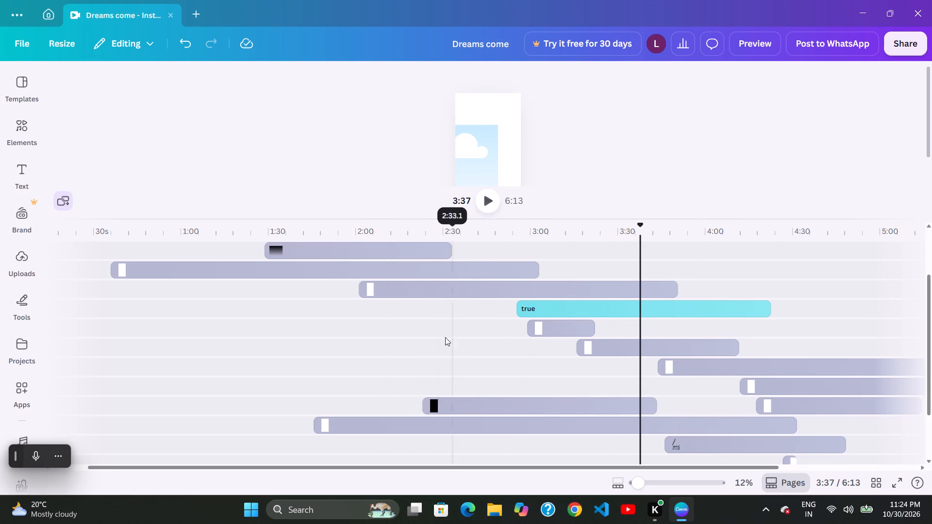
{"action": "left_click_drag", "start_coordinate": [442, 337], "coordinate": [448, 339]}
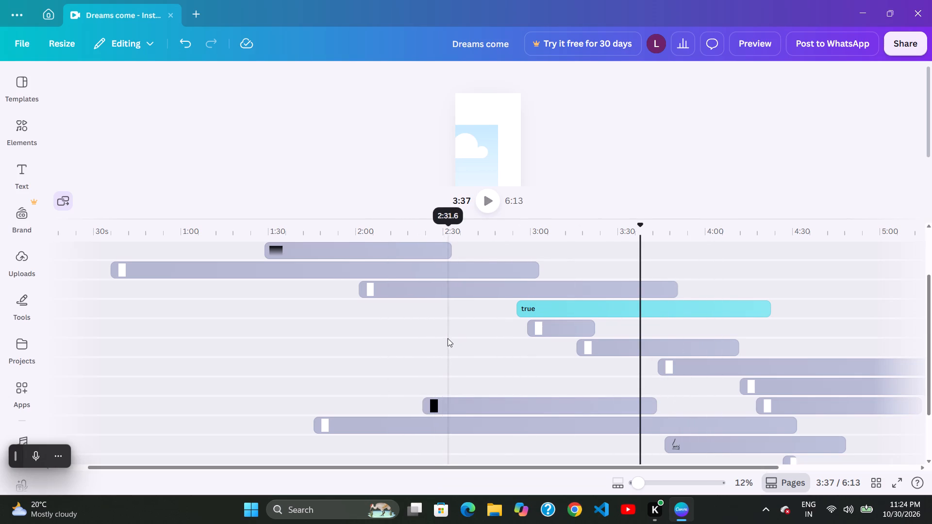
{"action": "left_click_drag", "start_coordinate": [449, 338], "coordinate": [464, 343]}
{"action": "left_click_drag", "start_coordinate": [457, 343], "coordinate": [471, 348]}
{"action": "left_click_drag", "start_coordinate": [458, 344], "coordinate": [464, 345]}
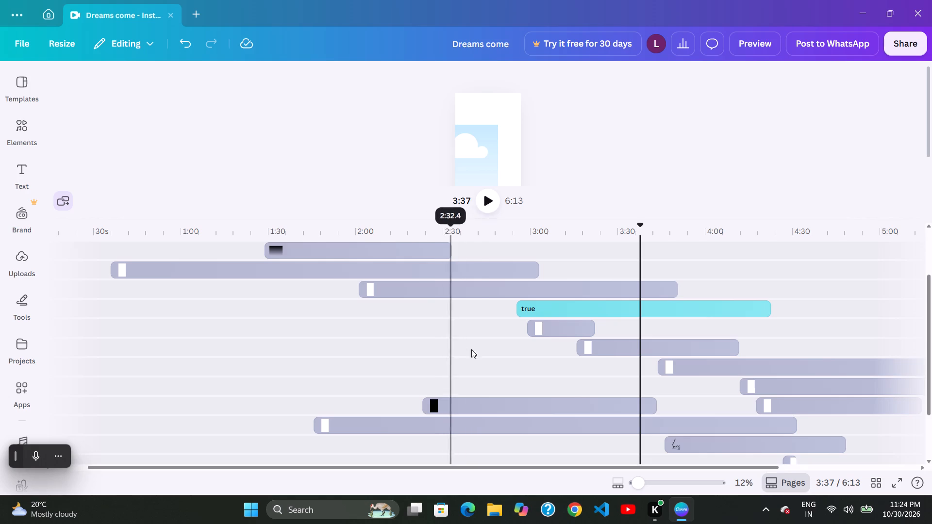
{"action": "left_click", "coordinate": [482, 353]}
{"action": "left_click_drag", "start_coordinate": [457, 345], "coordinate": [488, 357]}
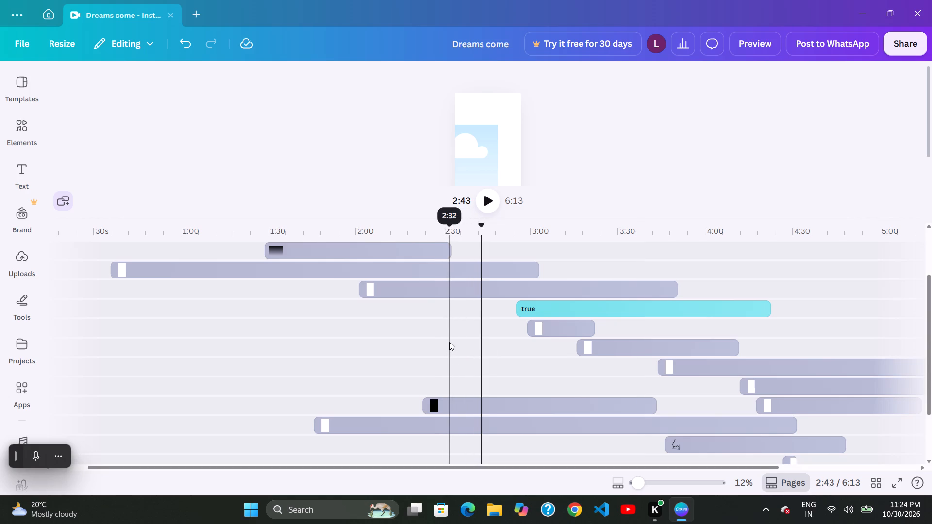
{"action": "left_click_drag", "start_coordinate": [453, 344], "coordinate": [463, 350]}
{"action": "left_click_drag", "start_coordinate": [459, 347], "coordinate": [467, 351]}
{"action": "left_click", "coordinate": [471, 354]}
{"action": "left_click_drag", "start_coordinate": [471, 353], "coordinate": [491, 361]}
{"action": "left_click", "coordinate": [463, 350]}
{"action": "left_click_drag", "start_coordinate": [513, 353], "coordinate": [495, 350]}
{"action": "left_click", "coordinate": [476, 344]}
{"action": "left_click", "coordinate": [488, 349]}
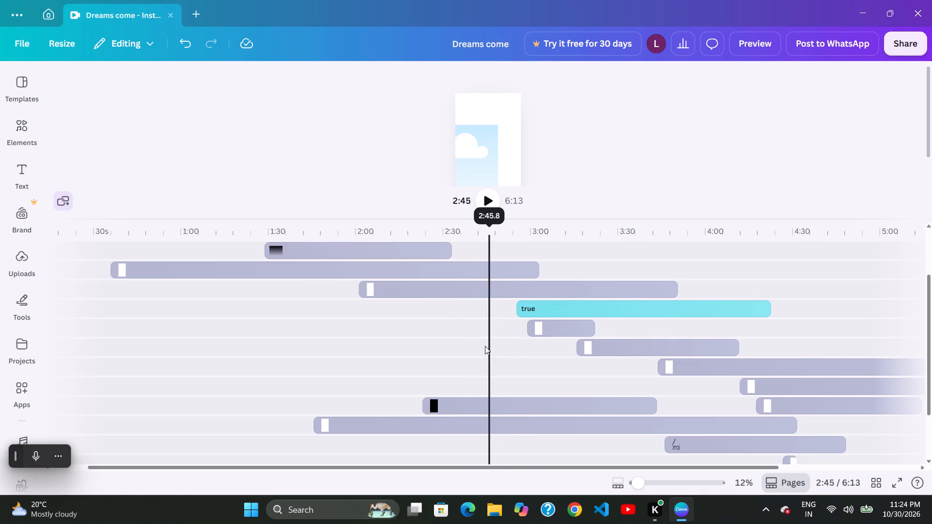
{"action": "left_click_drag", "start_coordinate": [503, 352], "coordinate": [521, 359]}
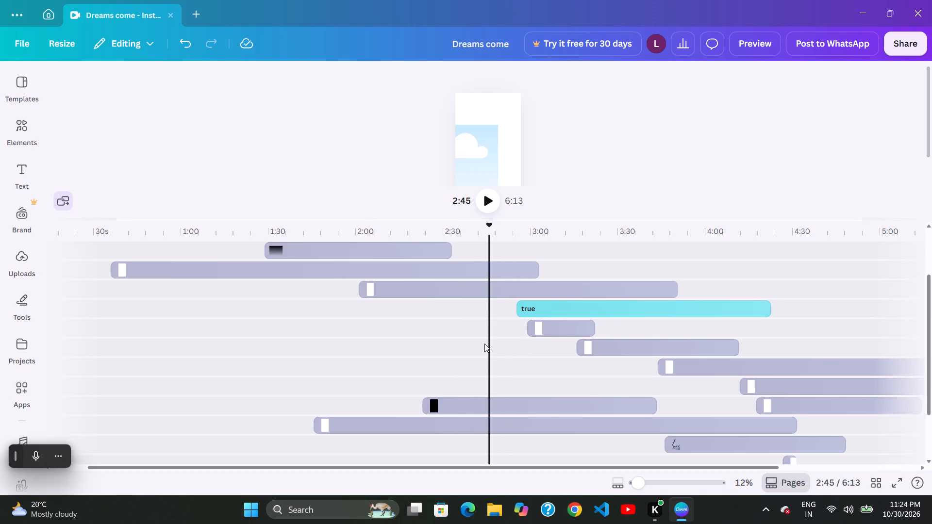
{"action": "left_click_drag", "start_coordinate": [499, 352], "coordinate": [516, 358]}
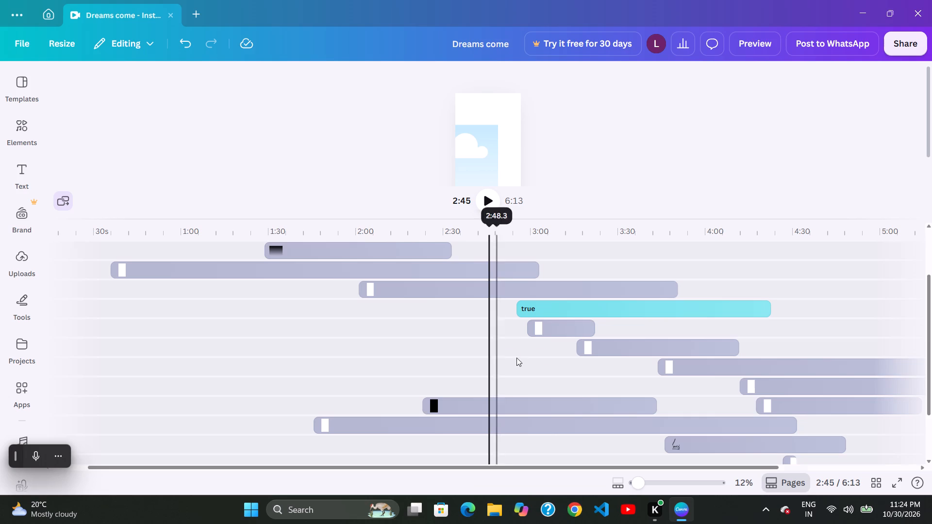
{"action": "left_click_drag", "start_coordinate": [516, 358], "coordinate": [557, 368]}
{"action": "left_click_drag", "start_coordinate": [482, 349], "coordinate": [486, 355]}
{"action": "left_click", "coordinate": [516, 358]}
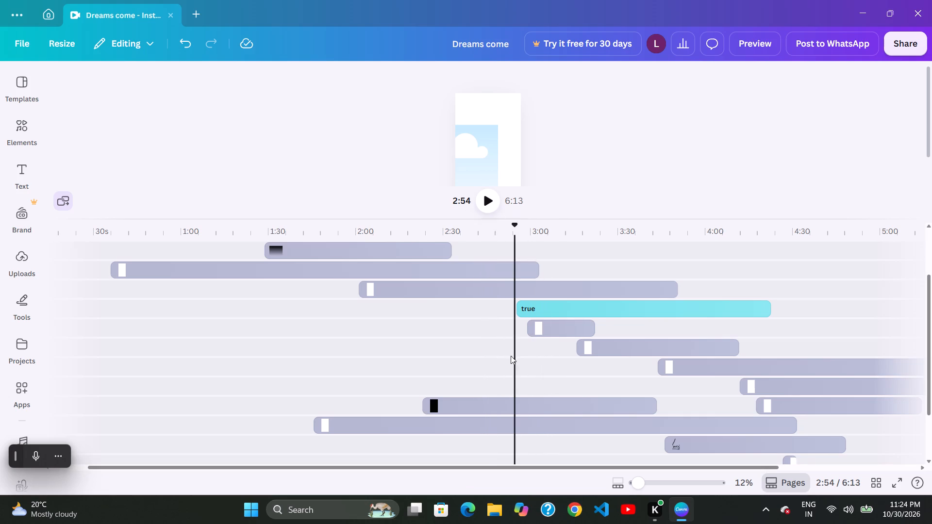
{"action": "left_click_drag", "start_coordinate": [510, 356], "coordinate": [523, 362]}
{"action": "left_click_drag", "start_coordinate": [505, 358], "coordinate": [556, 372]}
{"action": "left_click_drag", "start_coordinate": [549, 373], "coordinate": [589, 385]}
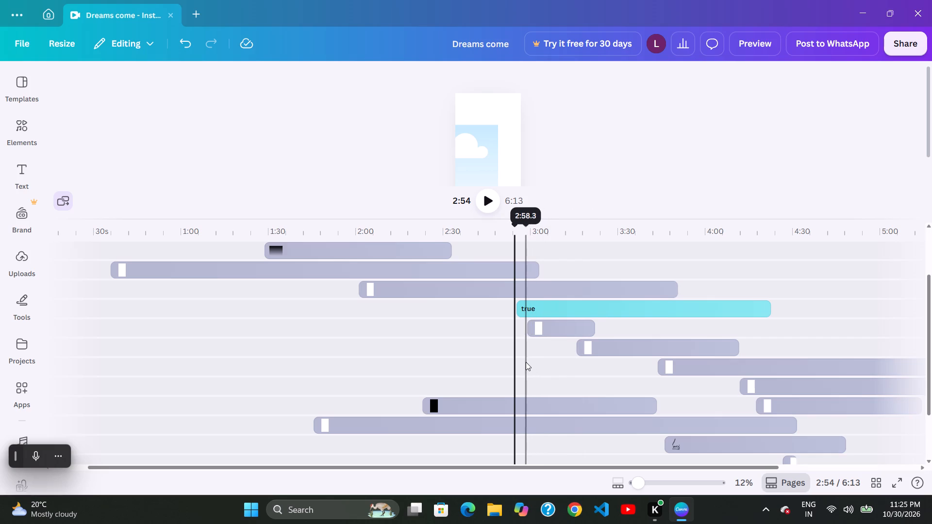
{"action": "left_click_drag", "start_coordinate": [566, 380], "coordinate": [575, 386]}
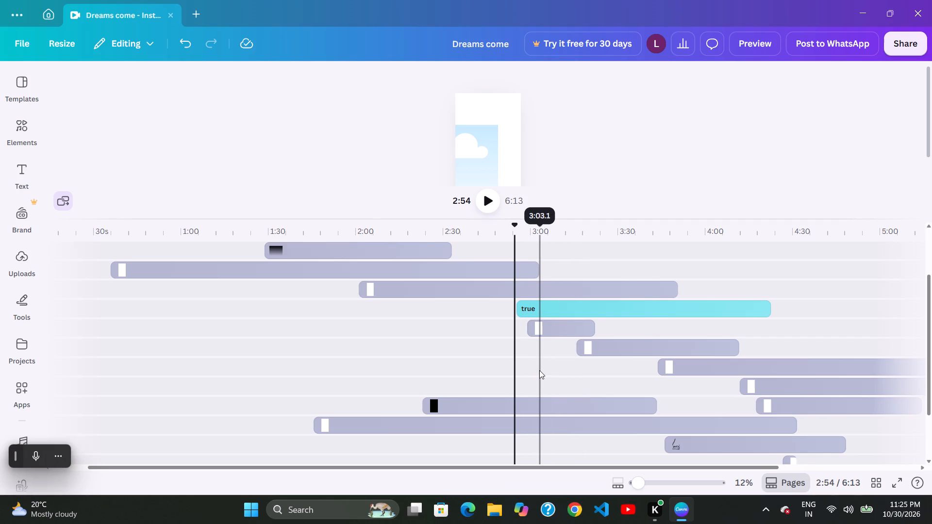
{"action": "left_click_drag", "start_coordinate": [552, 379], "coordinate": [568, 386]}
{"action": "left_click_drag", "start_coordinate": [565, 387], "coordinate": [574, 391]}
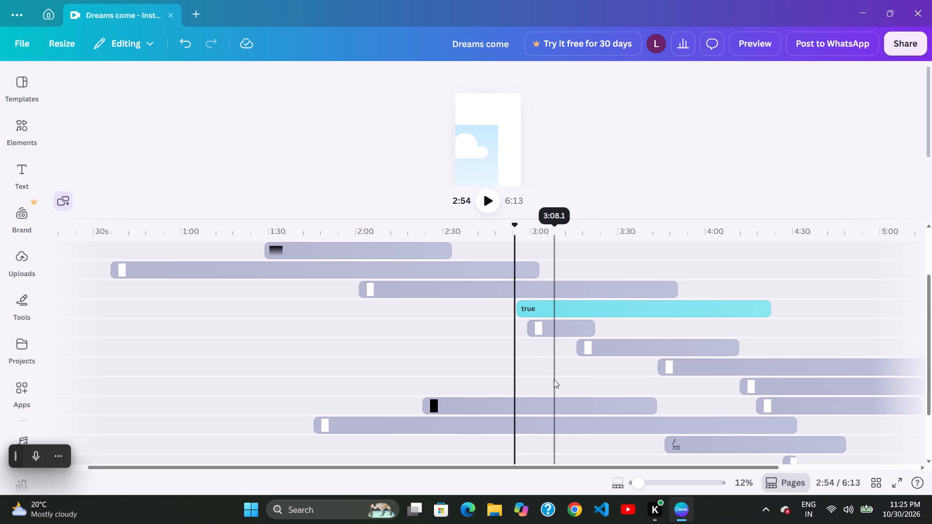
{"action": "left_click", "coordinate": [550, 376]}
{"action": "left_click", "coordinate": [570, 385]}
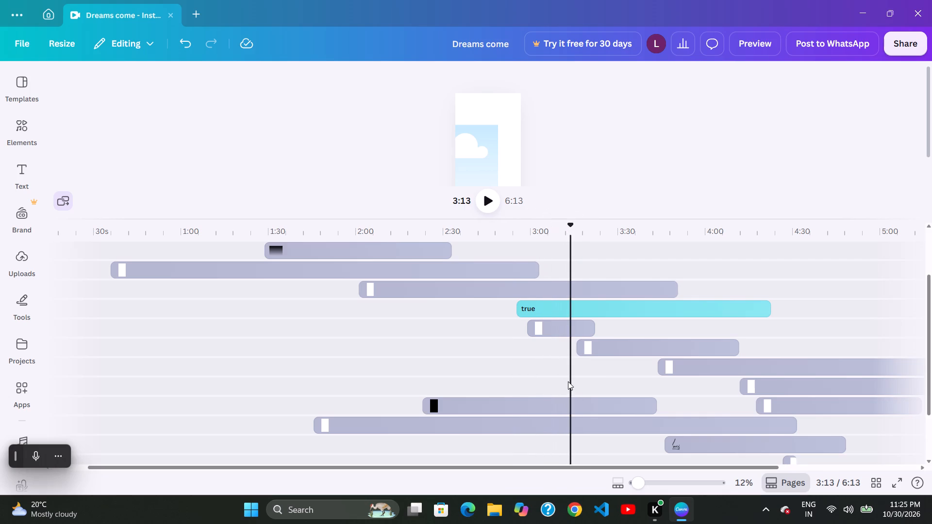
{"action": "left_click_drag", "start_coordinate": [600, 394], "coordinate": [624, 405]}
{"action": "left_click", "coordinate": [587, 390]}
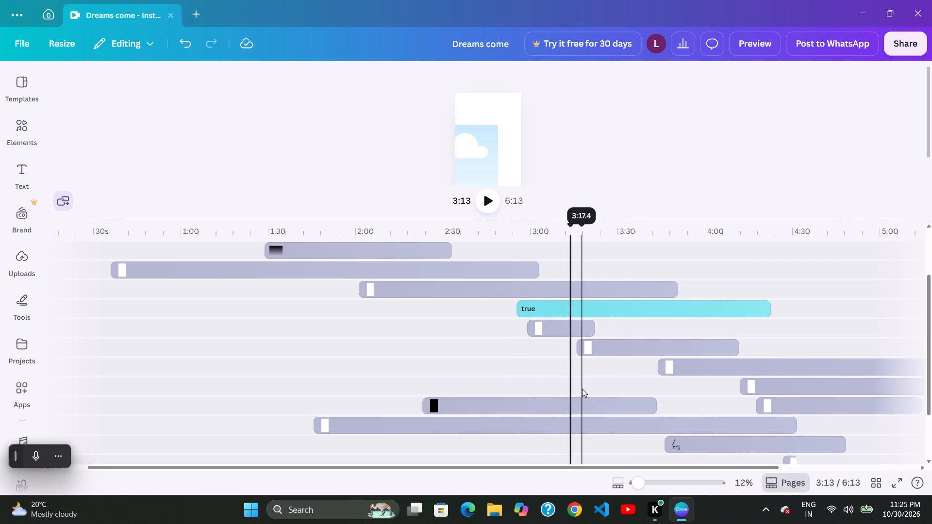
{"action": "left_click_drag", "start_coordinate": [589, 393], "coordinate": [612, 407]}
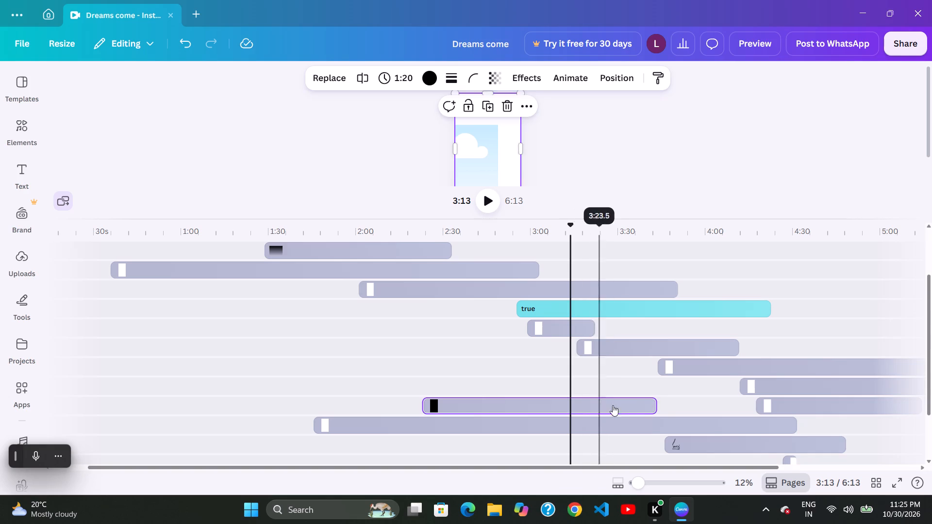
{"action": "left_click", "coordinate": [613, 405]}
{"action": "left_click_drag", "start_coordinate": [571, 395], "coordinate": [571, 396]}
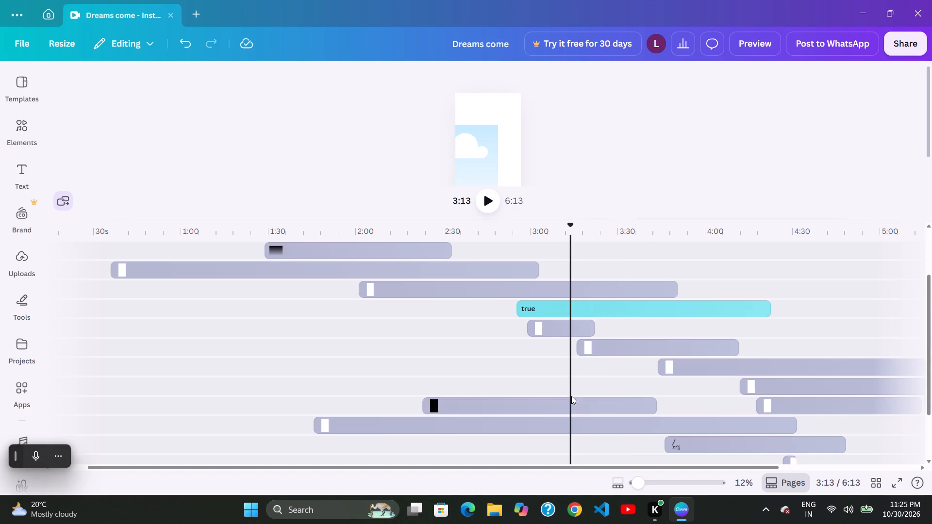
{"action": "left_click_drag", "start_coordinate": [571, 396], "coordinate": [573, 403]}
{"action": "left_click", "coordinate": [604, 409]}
Move the long tenth-track layer slightly later so that it starts at about 1:49.
{"action": "left_click_drag", "start_coordinate": [616, 415], "coordinate": [640, 424]}
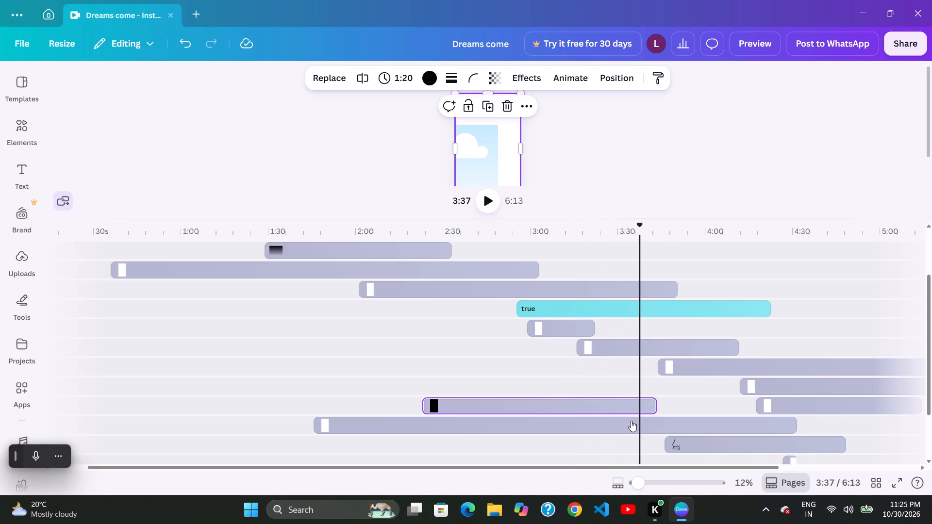
{"action": "left_click_drag", "start_coordinate": [626, 419], "coordinate": [634, 423]}
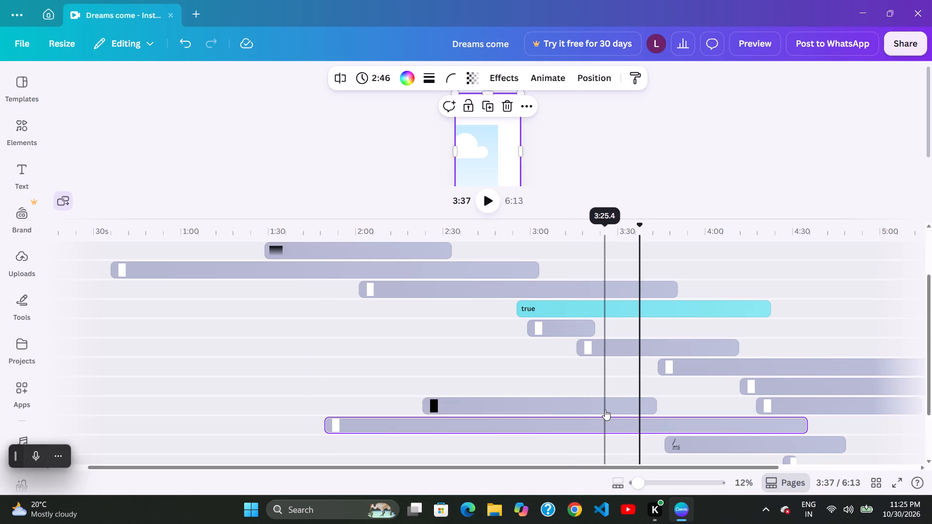
Move the black ninth-track layer later so that it starts at about 2:33.
{"action": "left_click_drag", "start_coordinate": [593, 404], "coordinate": [597, 408]}
{"action": "left_click", "coordinate": [633, 418]}
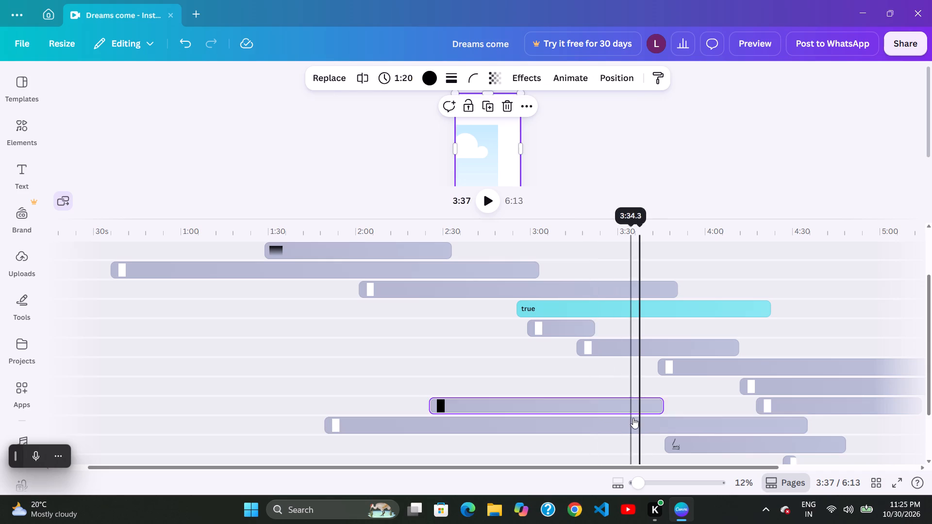
{"action": "left_click_drag", "start_coordinate": [617, 410], "coordinate": [638, 421]}
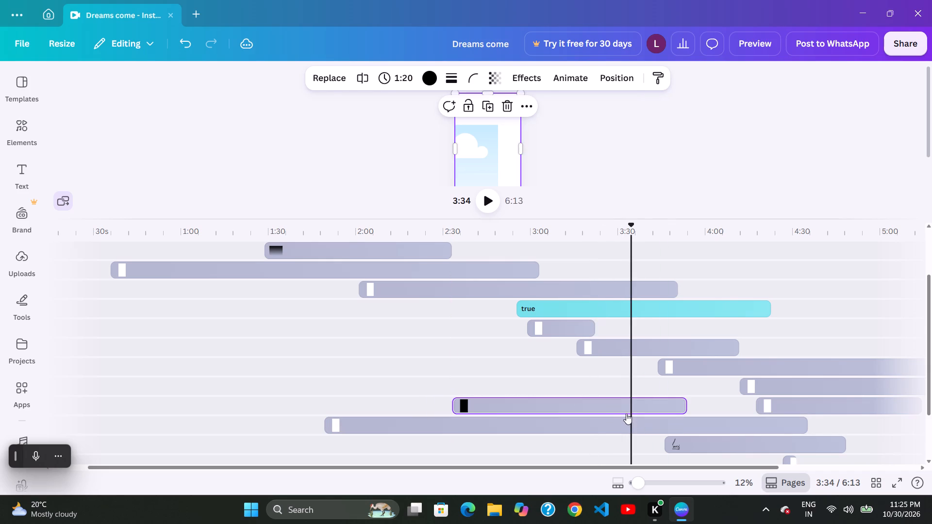
Move the long tenth-track layer later in several shifts so that it starts at about 2:49.
{"action": "left_click_drag", "start_coordinate": [635, 419], "coordinate": [648, 422]}
{"action": "left_click_drag", "start_coordinate": [648, 423], "coordinate": [668, 430]}
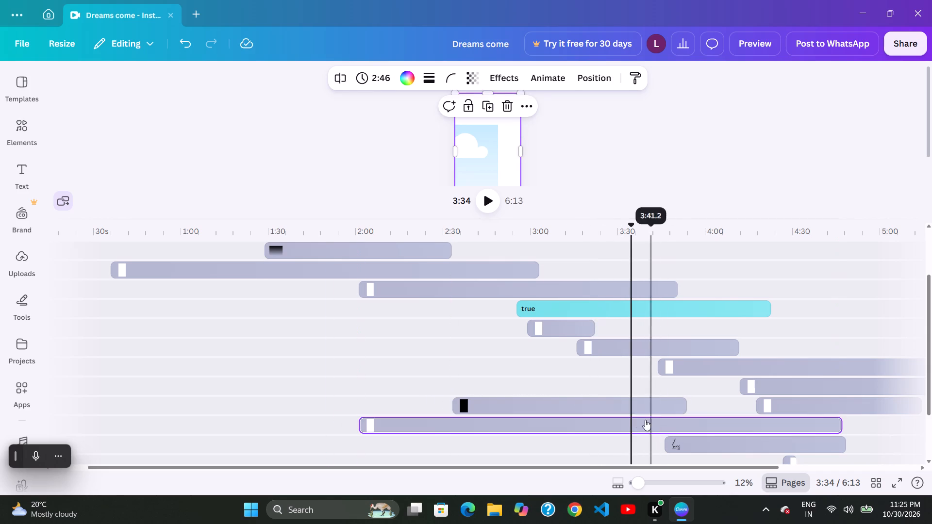
{"action": "left_click_drag", "start_coordinate": [638, 418], "coordinate": [653, 424]}
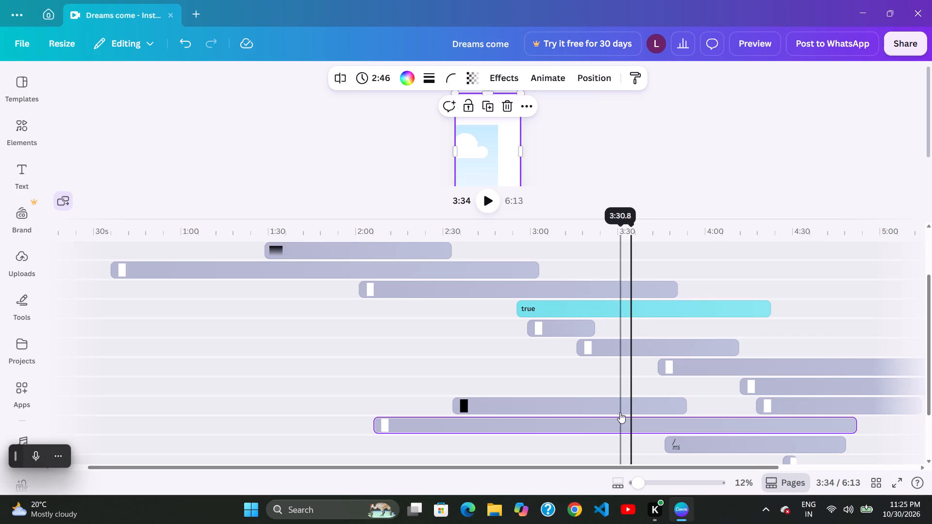
{"action": "left_click_drag", "start_coordinate": [634, 420], "coordinate": [686, 438]}
{"action": "left_click_drag", "start_coordinate": [659, 431], "coordinate": [680, 436]}
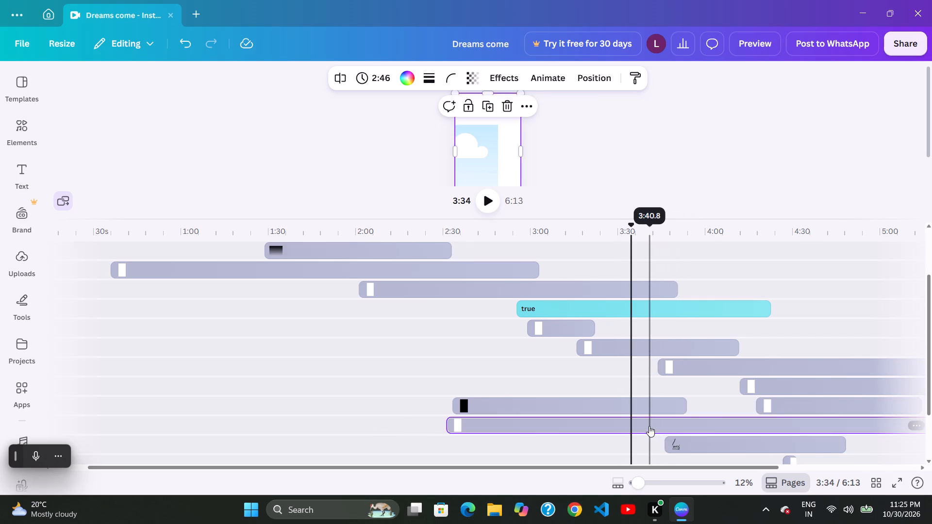
{"action": "left_click_drag", "start_coordinate": [686, 434], "coordinate": [717, 441]}
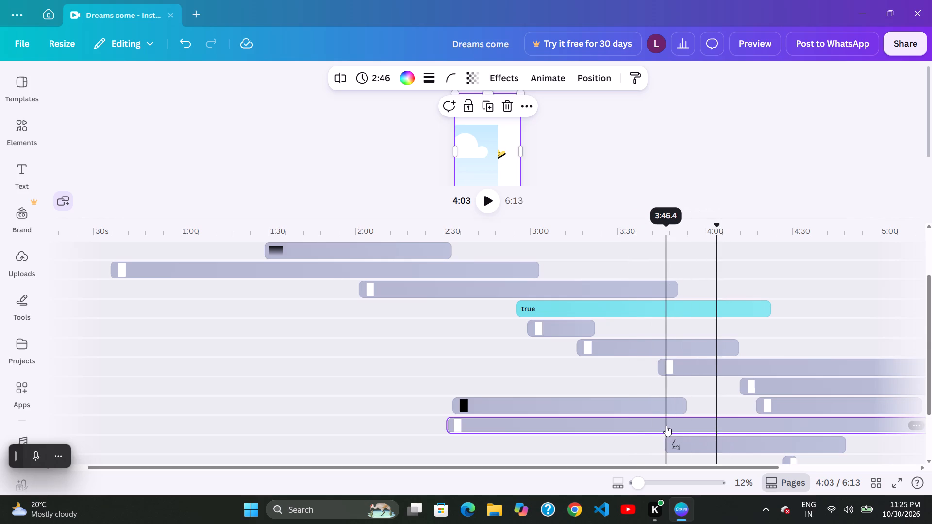
{"action": "left_click_drag", "start_coordinate": [675, 426], "coordinate": [702, 433]}
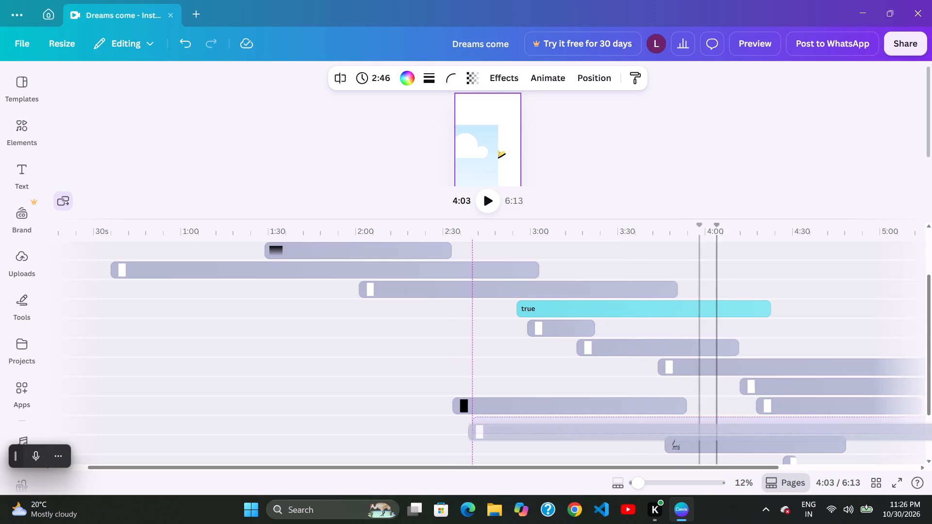
{"action": "left_click_drag", "start_coordinate": [702, 433], "coordinate": [702, 432]}
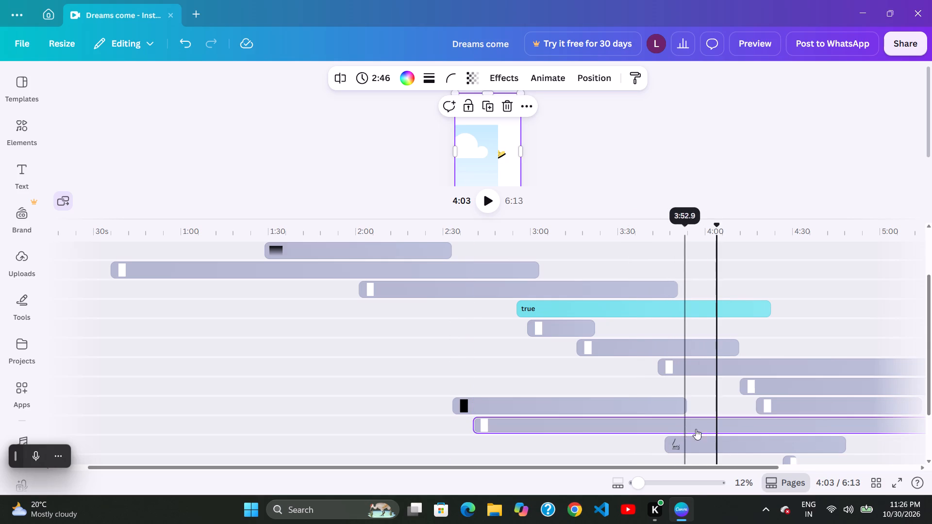
{"action": "left_click_drag", "start_coordinate": [715, 433], "coordinate": [739, 438]}
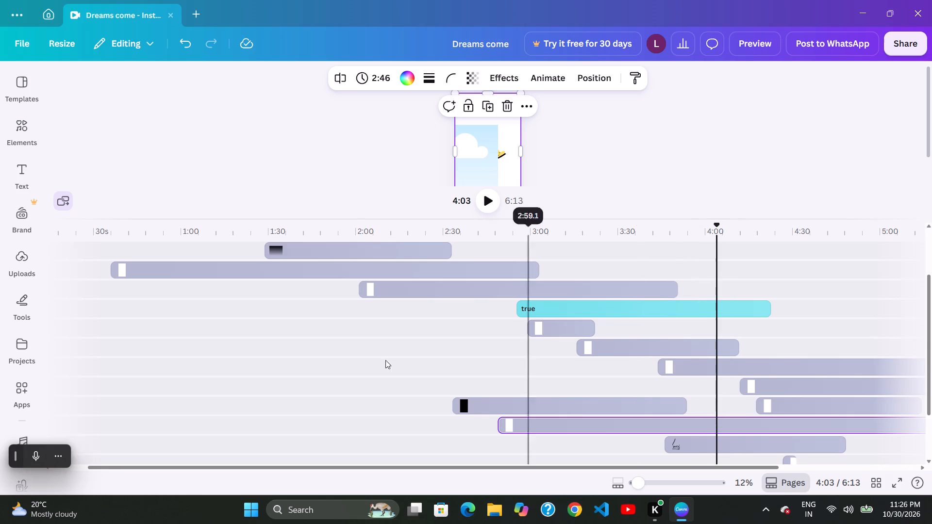
Extend the start of the "true" text clip slightly earlier, to about 2:53.
{"action": "left_click_drag", "start_coordinate": [485, 332], "coordinate": [452, 337]}
{"action": "left_click_drag", "start_coordinate": [523, 318], "coordinate": [484, 331]}
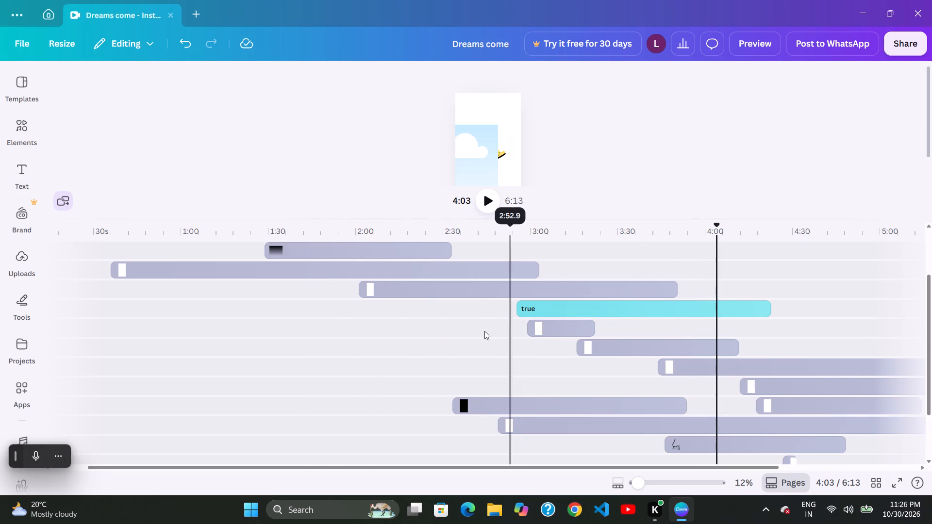
{"action": "left_click_drag", "start_coordinate": [484, 331], "coordinate": [498, 327]}
{"action": "left_click_drag", "start_coordinate": [433, 343], "coordinate": [443, 342]}
{"action": "left_click_drag", "start_coordinate": [523, 318], "coordinate": [513, 318]}
{"action": "left_click", "coordinate": [433, 346]}
{"action": "left_click_drag", "start_coordinate": [529, 309], "coordinate": [527, 309]}
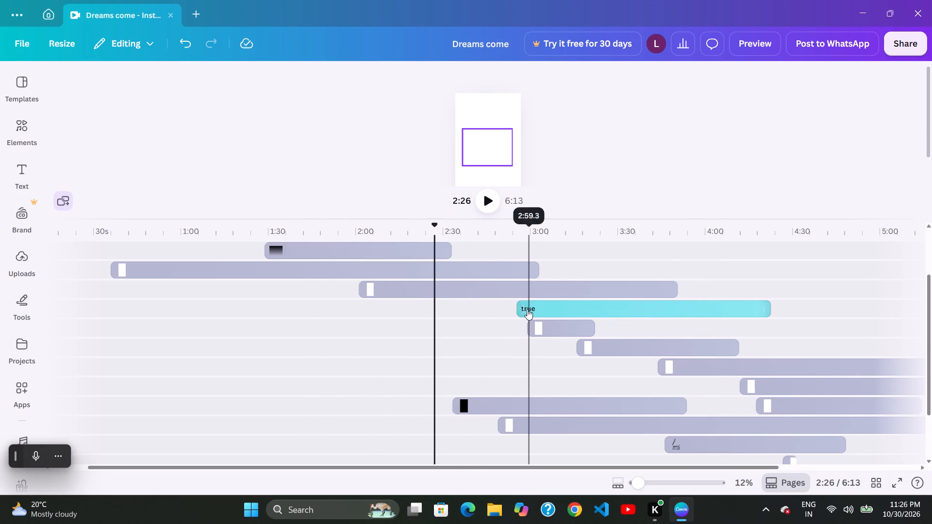
{"action": "left_click_drag", "start_coordinate": [527, 309], "coordinate": [523, 311]}
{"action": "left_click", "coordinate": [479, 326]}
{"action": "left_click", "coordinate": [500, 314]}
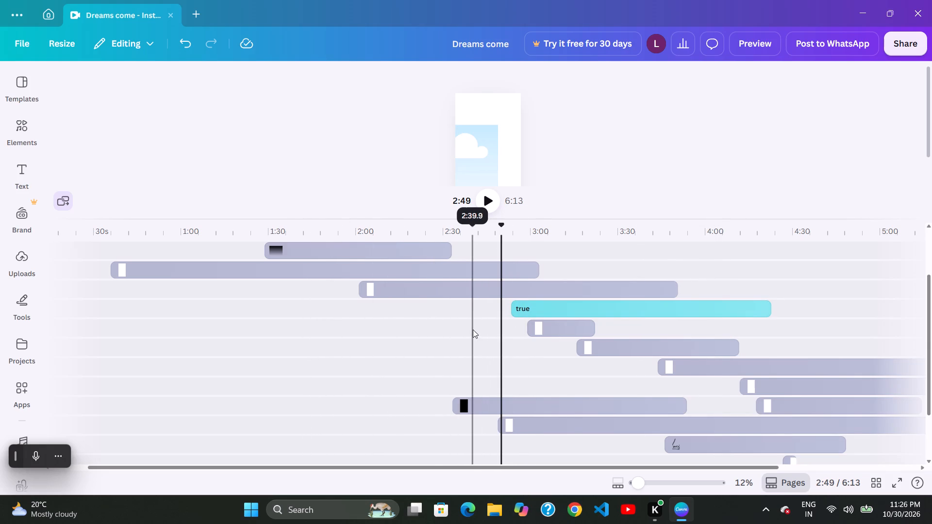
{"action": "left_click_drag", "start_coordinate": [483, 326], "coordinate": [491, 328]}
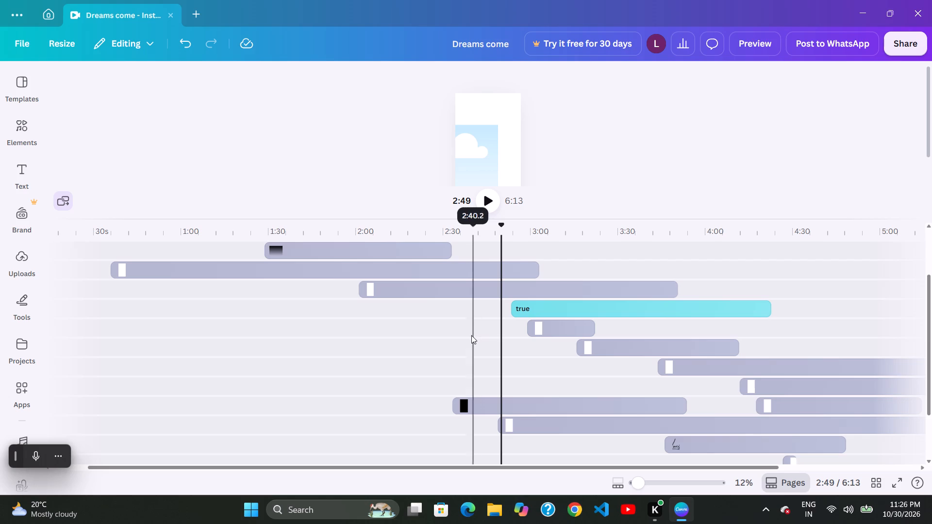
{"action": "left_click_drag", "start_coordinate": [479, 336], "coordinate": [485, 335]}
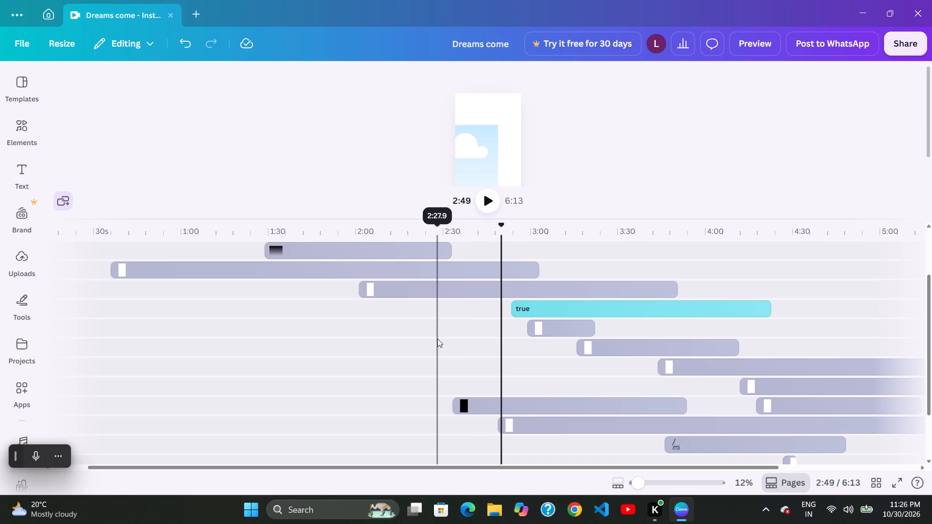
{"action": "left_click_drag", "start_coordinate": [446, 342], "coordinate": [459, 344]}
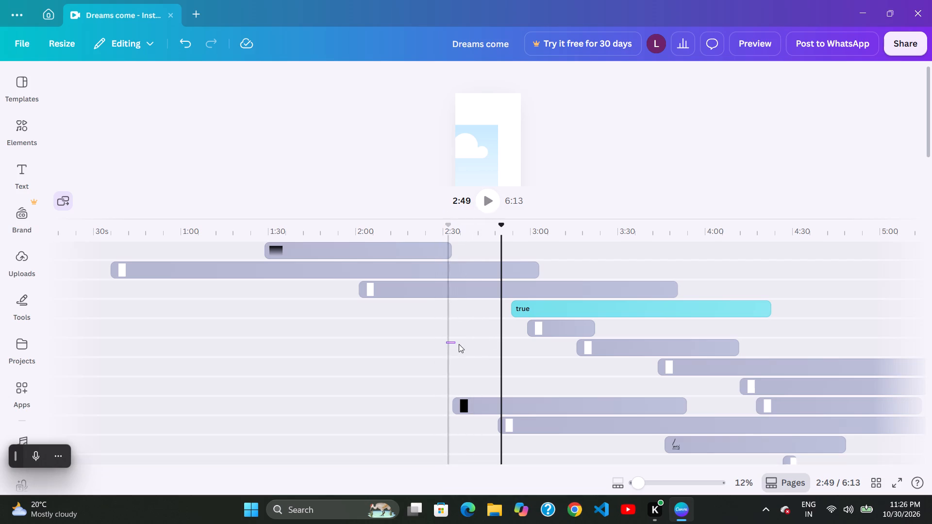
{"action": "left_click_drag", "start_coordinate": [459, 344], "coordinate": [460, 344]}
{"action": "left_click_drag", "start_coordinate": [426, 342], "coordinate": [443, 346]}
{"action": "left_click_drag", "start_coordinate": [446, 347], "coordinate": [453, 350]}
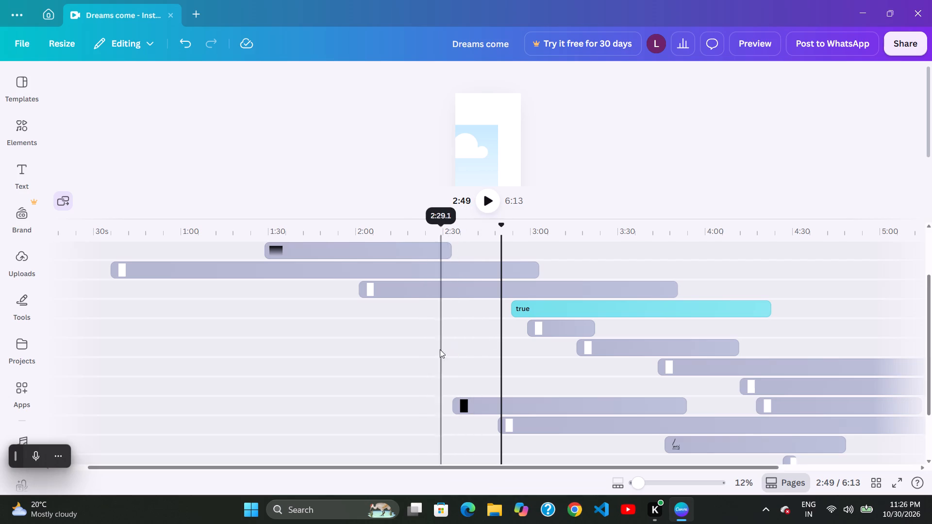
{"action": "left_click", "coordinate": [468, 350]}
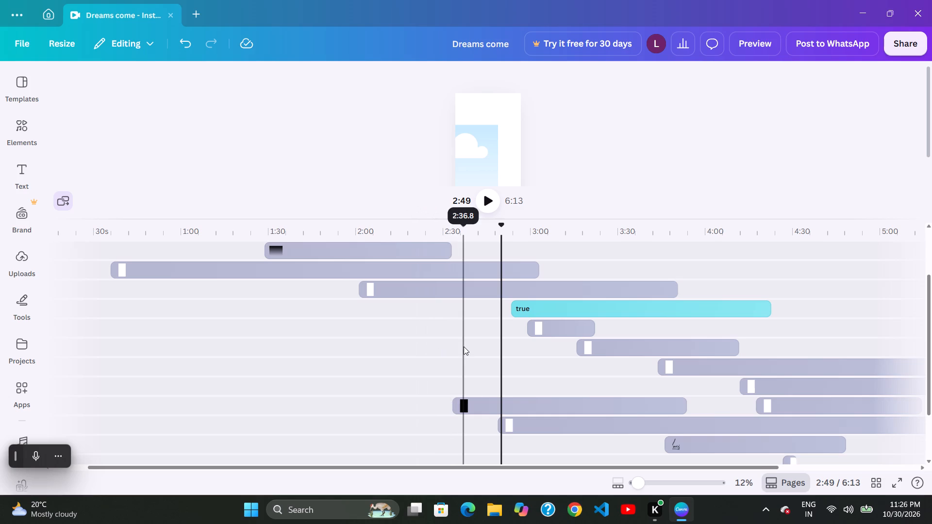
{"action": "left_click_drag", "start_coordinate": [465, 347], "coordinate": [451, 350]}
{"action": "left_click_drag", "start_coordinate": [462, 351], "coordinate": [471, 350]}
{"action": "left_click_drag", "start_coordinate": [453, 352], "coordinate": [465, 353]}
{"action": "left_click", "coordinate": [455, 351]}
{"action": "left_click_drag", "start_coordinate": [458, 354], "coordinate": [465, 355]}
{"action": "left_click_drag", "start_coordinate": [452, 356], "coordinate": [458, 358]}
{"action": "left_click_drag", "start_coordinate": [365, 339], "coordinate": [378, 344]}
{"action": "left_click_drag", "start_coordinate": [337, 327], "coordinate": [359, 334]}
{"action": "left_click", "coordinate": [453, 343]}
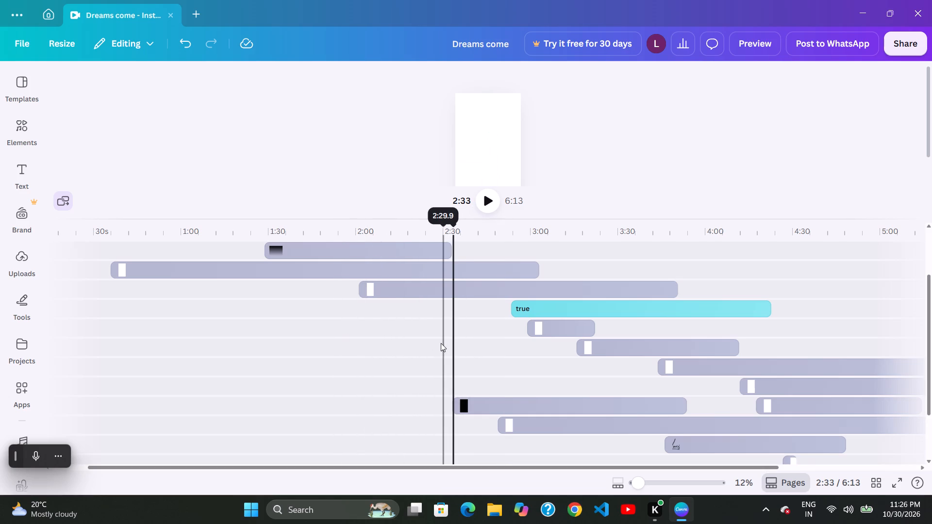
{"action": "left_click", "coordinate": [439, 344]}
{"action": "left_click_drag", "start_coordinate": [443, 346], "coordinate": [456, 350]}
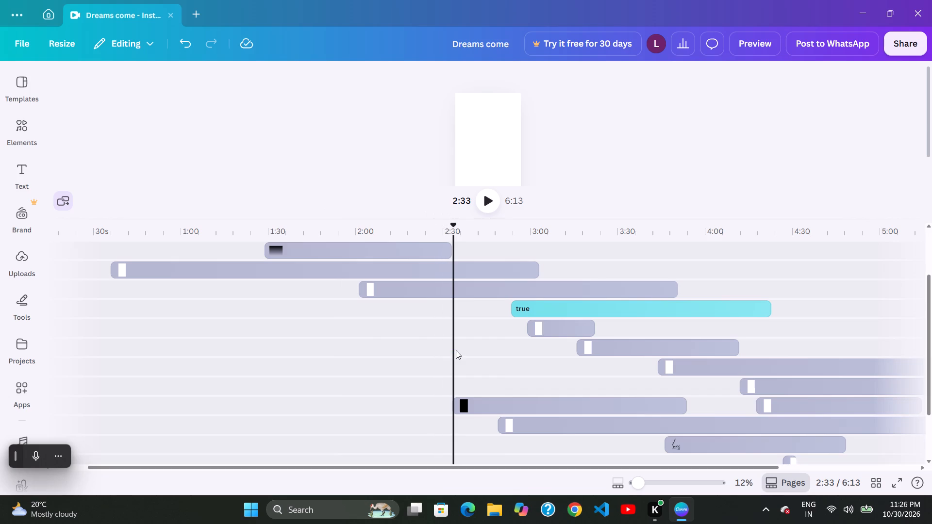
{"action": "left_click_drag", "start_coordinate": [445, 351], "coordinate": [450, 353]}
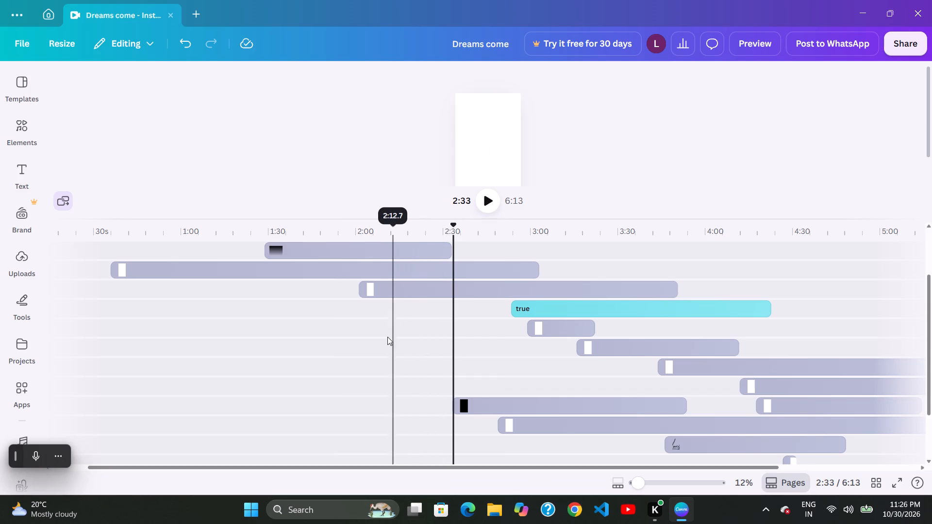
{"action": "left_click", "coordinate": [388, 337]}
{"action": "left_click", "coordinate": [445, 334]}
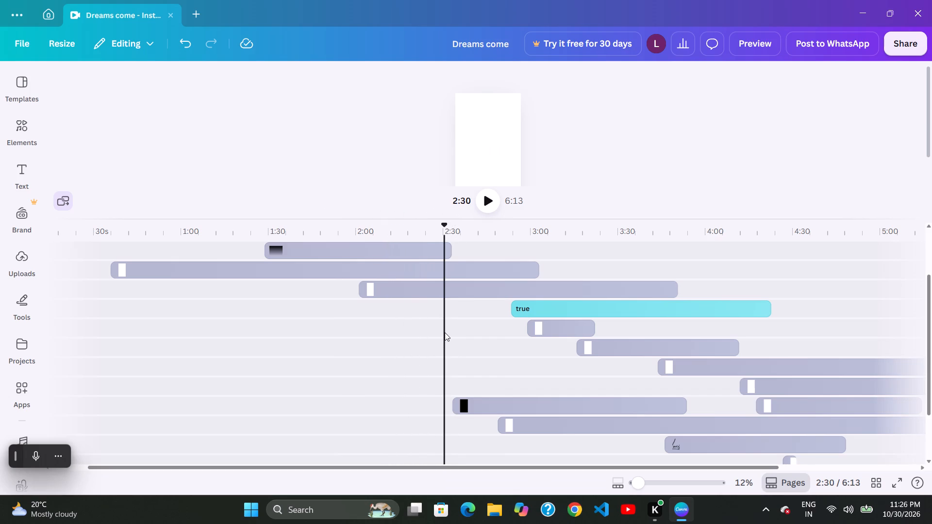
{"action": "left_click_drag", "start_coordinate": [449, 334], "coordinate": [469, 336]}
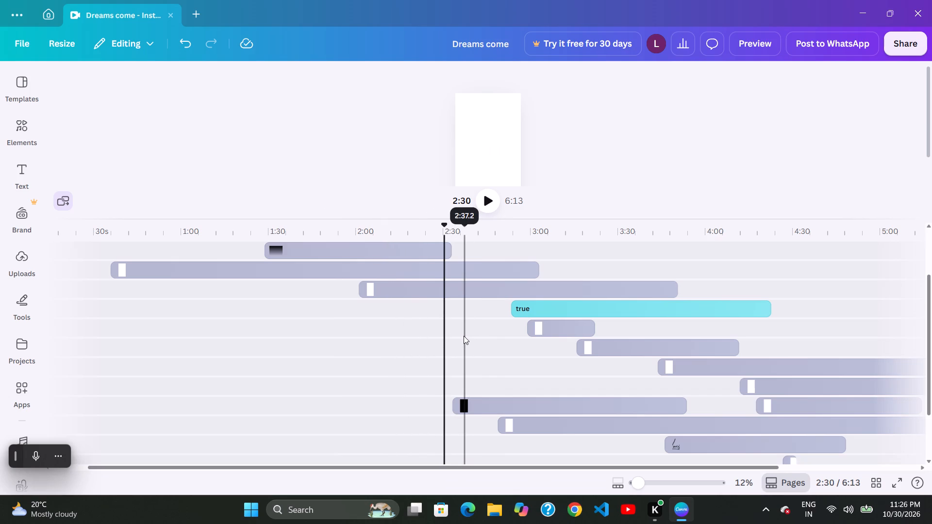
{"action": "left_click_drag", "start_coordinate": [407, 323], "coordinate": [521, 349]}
Move the long second-track layer slightly earlier so that it starts at about 0:33.
{"action": "left_click_drag", "start_coordinate": [430, 329], "coordinate": [456, 291]}
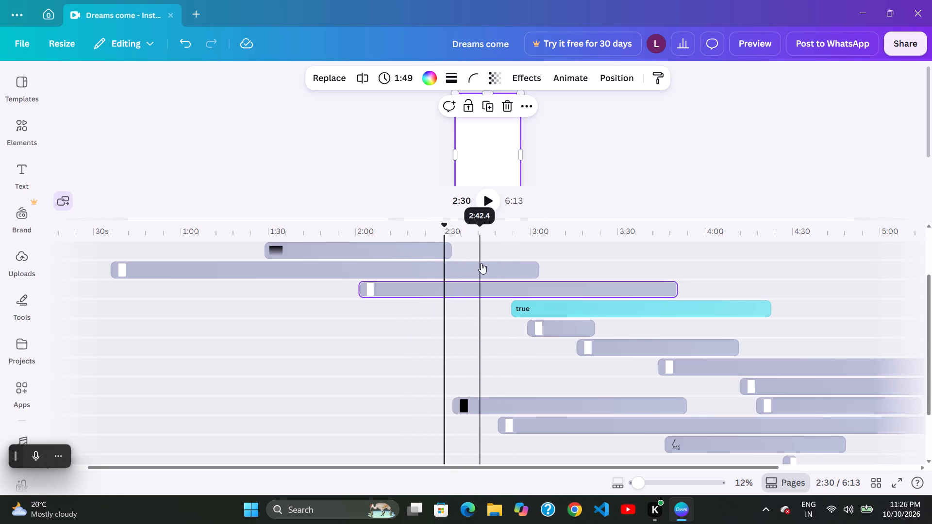
{"action": "left_click_drag", "start_coordinate": [481, 263], "coordinate": [474, 266]}
{"action": "left_click", "coordinate": [428, 283]}
{"action": "left_click", "coordinate": [497, 279]}
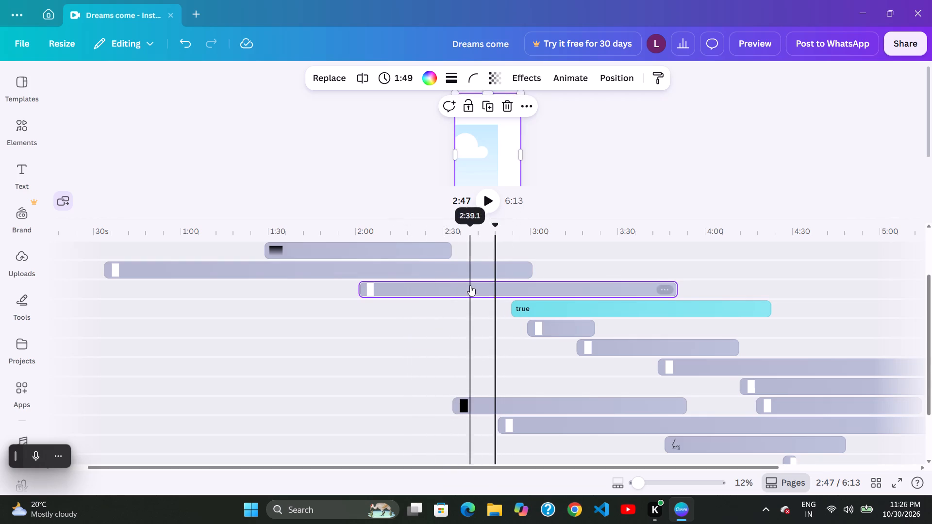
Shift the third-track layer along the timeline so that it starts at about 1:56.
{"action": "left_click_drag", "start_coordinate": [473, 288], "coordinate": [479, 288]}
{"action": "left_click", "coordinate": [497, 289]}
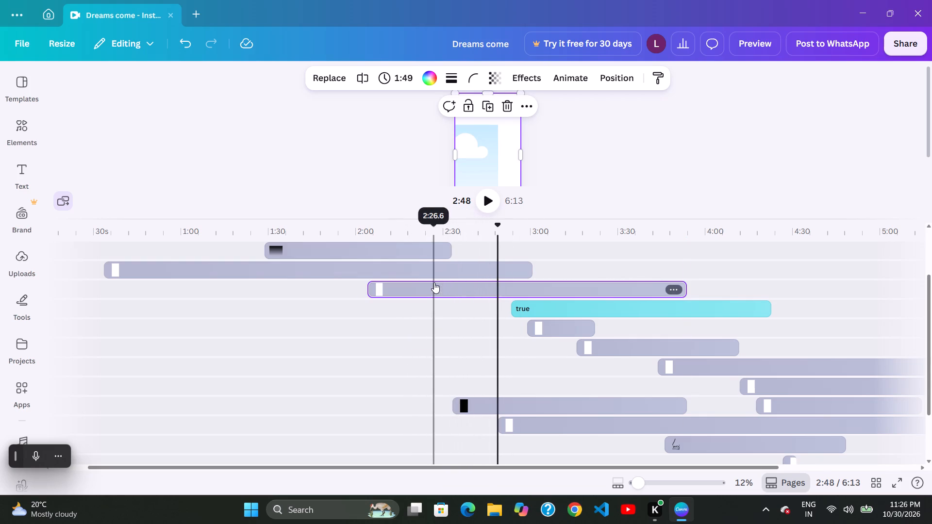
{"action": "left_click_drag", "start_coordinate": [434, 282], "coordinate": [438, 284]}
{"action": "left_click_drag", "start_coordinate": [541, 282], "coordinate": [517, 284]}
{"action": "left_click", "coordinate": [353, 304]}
Move the long second-track layer earlier so that it starts at about 0:26.
{"action": "left_click_drag", "start_coordinate": [483, 277], "coordinate": [462, 278]}
Move the third-track layer later in several shifts so that it starts at about 2:27.
{"action": "left_click", "coordinate": [433, 278]}
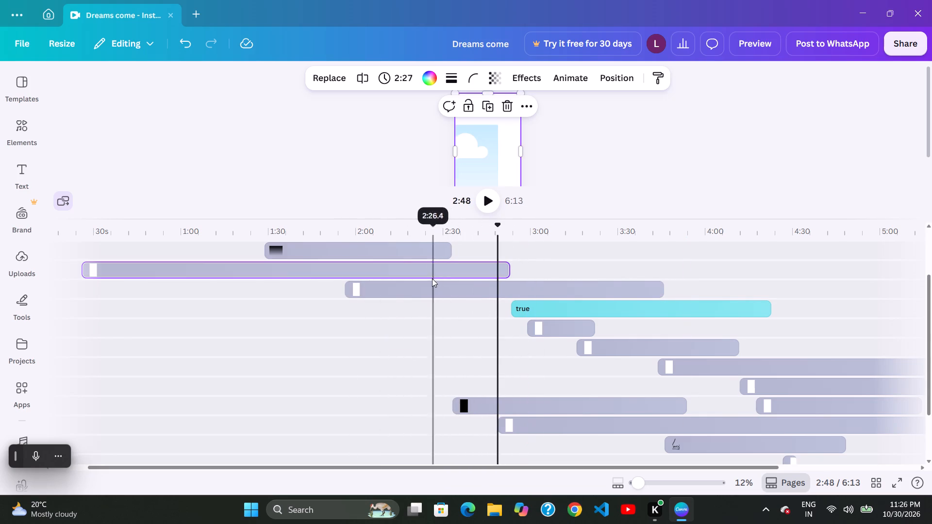
{"action": "left_click_drag", "start_coordinate": [433, 280], "coordinate": [442, 282]}
{"action": "left_click_drag", "start_coordinate": [434, 281], "coordinate": [461, 293]}
{"action": "left_click", "coordinate": [425, 289]}
{"action": "left_click_drag", "start_coordinate": [435, 293], "coordinate": [446, 296]}
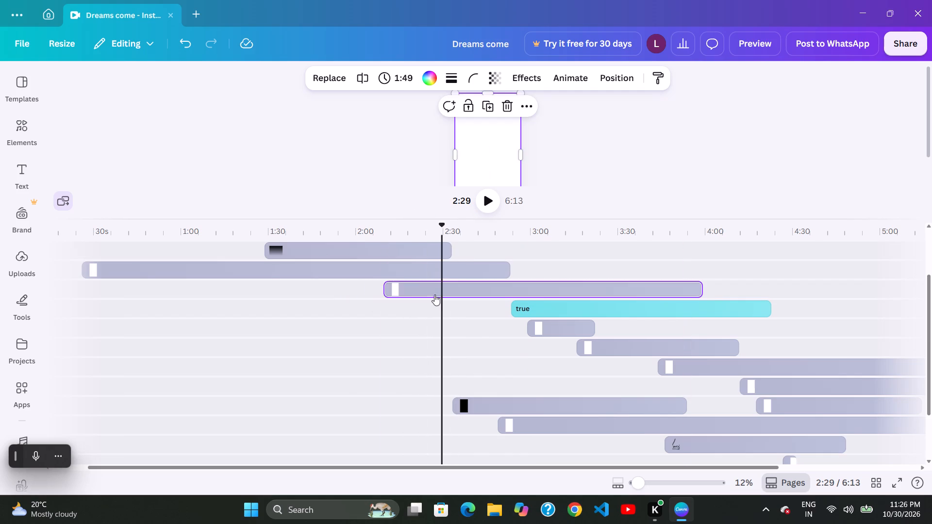
{"action": "left_click_drag", "start_coordinate": [443, 295], "coordinate": [453, 297]}
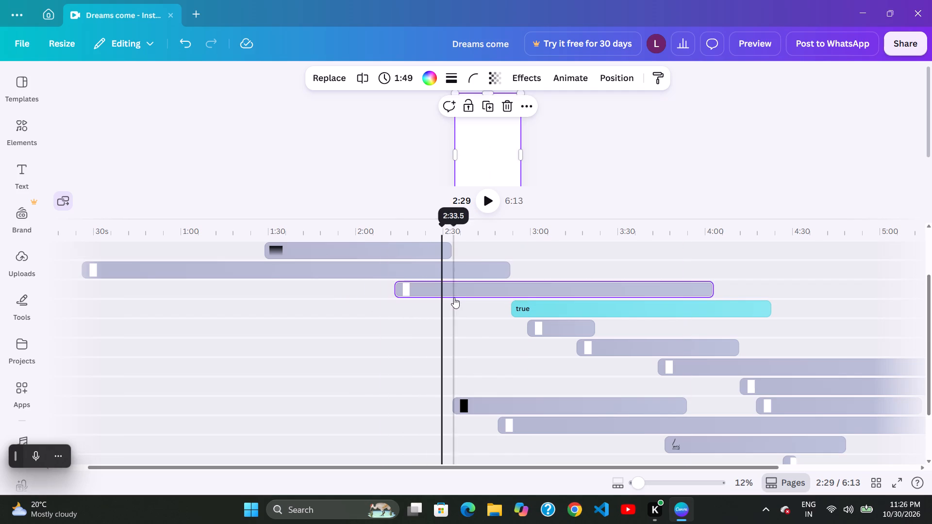
{"action": "left_click", "coordinate": [446, 295]}
{"action": "left_click_drag", "start_coordinate": [462, 299], "coordinate": [494, 306]}
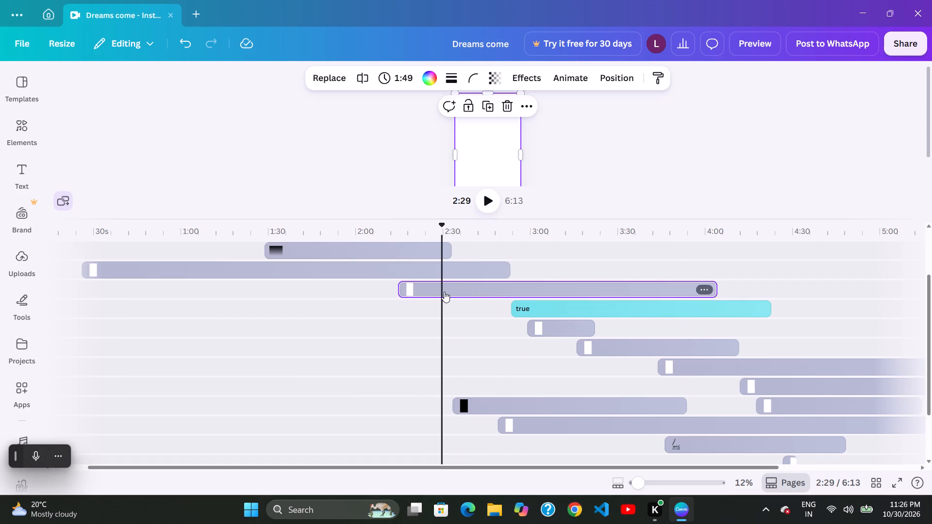
{"action": "left_click_drag", "start_coordinate": [444, 292], "coordinate": [458, 295]}
{"action": "left_click_drag", "start_coordinate": [493, 295], "coordinate": [477, 294]}
{"action": "left_click", "coordinate": [466, 294]}
{"action": "left_click_drag", "start_coordinate": [465, 294], "coordinate": [496, 303]}
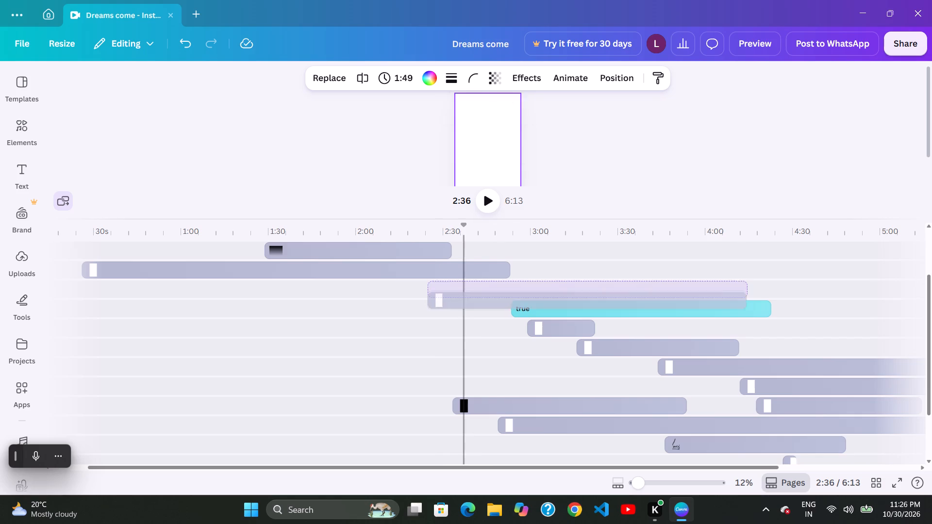
{"action": "left_click_drag", "start_coordinate": [496, 303], "coordinate": [497, 303]}
{"action": "left_click_drag", "start_coordinate": [477, 299], "coordinate": [485, 303]}
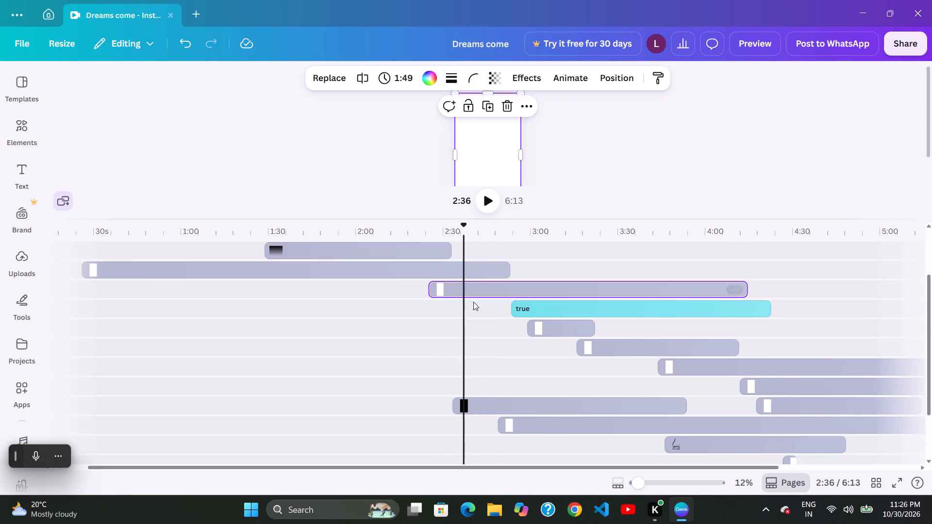
{"action": "left_click_drag", "start_coordinate": [465, 297], "coordinate": [475, 298]}
{"action": "left_click_drag", "start_coordinate": [502, 298], "coordinate": [492, 296]}
{"action": "left_click", "coordinate": [475, 295]}
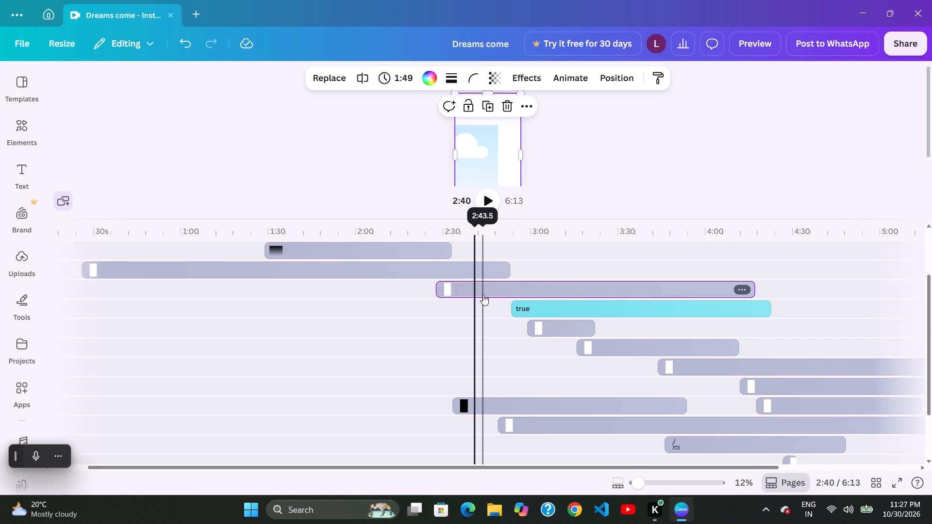
Move the "true" text clip later so that it starts at about 3:02.
{"action": "left_click_drag", "start_coordinate": [524, 311], "coordinate": [551, 323]}
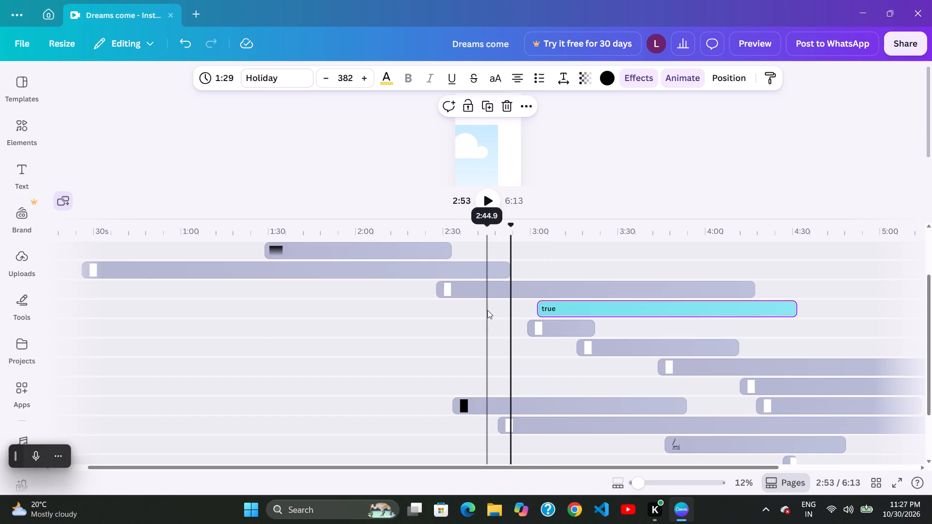
Move the short fifth-track layer later so that it starts at about 3:07, and deselect it.
{"action": "left_click_drag", "start_coordinate": [526, 324], "coordinate": [548, 332]}
{"action": "left_click_drag", "start_coordinate": [551, 336], "coordinate": [574, 345]}
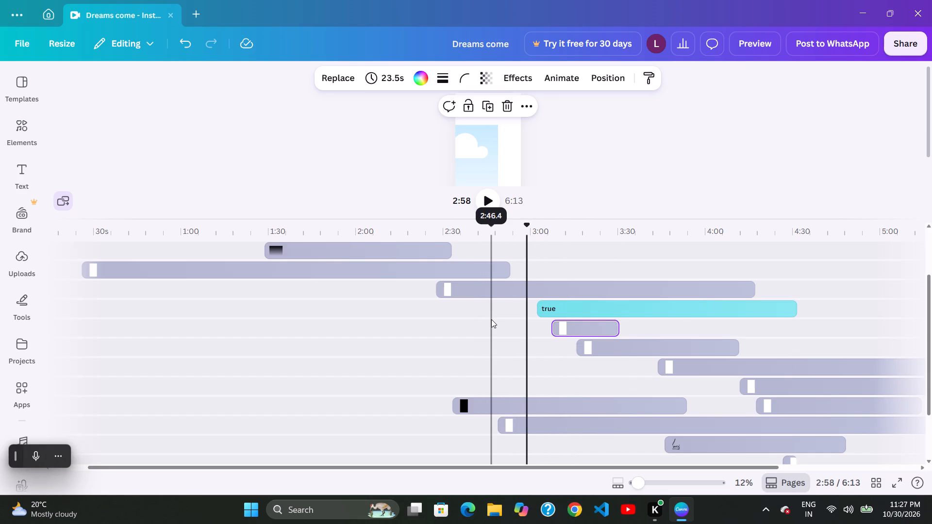
{"action": "left_click_drag", "start_coordinate": [529, 333], "coordinate": [544, 336]}
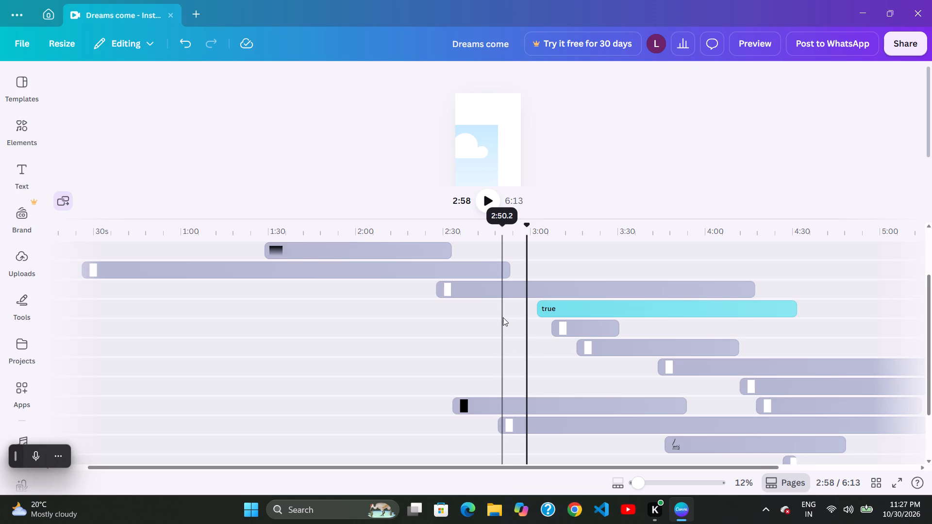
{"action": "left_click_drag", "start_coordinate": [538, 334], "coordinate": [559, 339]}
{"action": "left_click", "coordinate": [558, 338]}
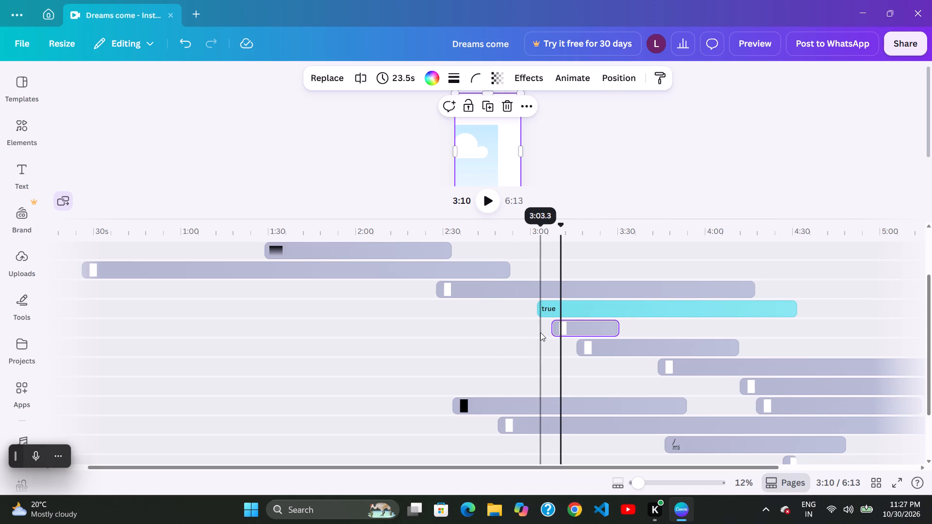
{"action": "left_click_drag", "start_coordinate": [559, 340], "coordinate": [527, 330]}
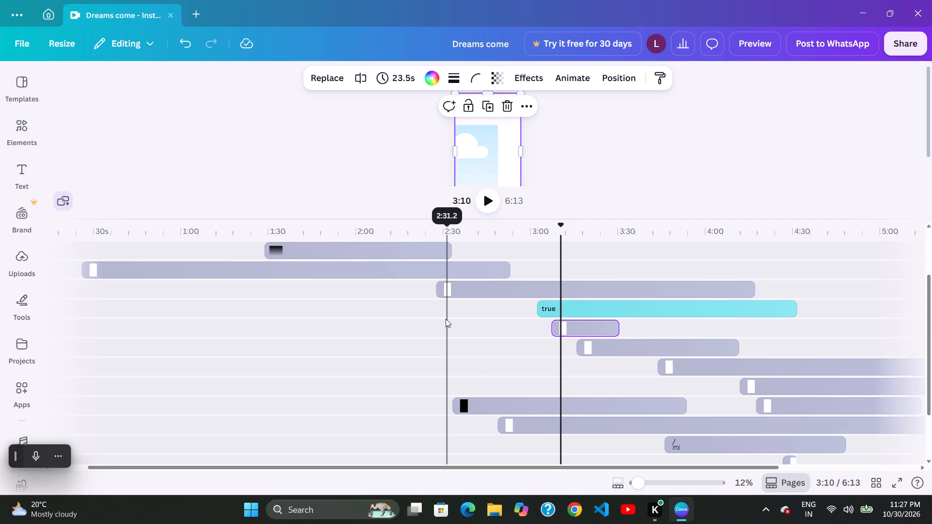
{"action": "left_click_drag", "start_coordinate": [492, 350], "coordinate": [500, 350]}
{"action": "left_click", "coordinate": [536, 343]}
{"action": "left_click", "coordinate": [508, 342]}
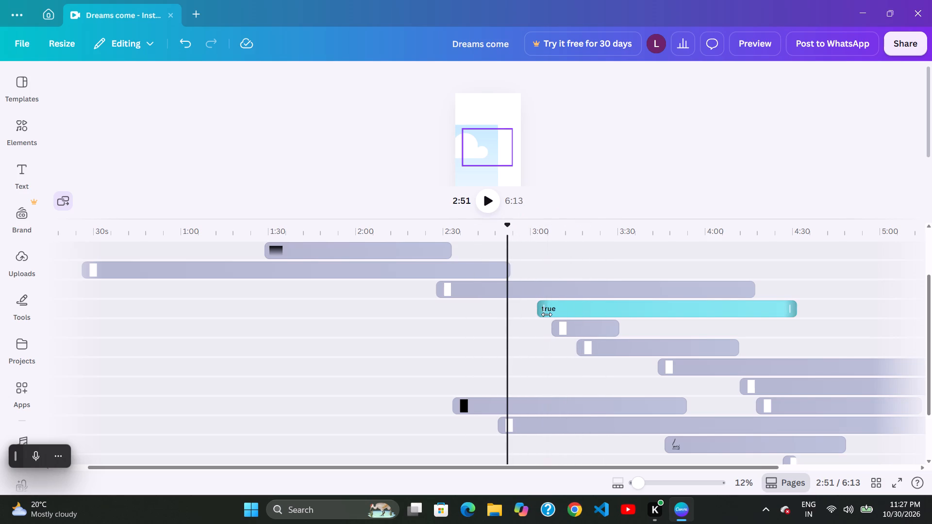
Extend the start of the "true" text clip to a 1:32 duration and move it earlier, starting at about 2:45.
{"action": "left_click_drag", "start_coordinate": [570, 313], "coordinate": [564, 312]}
{"action": "left_click_drag", "start_coordinate": [471, 318], "coordinate": [484, 318]}
{"action": "left_click_drag", "start_coordinate": [539, 312], "coordinate": [532, 312]}
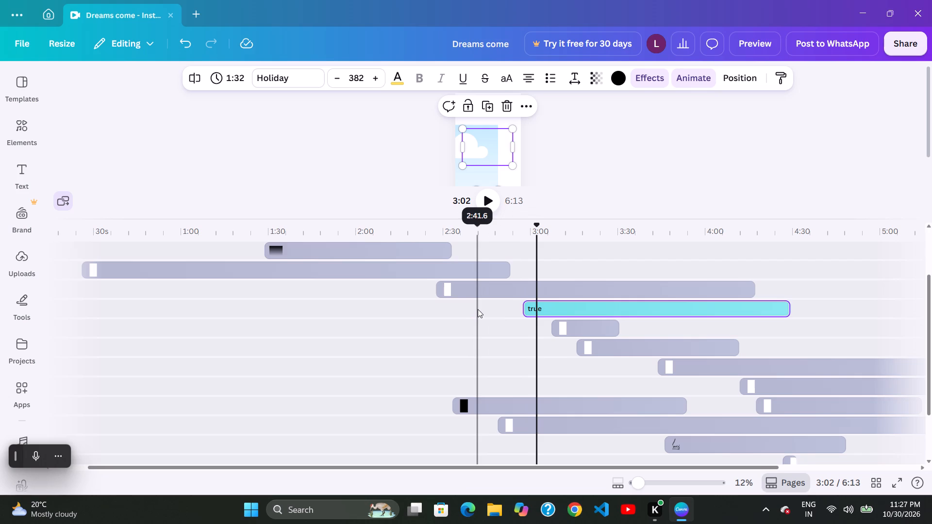
{"action": "left_click_drag", "start_coordinate": [470, 307], "coordinate": [478, 309]}
{"action": "left_click_drag", "start_coordinate": [564, 310], "coordinate": [533, 311]}
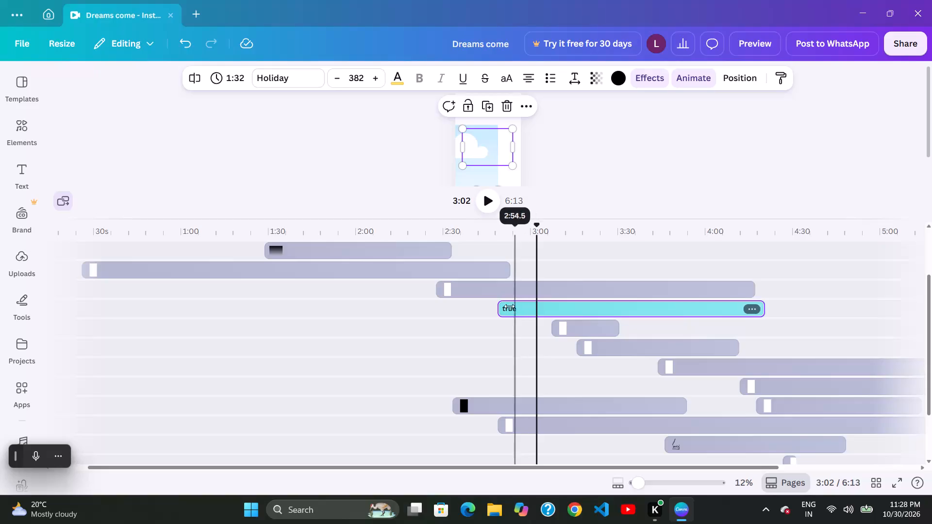
{"action": "left_click_drag", "start_coordinate": [598, 306], "coordinate": [564, 311]}
{"action": "left_click_drag", "start_coordinate": [506, 311], "coordinate": [529, 313]}
{"action": "left_click_drag", "start_coordinate": [685, 229], "coordinate": [683, 229]}
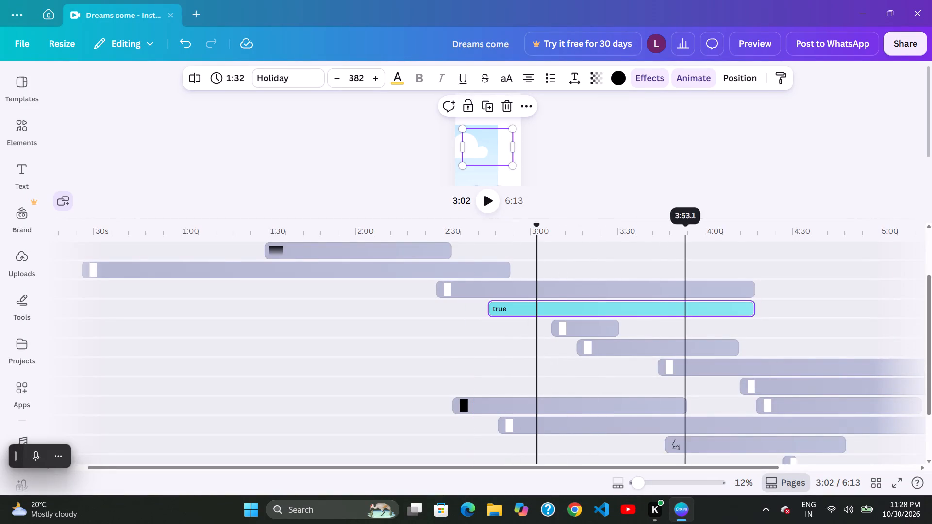
{"action": "left_click_drag", "start_coordinate": [683, 229], "coordinate": [657, 238]}
Move the third-track layer slightly later so that it starts at about 2:33.
{"action": "left_click_drag", "start_coordinate": [522, 286], "coordinate": [535, 287]}
{"action": "left_click_drag", "start_coordinate": [631, 271], "coordinate": [605, 273]}
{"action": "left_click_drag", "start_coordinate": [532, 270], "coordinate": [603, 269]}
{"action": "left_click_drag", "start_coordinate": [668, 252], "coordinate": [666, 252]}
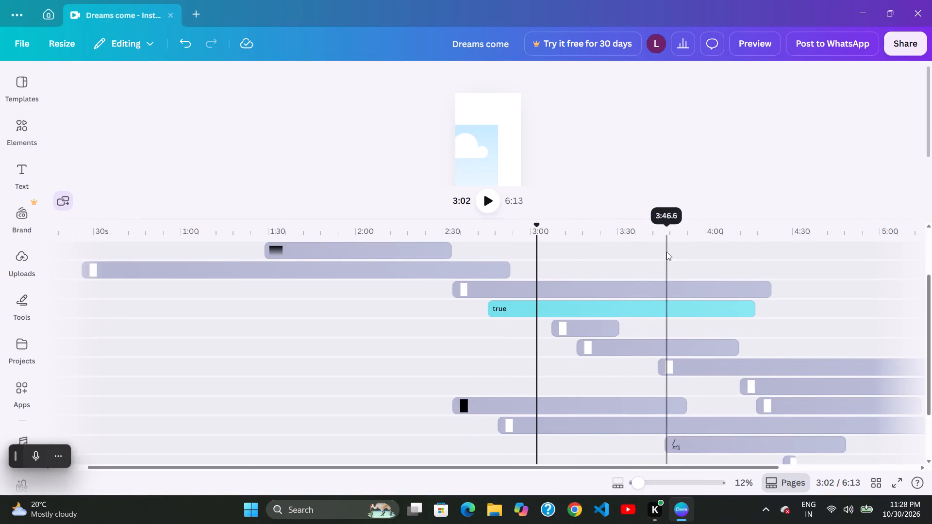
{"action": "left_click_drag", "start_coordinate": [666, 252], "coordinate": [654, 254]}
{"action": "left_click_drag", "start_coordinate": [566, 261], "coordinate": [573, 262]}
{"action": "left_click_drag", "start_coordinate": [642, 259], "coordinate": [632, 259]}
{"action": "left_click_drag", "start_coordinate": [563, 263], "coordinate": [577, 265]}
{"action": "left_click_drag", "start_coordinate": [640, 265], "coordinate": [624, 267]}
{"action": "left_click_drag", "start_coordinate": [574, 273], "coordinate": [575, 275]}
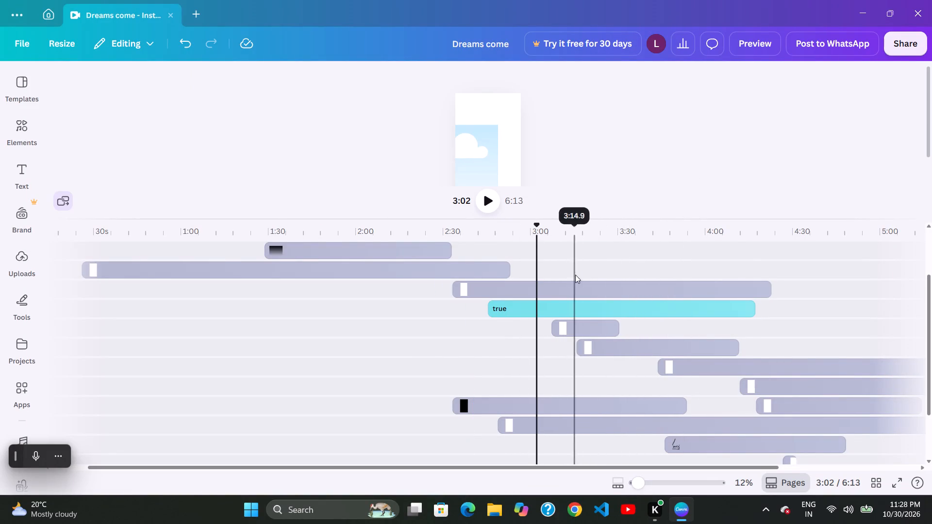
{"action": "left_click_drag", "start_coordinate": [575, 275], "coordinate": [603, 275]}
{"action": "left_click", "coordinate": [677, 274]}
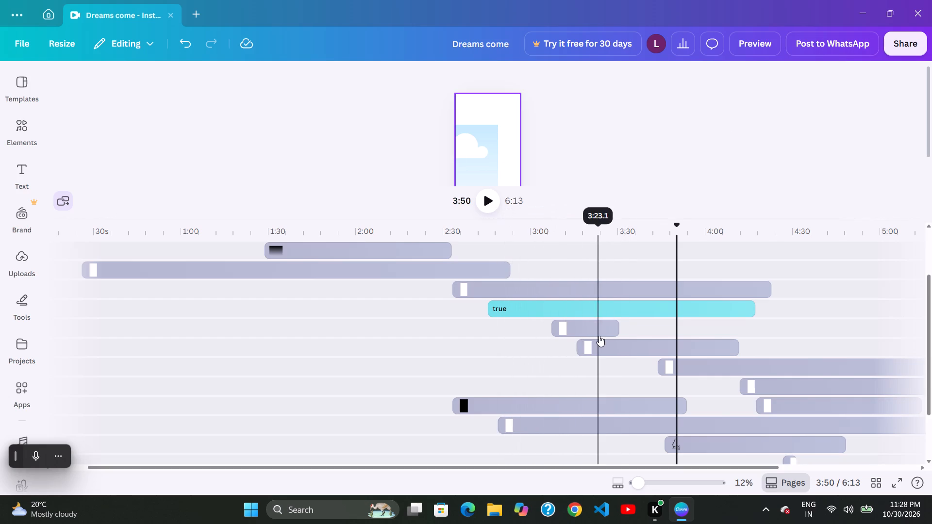
Move the short fifth-track layer earlier so that it starts at about 3:00, and deselect it.
{"action": "left_click_drag", "start_coordinate": [599, 336], "coordinate": [580, 336]}
{"action": "left_click_drag", "start_coordinate": [476, 373], "coordinate": [484, 374]}
{"action": "left_click_drag", "start_coordinate": [544, 340], "coordinate": [502, 350]}
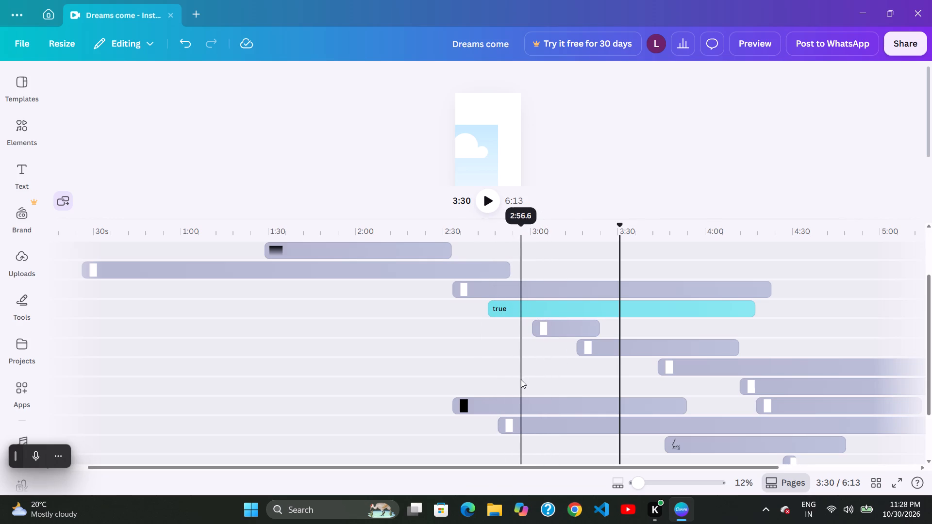
Move the layer with the solid black thumbnail later in several shifts so that it starts at about 2:59.
{"action": "left_click_drag", "start_coordinate": [521, 388], "coordinate": [537, 400]}
{"action": "left_click_drag", "start_coordinate": [527, 399], "coordinate": [545, 403]}
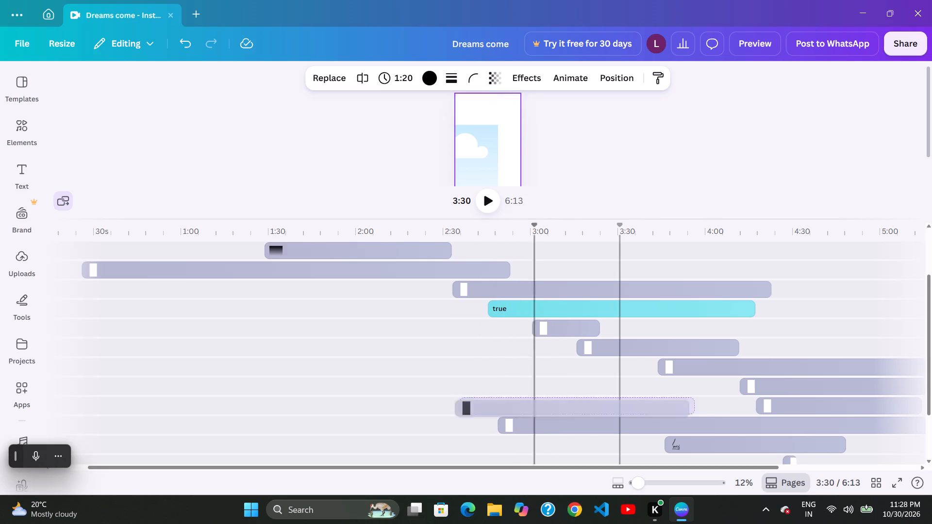
{"action": "left_click_drag", "start_coordinate": [545, 403], "coordinate": [546, 403]}
{"action": "left_click_drag", "start_coordinate": [538, 401], "coordinate": [544, 402]}
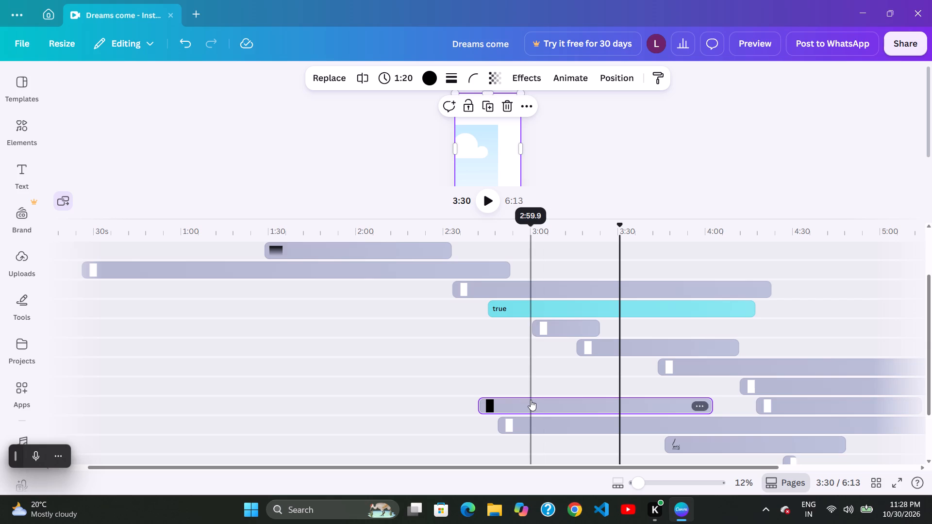
{"action": "left_click_drag", "start_coordinate": [543, 398], "coordinate": [556, 399]}
{"action": "left_click_drag", "start_coordinate": [551, 399], "coordinate": [560, 401]}
{"action": "left_click_drag", "start_coordinate": [564, 402], "coordinate": [581, 404]}
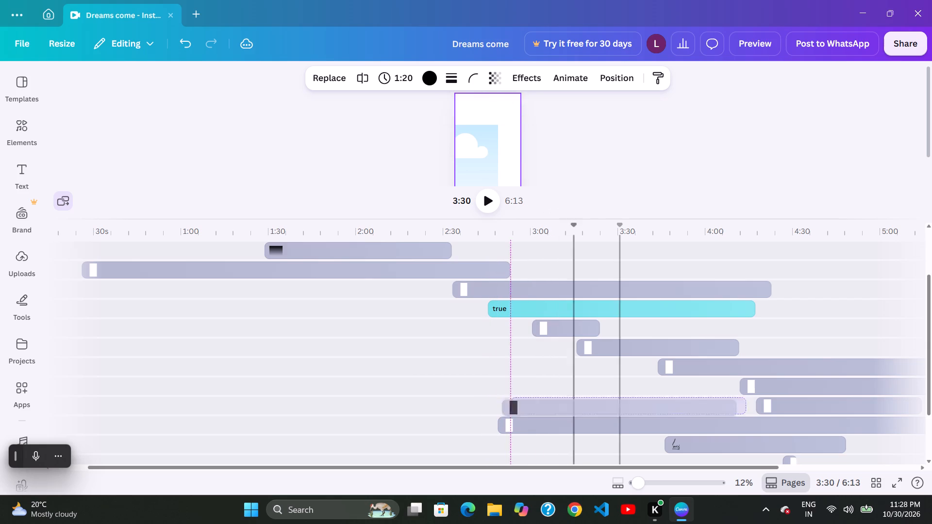
{"action": "left_click_drag", "start_coordinate": [581, 404], "coordinate": [581, 403]}
{"action": "left_click", "coordinate": [571, 403]}
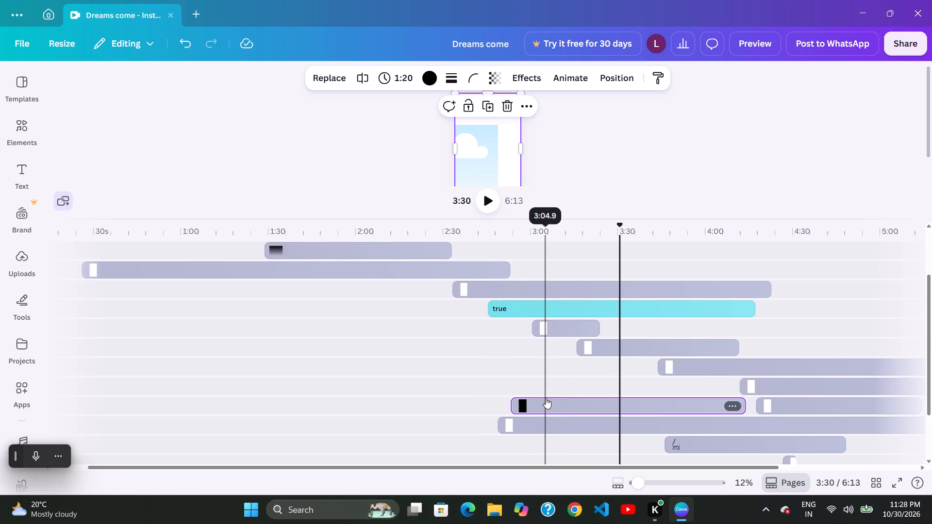
{"action": "left_click", "coordinate": [533, 396]}
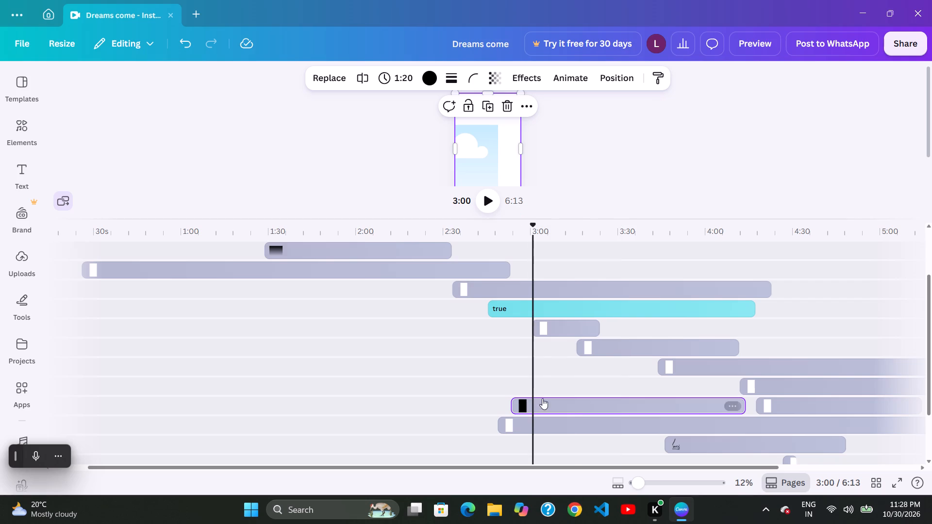
{"action": "left_click", "coordinate": [574, 405]}
{"action": "left_click_drag", "start_coordinate": [568, 405], "coordinate": [580, 408]}
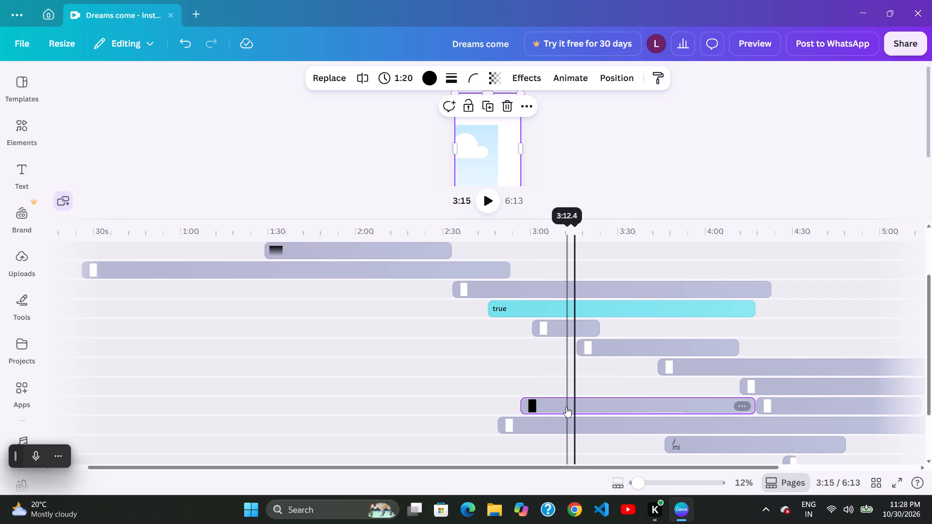
{"action": "left_click", "coordinate": [554, 402]}
{"action": "left_click_drag", "start_coordinate": [567, 406], "coordinate": [575, 406]}
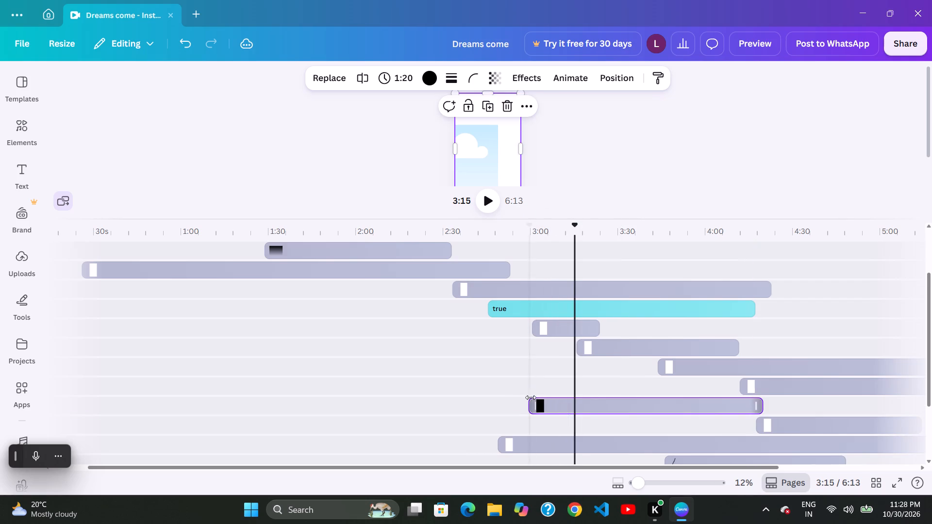
Trim the start of the black-thumbnail layer to a 57.6 s duration, with its start at about 3:24.
{"action": "left_click_drag", "start_coordinate": [532, 398], "coordinate": [544, 401]}
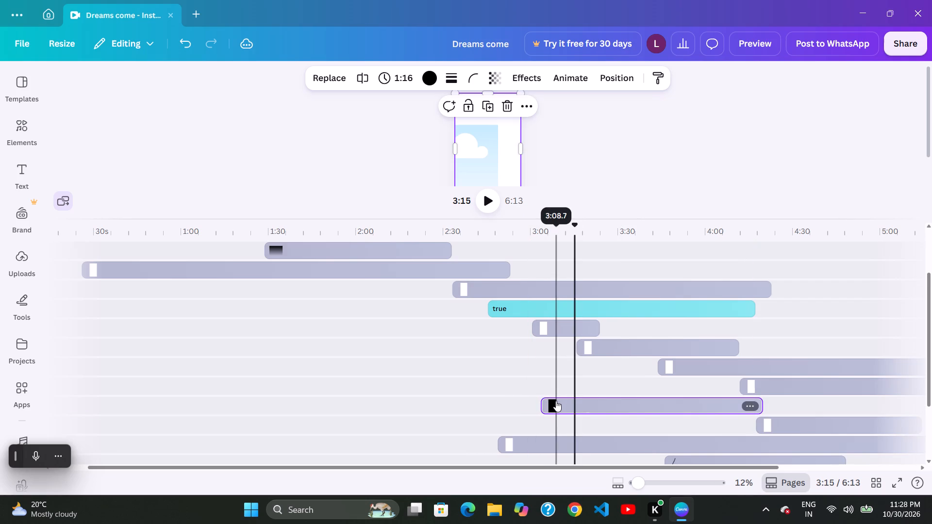
{"action": "left_click_drag", "start_coordinate": [545, 399], "coordinate": [598, 401]}
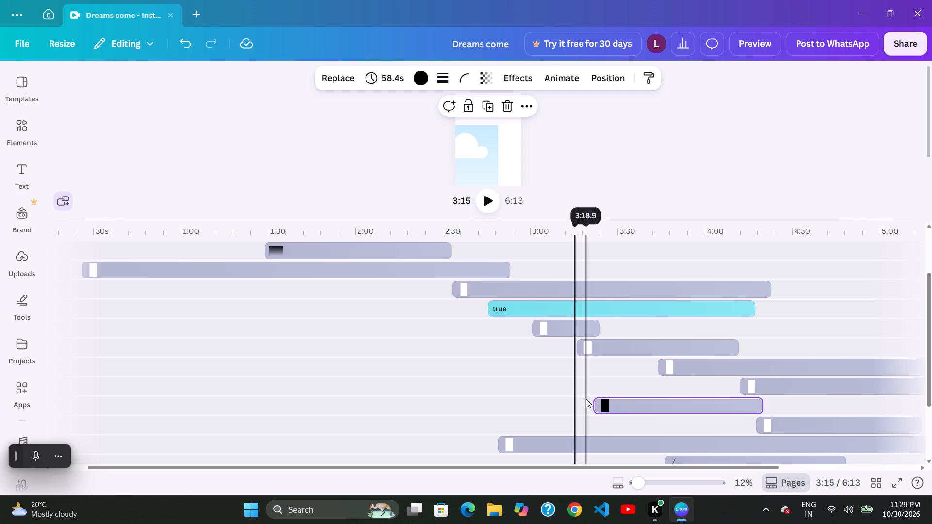
{"action": "left_click_drag", "start_coordinate": [587, 399], "coordinate": [594, 401]}
{"action": "left_click_drag", "start_coordinate": [593, 402], "coordinate": [598, 404]}
{"action": "left_click_drag", "start_coordinate": [582, 402], "coordinate": [590, 404]}
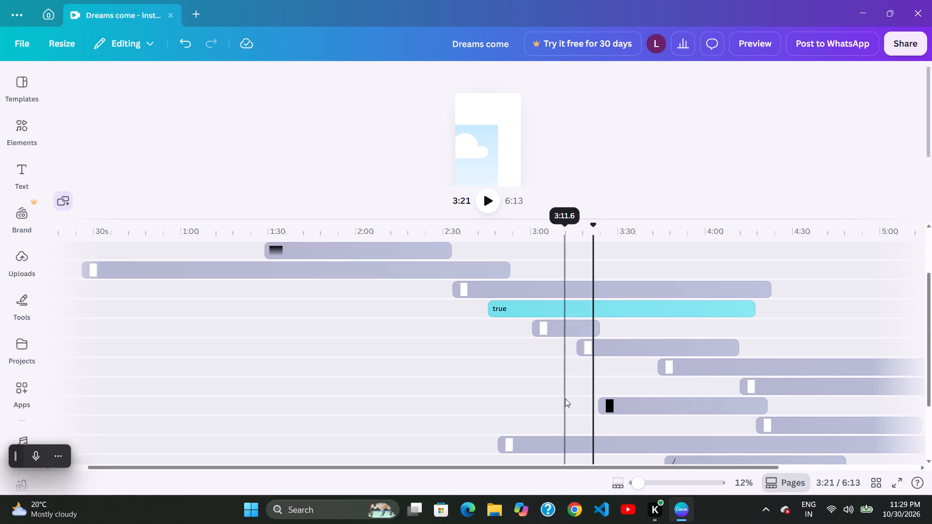
{"action": "left_click", "coordinate": [592, 402]}
{"action": "left_click", "coordinate": [609, 403]}
{"action": "left_click_drag", "start_coordinate": [598, 402], "coordinate": [605, 403]}
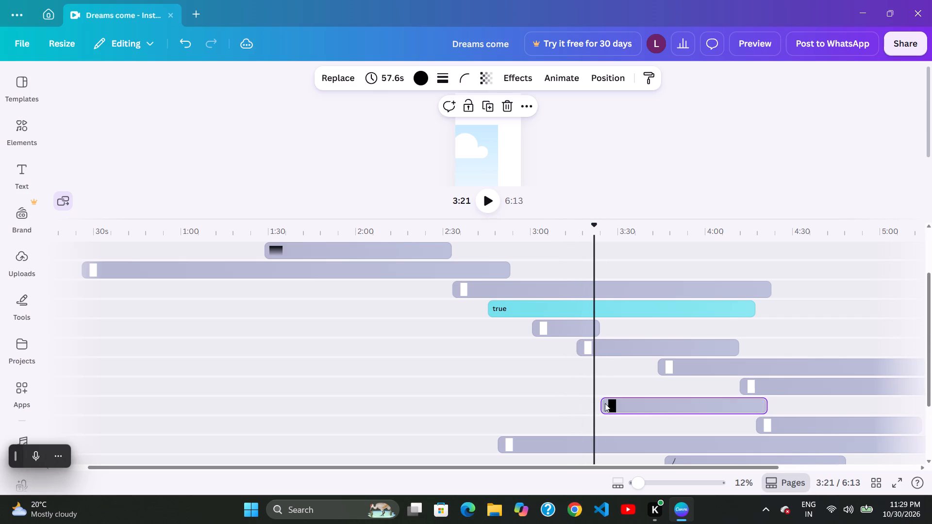
{"action": "left_click_drag", "start_coordinate": [605, 403], "coordinate": [610, 403]}
{"action": "left_click", "coordinate": [591, 404]}
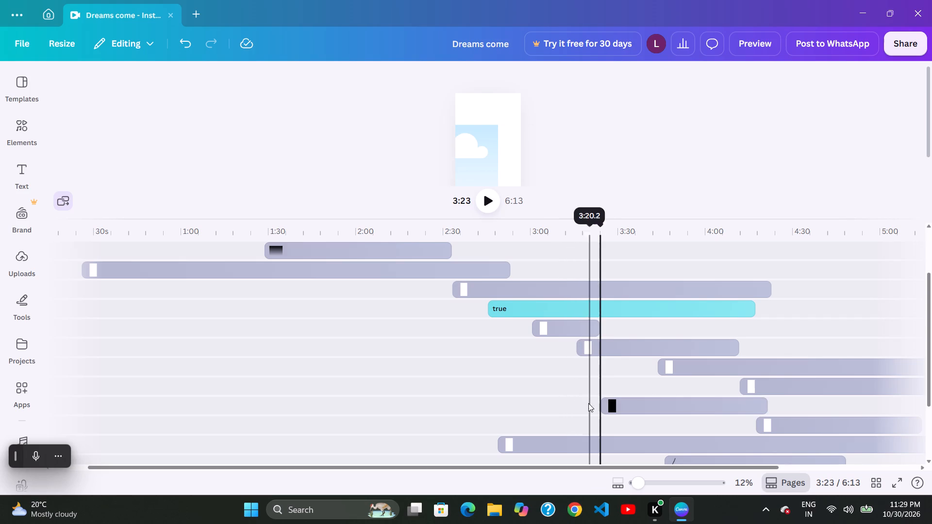
Move the black-thumbnail layer earlier so that it starts at about 3:20, and deselect it.
{"action": "left_click_drag", "start_coordinate": [575, 403], "coordinate": [580, 404]}
{"action": "left_click", "coordinate": [603, 405]}
{"action": "left_click_drag", "start_coordinate": [594, 405], "coordinate": [612, 406]}
{"action": "left_click", "coordinate": [600, 407]}
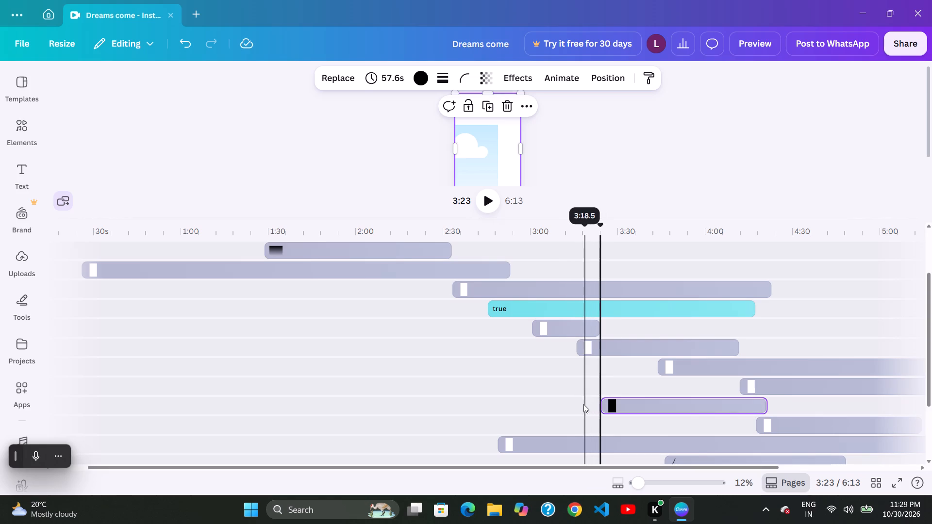
{"action": "left_click", "coordinate": [573, 403]}
{"action": "left_click_drag", "start_coordinate": [614, 397], "coordinate": [598, 395]}
{"action": "left_click", "coordinate": [574, 397]}
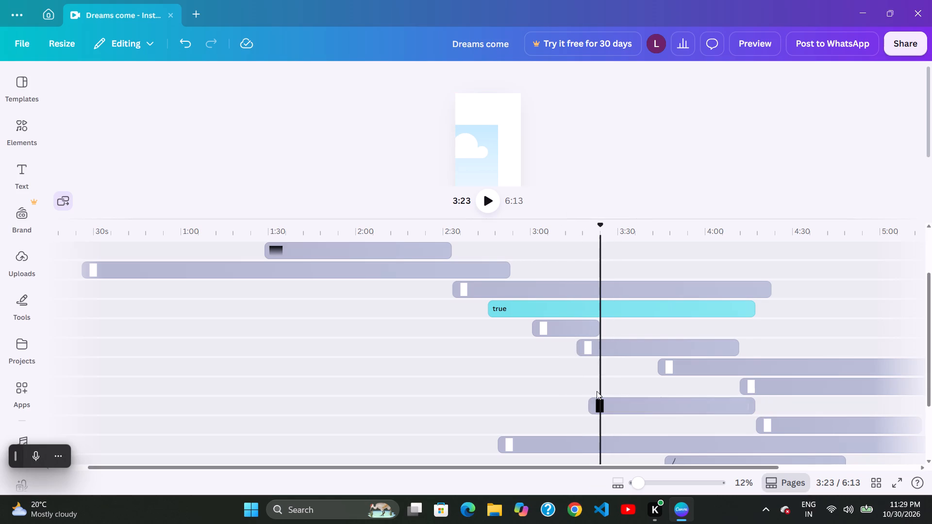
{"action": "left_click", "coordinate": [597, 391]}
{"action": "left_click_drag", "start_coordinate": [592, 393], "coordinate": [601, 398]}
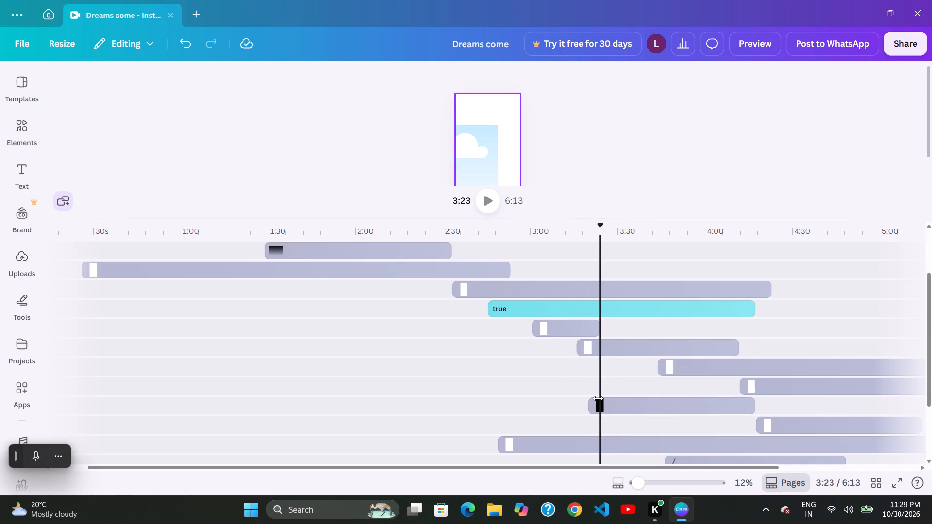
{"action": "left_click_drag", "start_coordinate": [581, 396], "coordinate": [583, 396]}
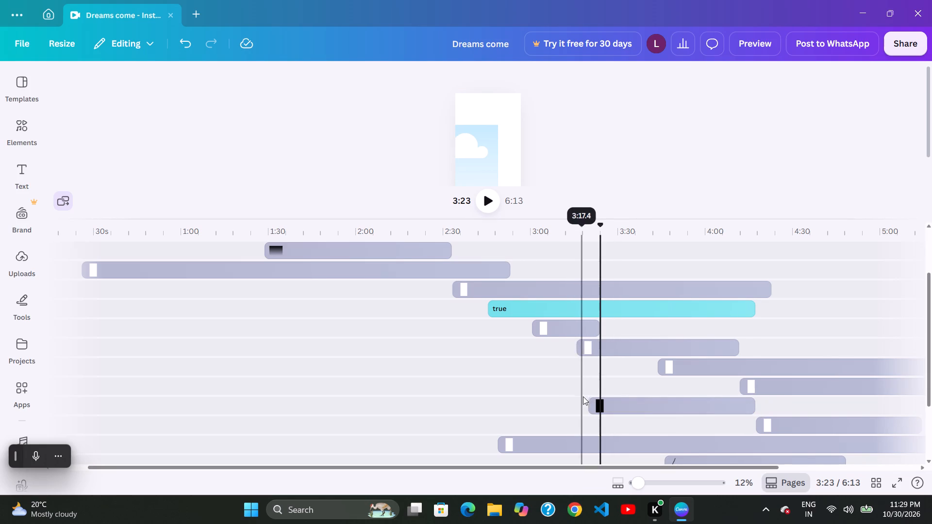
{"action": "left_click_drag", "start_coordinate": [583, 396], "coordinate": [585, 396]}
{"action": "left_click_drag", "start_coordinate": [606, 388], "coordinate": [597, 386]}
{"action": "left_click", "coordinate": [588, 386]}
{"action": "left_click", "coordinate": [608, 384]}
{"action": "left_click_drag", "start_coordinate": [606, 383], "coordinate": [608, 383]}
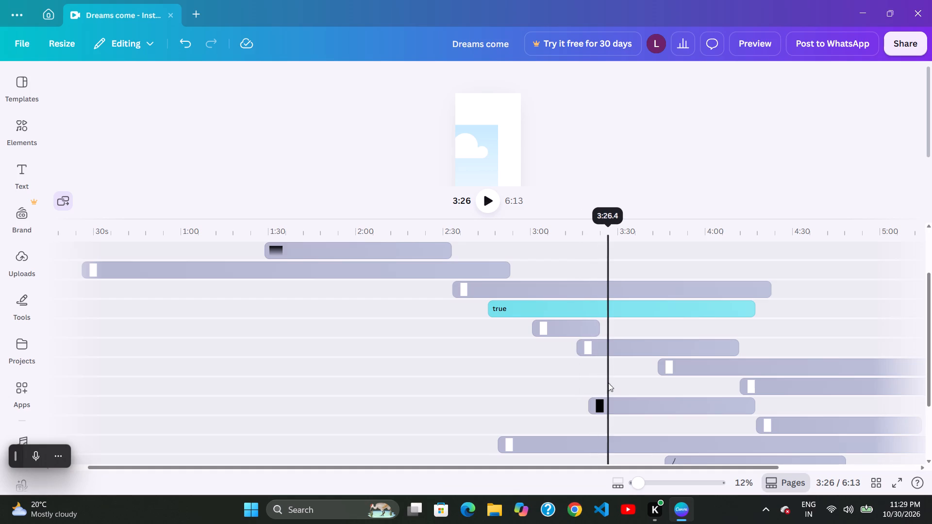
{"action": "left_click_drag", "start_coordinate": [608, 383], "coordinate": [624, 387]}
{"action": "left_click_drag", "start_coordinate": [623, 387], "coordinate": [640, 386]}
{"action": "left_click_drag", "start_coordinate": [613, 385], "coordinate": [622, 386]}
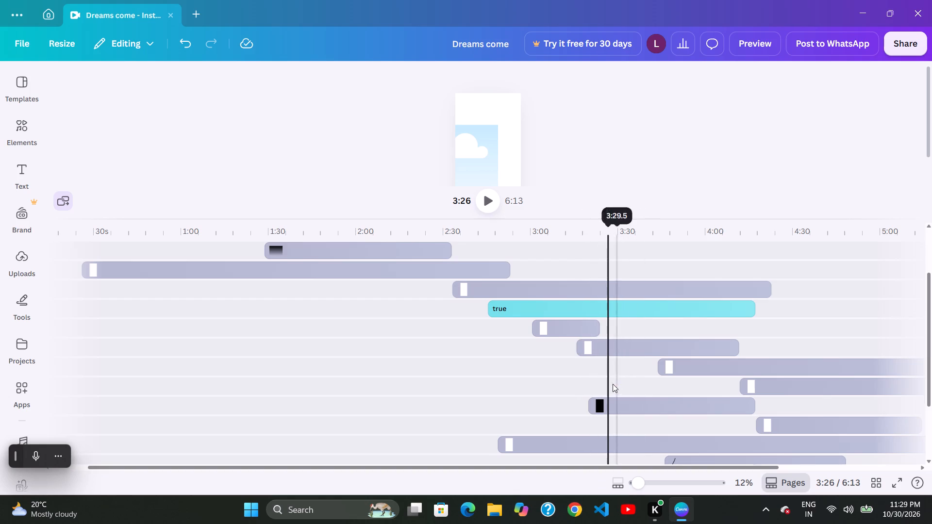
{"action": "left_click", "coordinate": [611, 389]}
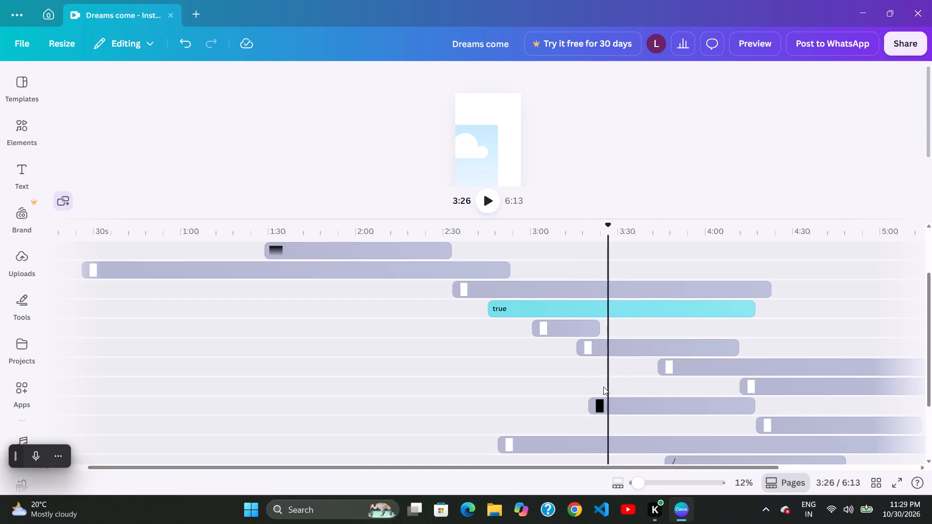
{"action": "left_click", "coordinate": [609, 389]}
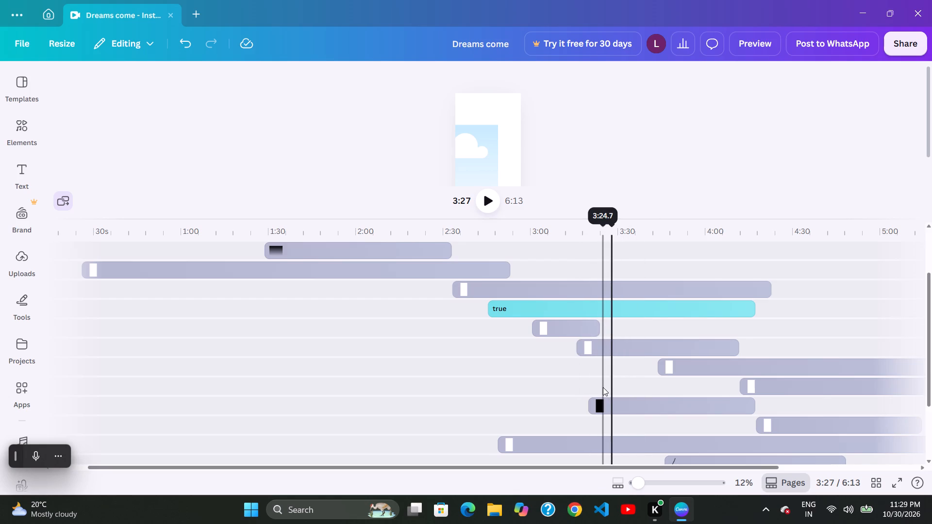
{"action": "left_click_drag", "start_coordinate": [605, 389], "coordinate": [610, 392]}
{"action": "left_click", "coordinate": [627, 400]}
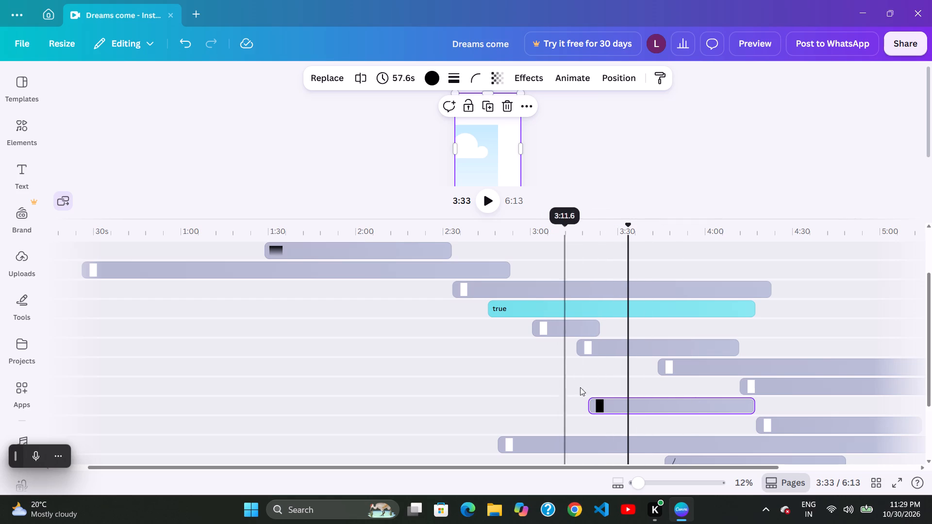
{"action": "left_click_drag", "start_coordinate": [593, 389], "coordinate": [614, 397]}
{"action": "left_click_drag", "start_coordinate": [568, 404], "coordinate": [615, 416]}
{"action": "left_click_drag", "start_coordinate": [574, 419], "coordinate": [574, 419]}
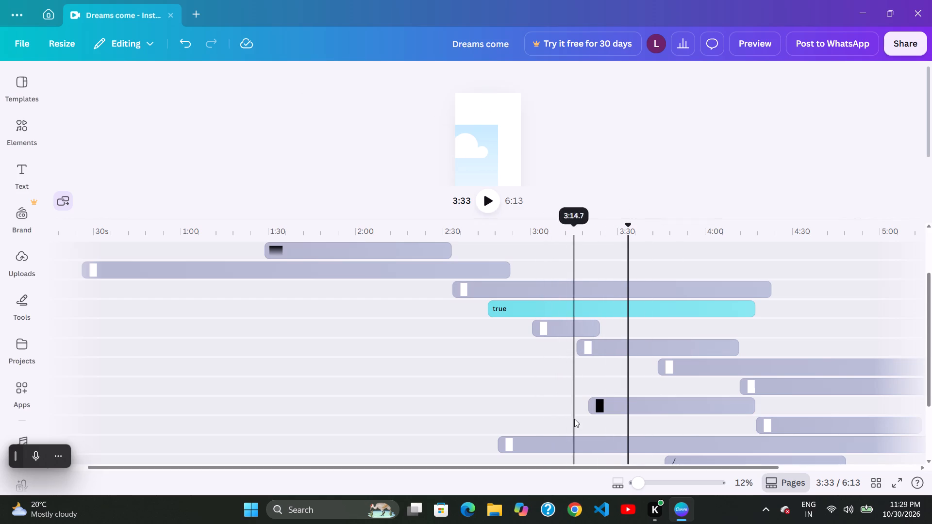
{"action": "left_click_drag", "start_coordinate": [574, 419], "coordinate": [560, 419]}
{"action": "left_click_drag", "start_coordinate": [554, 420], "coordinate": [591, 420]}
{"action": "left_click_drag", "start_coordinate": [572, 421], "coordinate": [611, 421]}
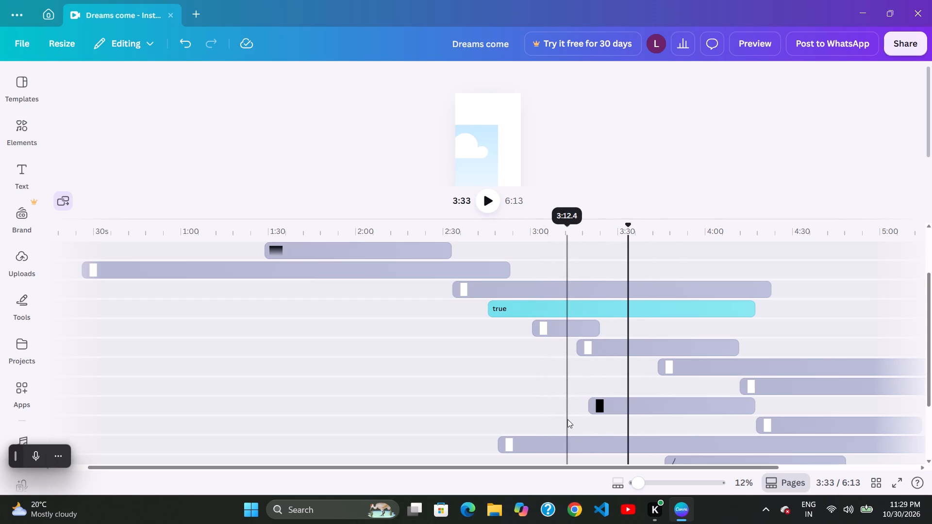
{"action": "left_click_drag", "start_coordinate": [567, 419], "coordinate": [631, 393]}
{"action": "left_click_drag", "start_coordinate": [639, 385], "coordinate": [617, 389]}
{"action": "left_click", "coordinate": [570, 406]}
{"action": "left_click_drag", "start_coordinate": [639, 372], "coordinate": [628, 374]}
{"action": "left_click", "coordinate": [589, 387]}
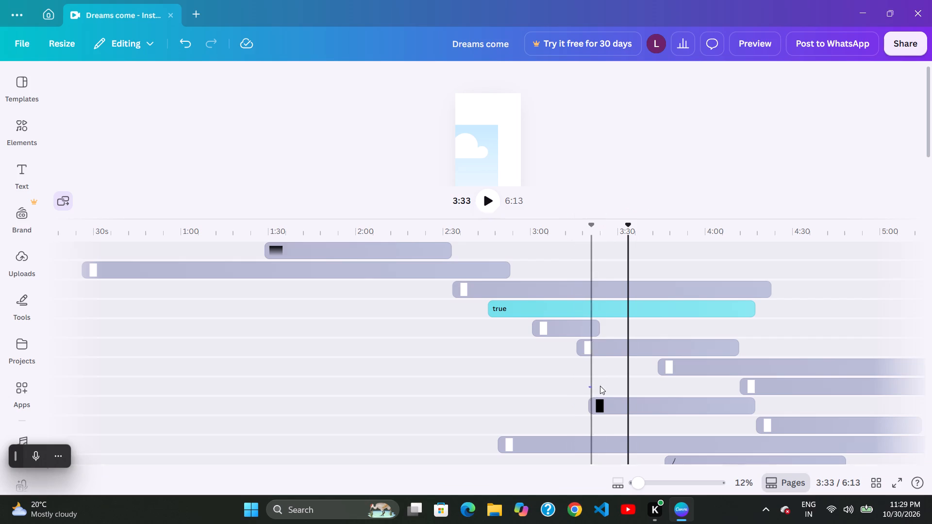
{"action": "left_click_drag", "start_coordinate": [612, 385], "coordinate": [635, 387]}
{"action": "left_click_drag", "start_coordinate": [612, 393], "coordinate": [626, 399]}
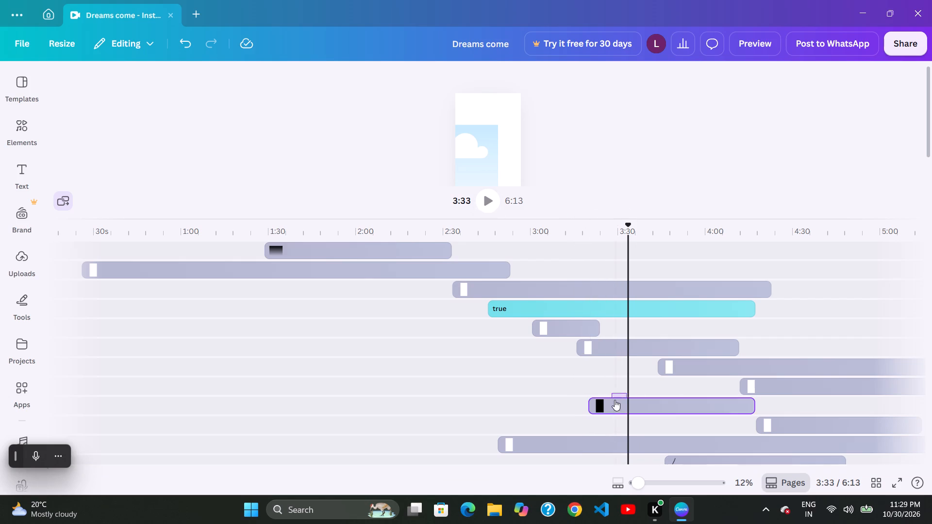
Move the black-thumbnail layer later so that it starts at about 3:31.
{"action": "left_click_drag", "start_coordinate": [607, 400], "coordinate": [622, 402]}
{"action": "left_click", "coordinate": [620, 399]}
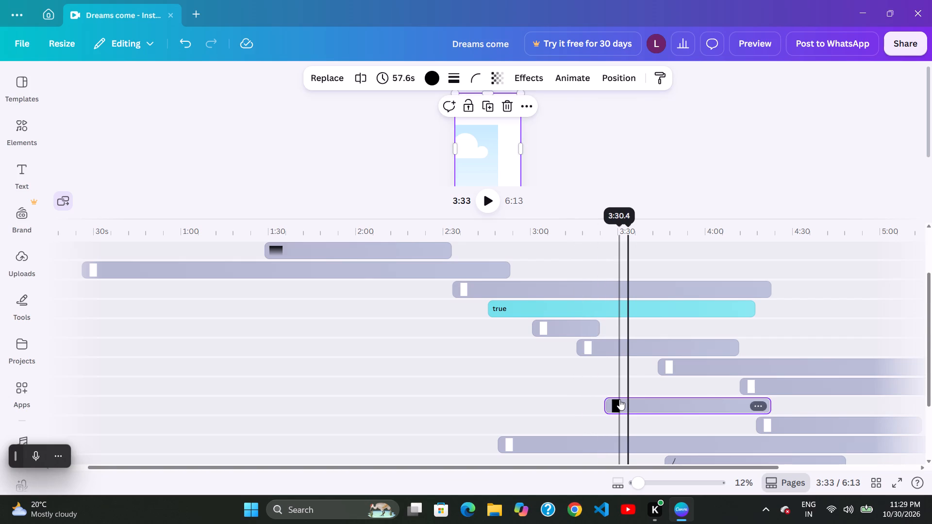
{"action": "left_click_drag", "start_coordinate": [628, 400], "coordinate": [647, 402]}
{"action": "left_click_drag", "start_coordinate": [598, 399], "coordinate": [607, 391]}
Move the long seventh-track layer earlier so that it starts at about 3:40.
{"action": "left_click_drag", "start_coordinate": [663, 372], "coordinate": [651, 375]}
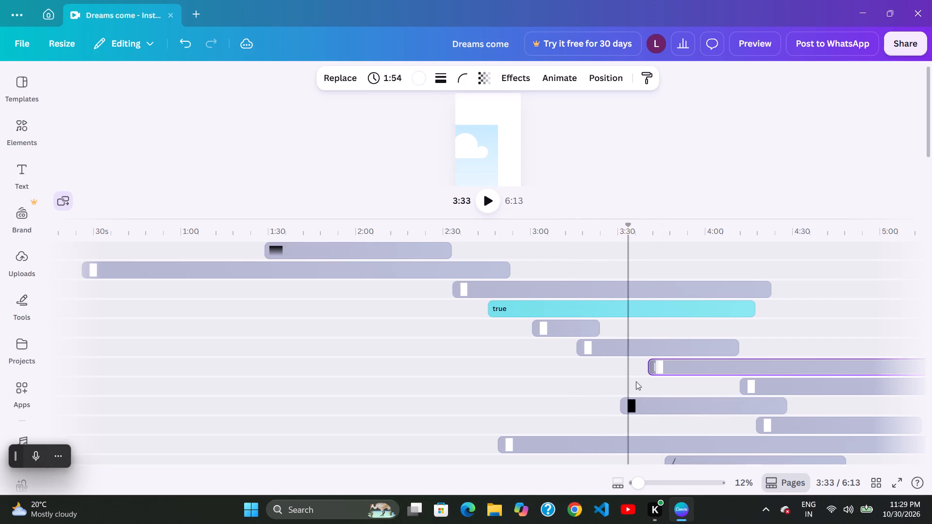
Move the black-thumbnail layer later in several shifts so that it starts at about 3:48.
{"action": "left_click_drag", "start_coordinate": [627, 389], "coordinate": [653, 394]}
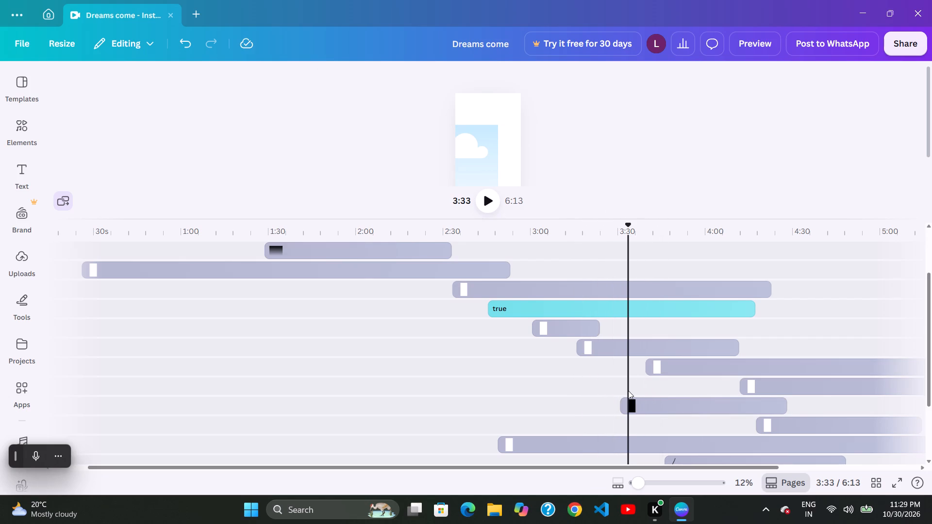
{"action": "left_click_drag", "start_coordinate": [631, 392], "coordinate": [648, 394]}
{"action": "left_click", "coordinate": [642, 394]}
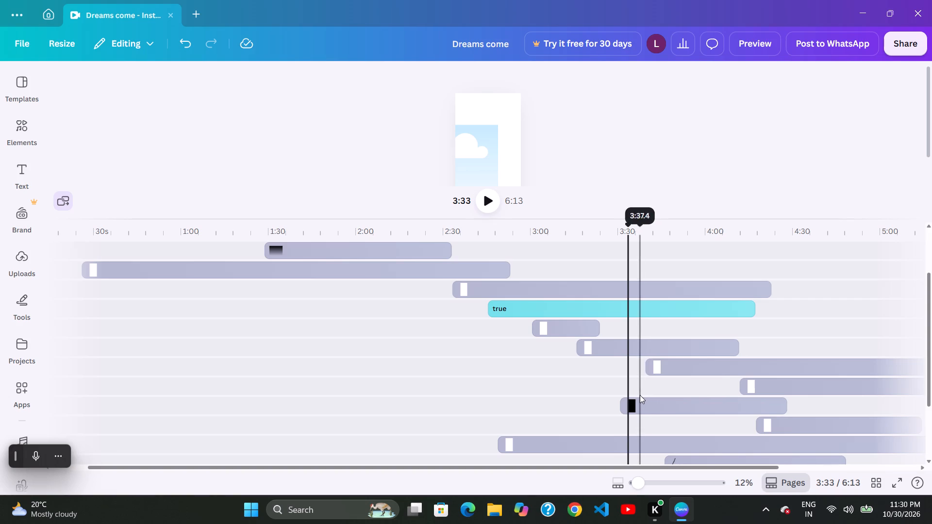
{"action": "left_click_drag", "start_coordinate": [640, 395], "coordinate": [645, 398]}
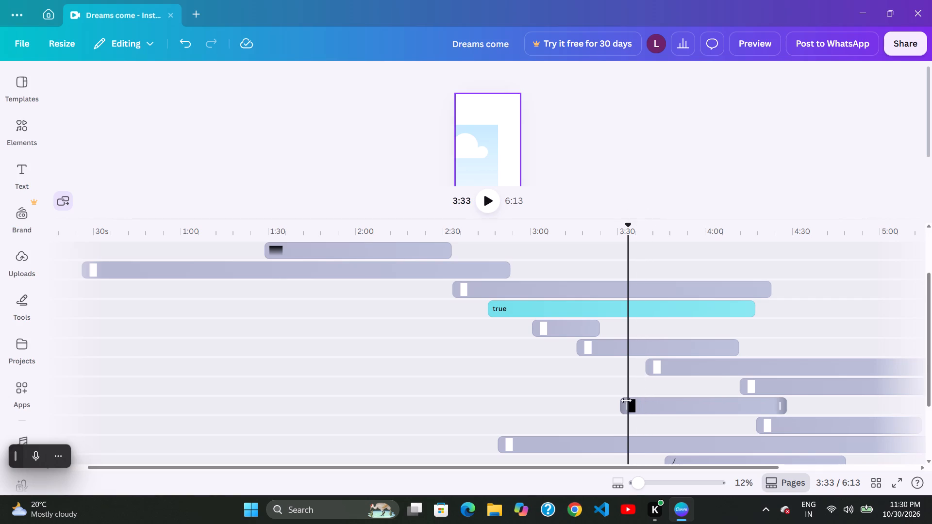
{"action": "left_click_drag", "start_coordinate": [619, 400], "coordinate": [629, 399]}
{"action": "left_click_drag", "start_coordinate": [672, 379], "coordinate": [661, 378]}
{"action": "left_click", "coordinate": [631, 387]}
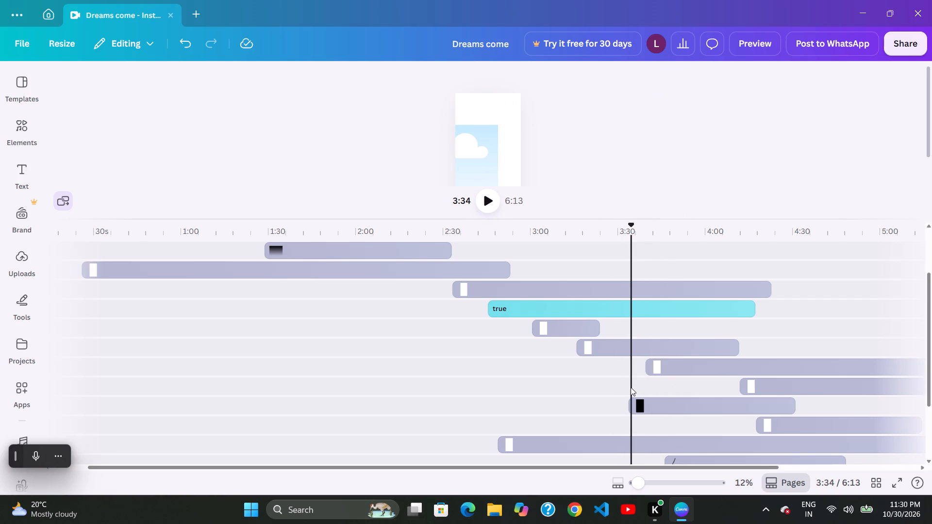
{"action": "left_click_drag", "start_coordinate": [648, 393], "coordinate": [663, 396]}
{"action": "left_click_drag", "start_coordinate": [660, 396], "coordinate": [665, 396]}
{"action": "left_click_drag", "start_coordinate": [654, 397], "coordinate": [666, 402]}
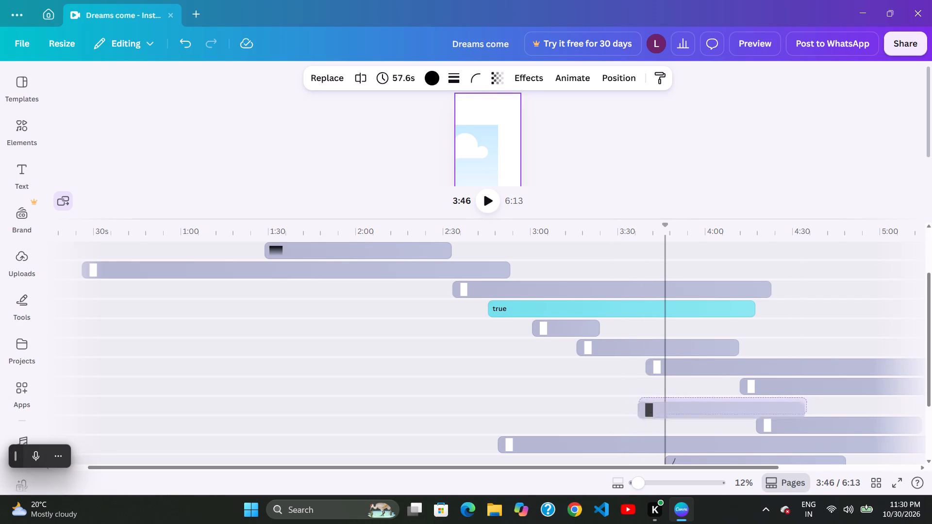
{"action": "left_click_drag", "start_coordinate": [666, 402], "coordinate": [662, 402]}
{"action": "left_click_drag", "start_coordinate": [651, 399], "coordinate": [673, 402]}
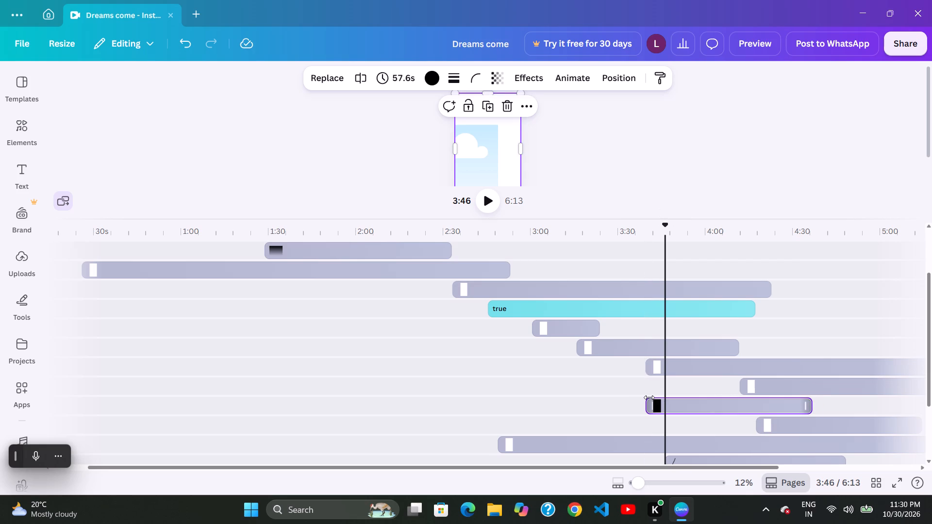
{"action": "left_click_drag", "start_coordinate": [662, 399], "coordinate": [687, 405]}
Trim the start of the black-thumbnail layer to a 43.0 s duration, with its start at about 4:03.
{"action": "left_click_drag", "start_coordinate": [674, 404], "coordinate": [678, 406]}
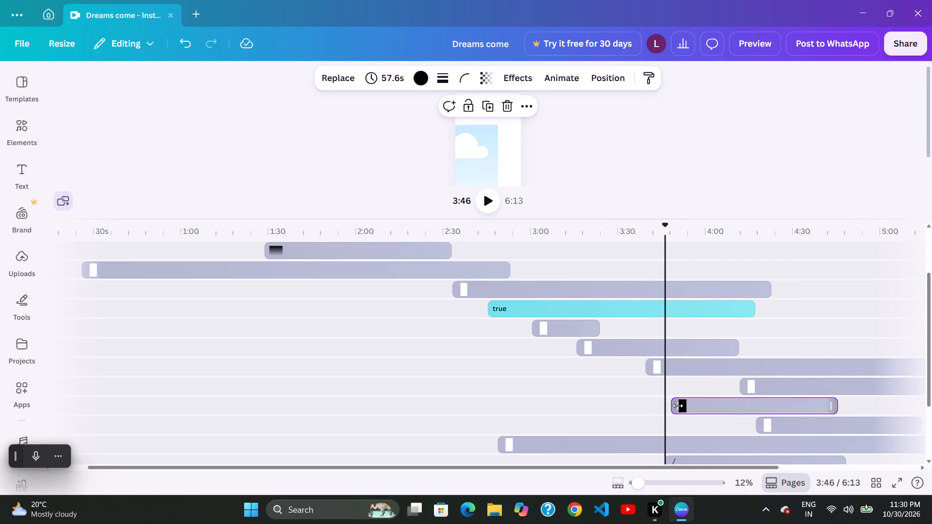
{"action": "left_click_drag", "start_coordinate": [678, 406], "coordinate": [682, 408]}
{"action": "left_click_drag", "start_coordinate": [668, 405], "coordinate": [684, 407]}
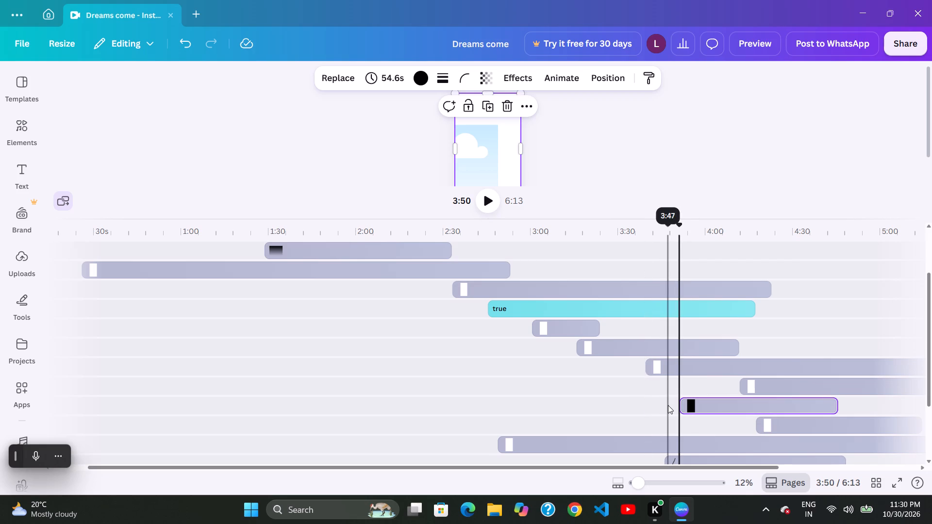
{"action": "left_click_drag", "start_coordinate": [661, 402], "coordinate": [666, 402]}
{"action": "left_click_drag", "start_coordinate": [701, 396], "coordinate": [695, 392]}
{"action": "left_click_drag", "start_coordinate": [694, 392], "coordinate": [713, 396]}
{"action": "left_click_drag", "start_coordinate": [689, 393], "coordinate": [704, 396]}
{"action": "left_click_drag", "start_coordinate": [701, 395], "coordinate": [715, 398]}
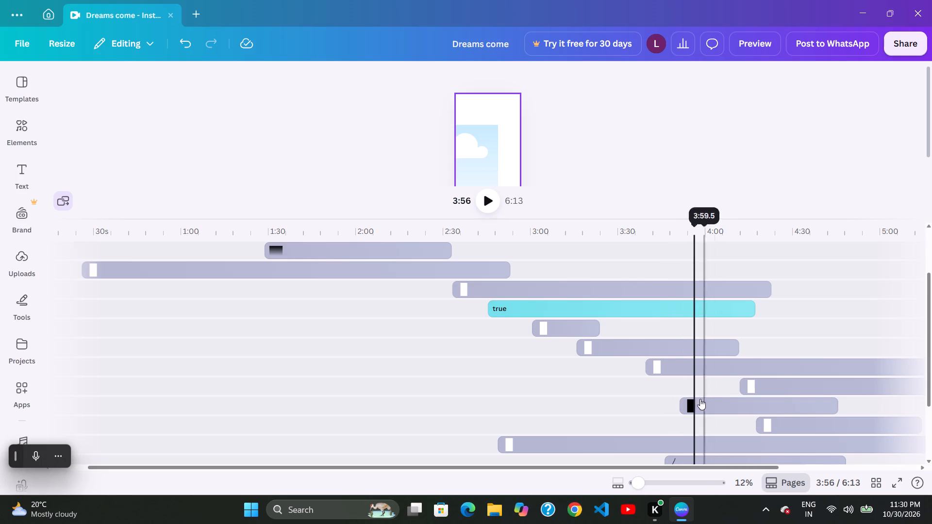
{"action": "left_click_drag", "start_coordinate": [680, 408], "coordinate": [699, 411]}
{"action": "left_click", "coordinate": [690, 410]}
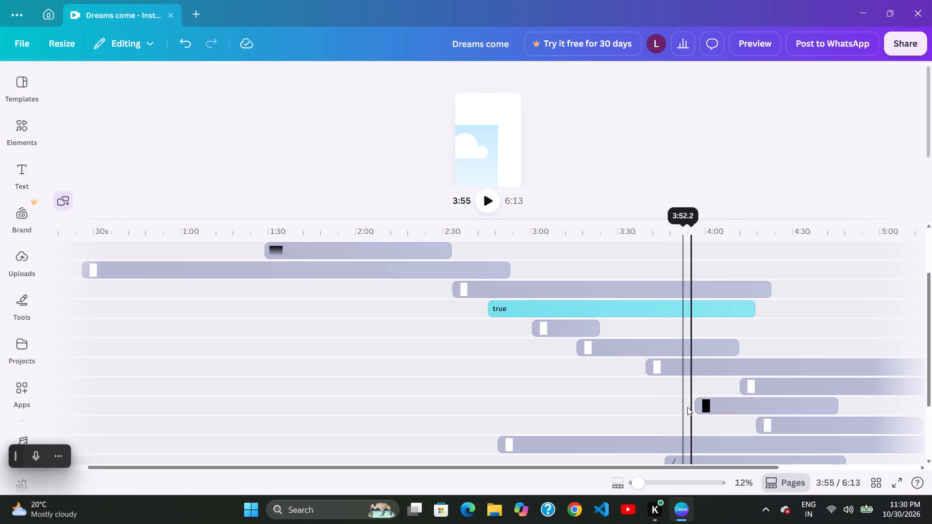
{"action": "left_click_drag", "start_coordinate": [699, 410], "coordinate": [718, 412]}
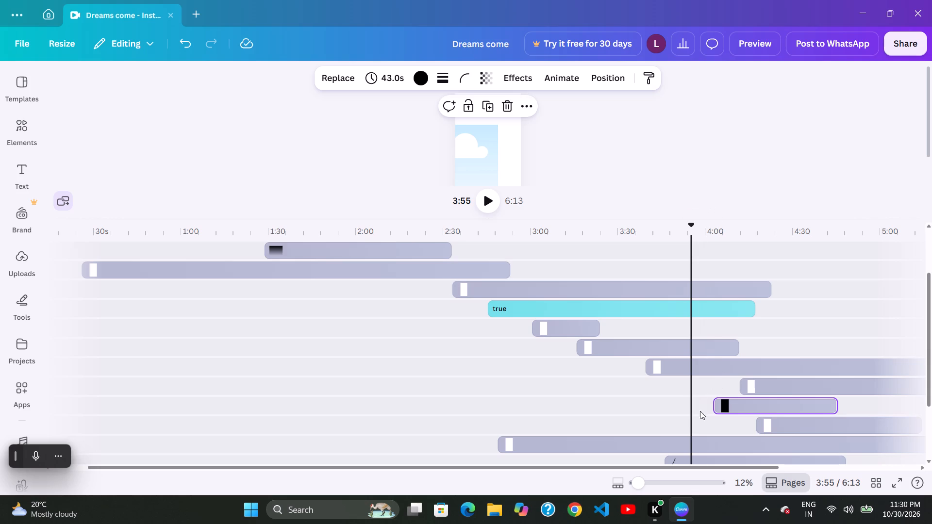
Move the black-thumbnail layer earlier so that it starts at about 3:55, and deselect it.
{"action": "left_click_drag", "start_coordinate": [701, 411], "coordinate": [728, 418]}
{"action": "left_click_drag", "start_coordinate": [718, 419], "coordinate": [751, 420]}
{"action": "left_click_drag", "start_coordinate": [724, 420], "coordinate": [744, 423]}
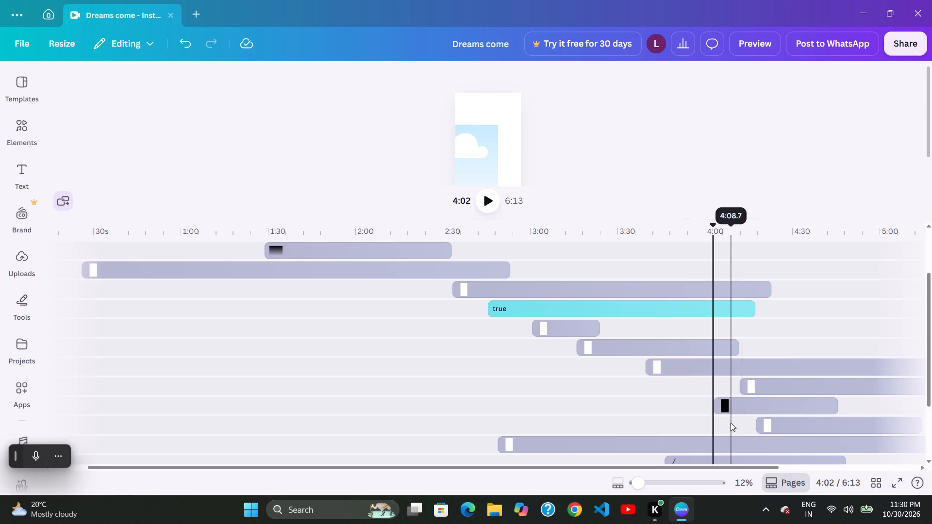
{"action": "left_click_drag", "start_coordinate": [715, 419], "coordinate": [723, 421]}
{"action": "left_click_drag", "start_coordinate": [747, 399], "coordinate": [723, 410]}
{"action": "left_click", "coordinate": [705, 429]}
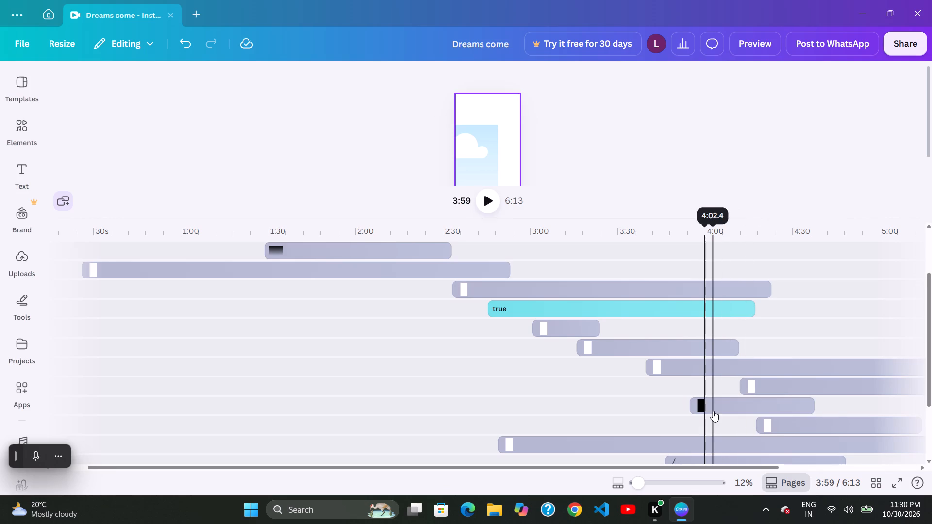
Move the black-thumbnail layer later in two shifts so that it starts at about 4:16.
{"action": "left_click_drag", "start_coordinate": [733, 413], "coordinate": [771, 416]}
{"action": "left_click_drag", "start_coordinate": [742, 414], "coordinate": [747, 417]}
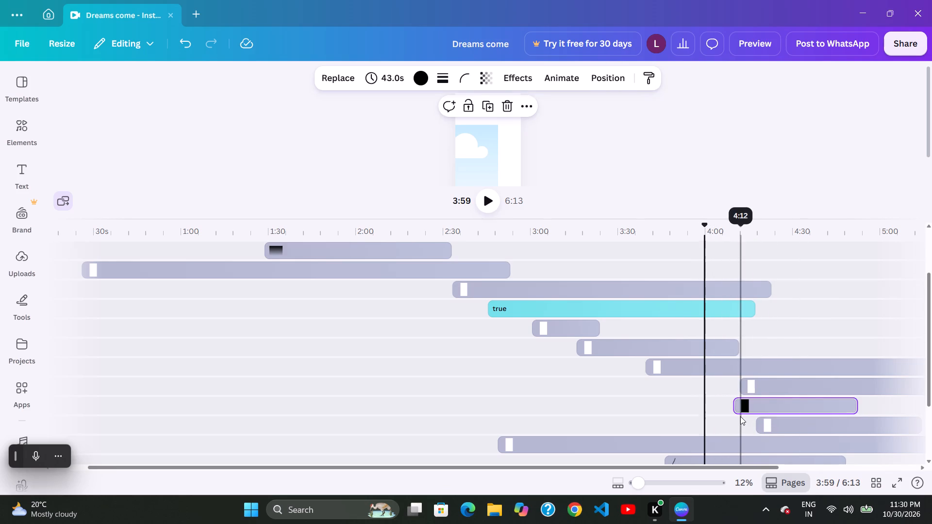
{"action": "left_click", "coordinate": [742, 417]}
{"action": "left_click_drag", "start_coordinate": [746, 417], "coordinate": [771, 419]}
{"action": "left_click_drag", "start_coordinate": [735, 416], "coordinate": [758, 417]}
{"action": "left_click_drag", "start_coordinate": [724, 415], "coordinate": [728, 418]}
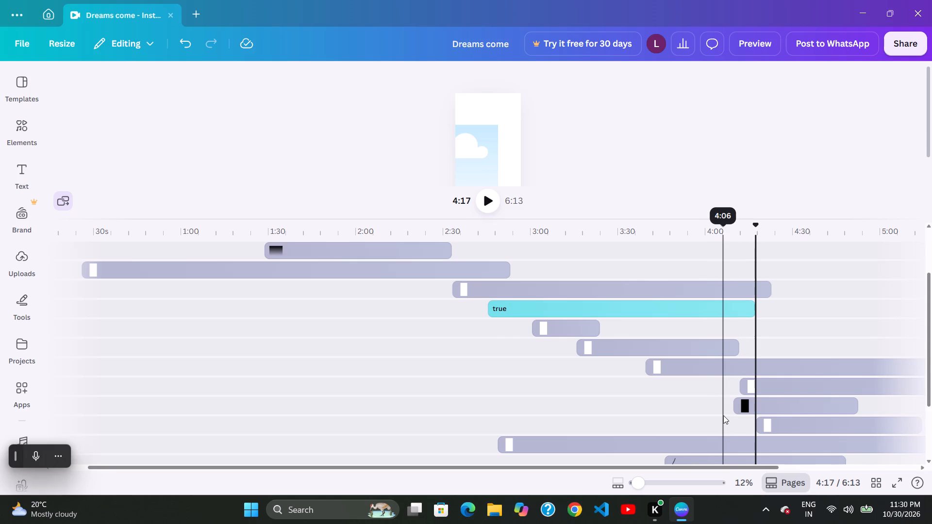
{"action": "left_click_drag", "start_coordinate": [727, 417], "coordinate": [753, 428]}
{"action": "left_click_drag", "start_coordinate": [742, 425], "coordinate": [758, 427]}
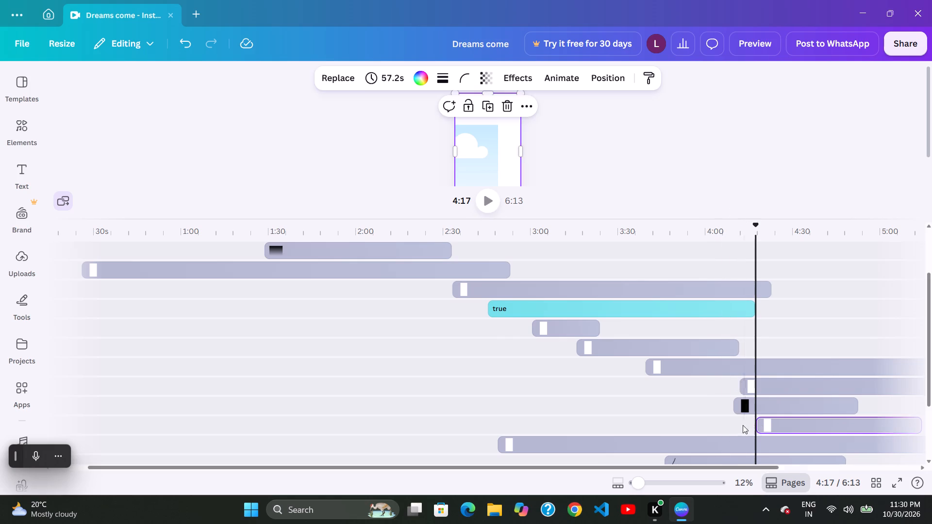
{"action": "left_click_drag", "start_coordinate": [743, 427], "coordinate": [788, 430]}
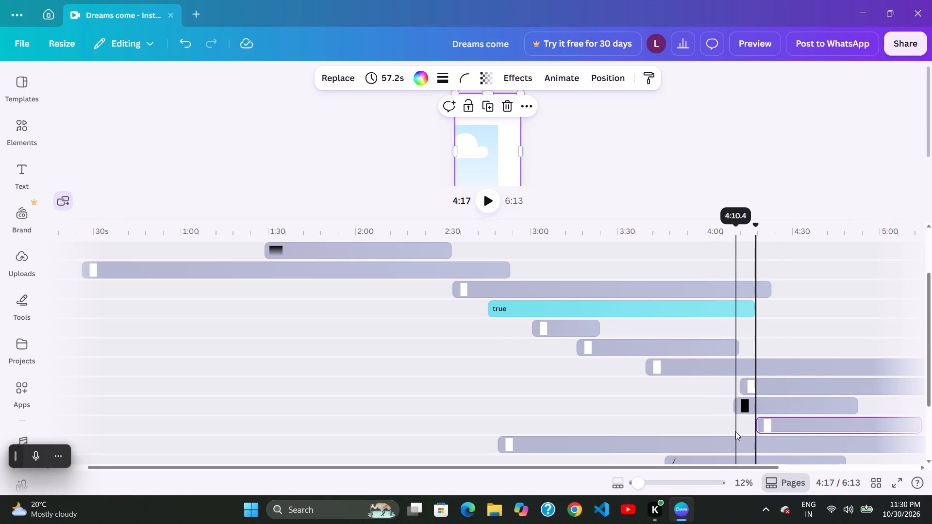
{"action": "left_click_drag", "start_coordinate": [734, 431], "coordinate": [739, 428]}
{"action": "left_click", "coordinate": [770, 410]}
{"action": "left_click_drag", "start_coordinate": [768, 408], "coordinate": [787, 417]}
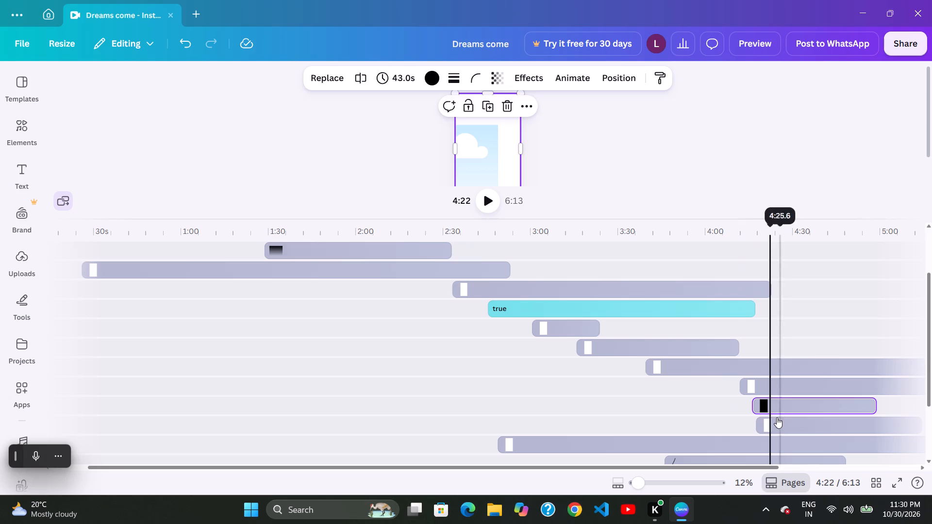
Trim the start of the tenth-track layer to a 48.1 s duration, with its start at about 4:26.
{"action": "left_click_drag", "start_coordinate": [767, 417], "coordinate": [796, 421]}
{"action": "left_click", "coordinate": [753, 421]}
Move the black-thumbnail layer earlier to about 4:12, lining its start up with the layer on the track above.
{"action": "left_click_drag", "start_coordinate": [800, 412], "coordinate": [782, 411]}
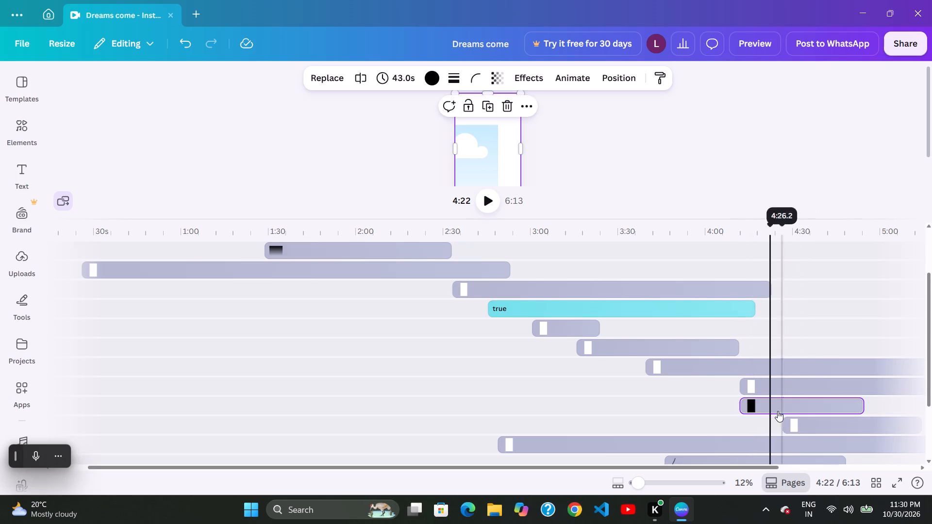
Move the 48.1 s tenth-track layer later so that it starts at about 4:41.
{"action": "left_click_drag", "start_coordinate": [809, 430], "coordinate": [832, 442]}
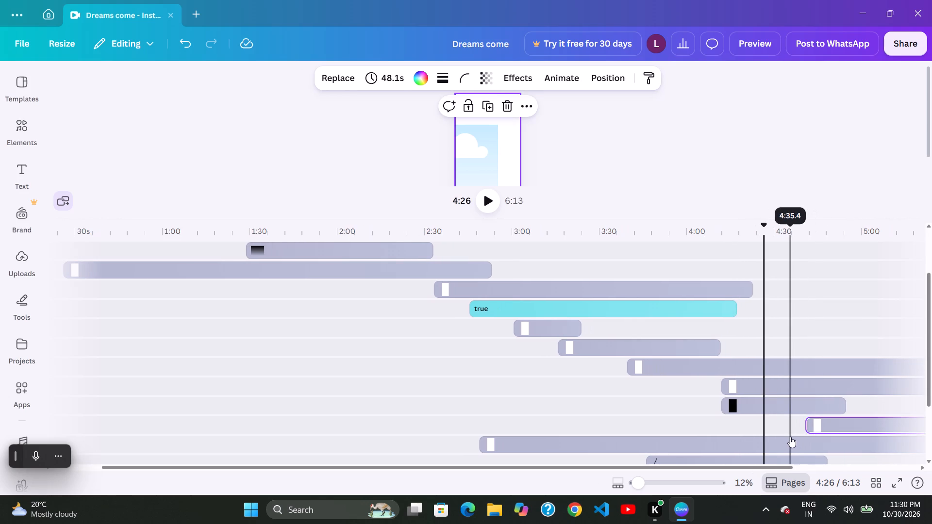
Move the "true" text layer earlier so that it starts at about 2:36, and deselect it.
{"action": "left_click_drag", "start_coordinate": [493, 336], "coordinate": [505, 334]}
{"action": "left_click_drag", "start_coordinate": [582, 304], "coordinate": [556, 312]}
{"action": "left_click", "coordinate": [468, 360]}
Move the short 23.5 s fifth-track layer so that it starts at about 3:03, and deselect it.
{"action": "left_click_drag", "start_coordinate": [526, 330], "coordinate": [518, 328]}
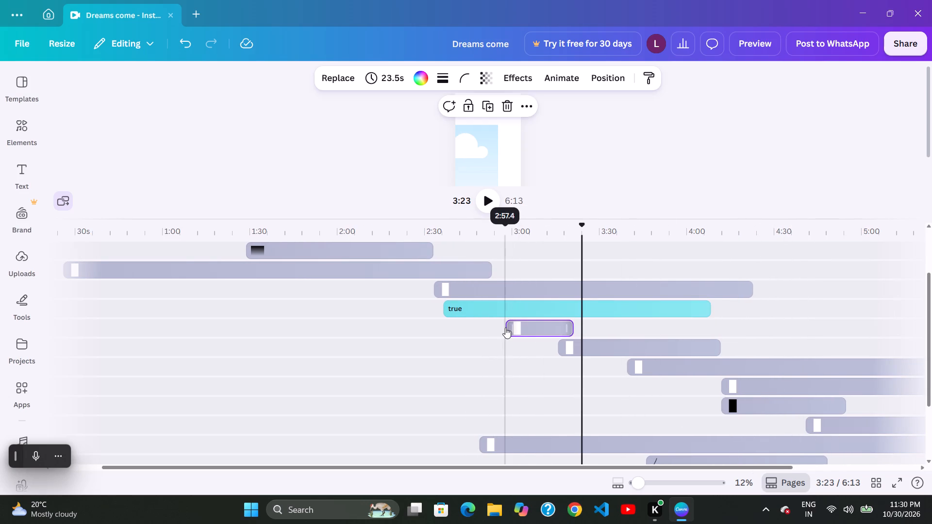
{"action": "left_click_drag", "start_coordinate": [493, 331], "coordinate": [512, 330]}
{"action": "left_click_drag", "start_coordinate": [529, 327], "coordinate": [522, 327]}
{"action": "left_click_drag", "start_coordinate": [514, 330], "coordinate": [544, 340]}
{"action": "left_click", "coordinate": [516, 345]}
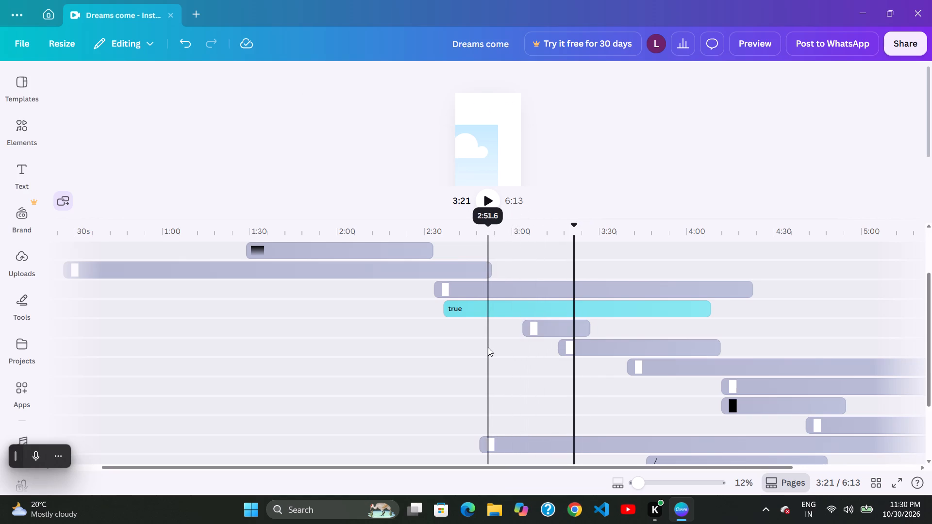
Move the third-track layer above the "true" text earlier so that it starts at about 2:27.
{"action": "left_click_drag", "start_coordinate": [485, 351], "coordinate": [505, 337]}
{"action": "left_click_drag", "start_coordinate": [554, 295], "coordinate": [536, 298]}
{"action": "left_click_drag", "start_coordinate": [486, 339], "coordinate": [505, 336]}
{"action": "left_click_drag", "start_coordinate": [538, 320], "coordinate": [536, 312]}
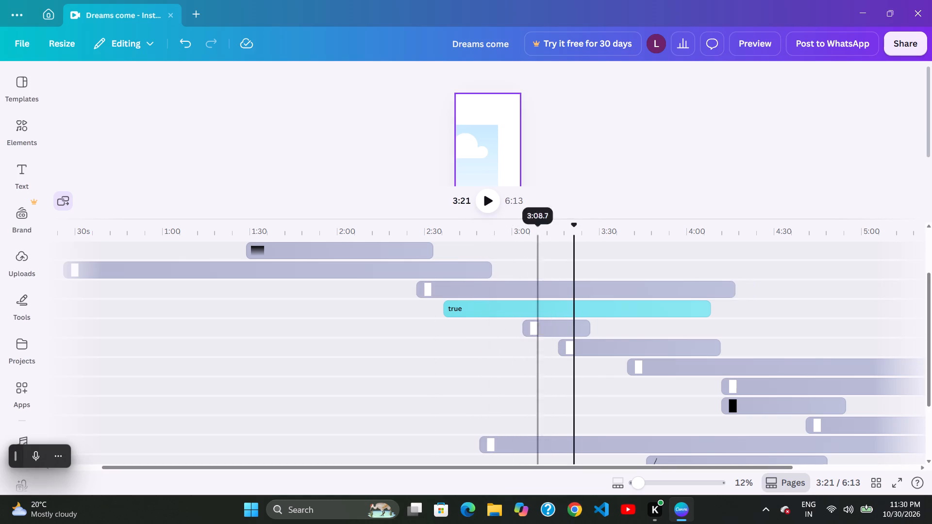
{"action": "left_click_drag", "start_coordinate": [536, 312], "coordinate": [532, 318]}
Move the short fifth-track layer later so that it starts at about 3:07.
{"action": "left_click_drag", "start_coordinate": [531, 324], "coordinate": [548, 337]}
{"action": "left_click_drag", "start_coordinate": [522, 339], "coordinate": [533, 344]}
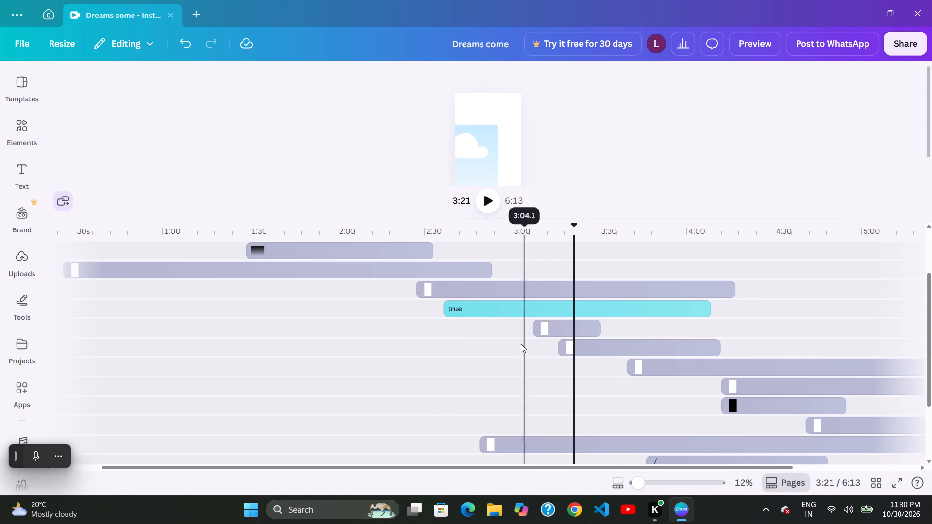
{"action": "left_click_drag", "start_coordinate": [513, 353], "coordinate": [526, 358]}
{"action": "left_click_drag", "start_coordinate": [510, 360], "coordinate": [522, 363]}
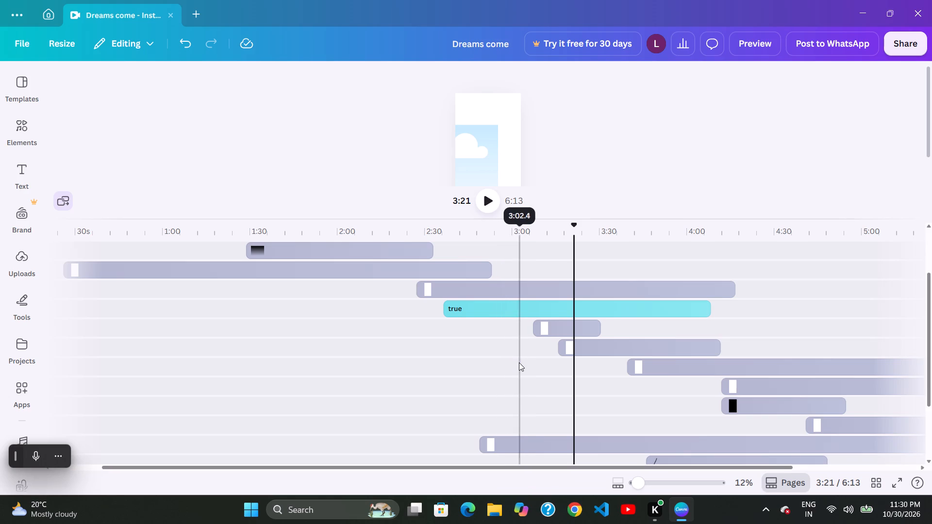
{"action": "left_click_drag", "start_coordinate": [514, 362], "coordinate": [522, 362]}
{"action": "left_click_drag", "start_coordinate": [517, 344], "coordinate": [532, 344]}
Move the short fifth-track layer later and trim its start to a 13.9 s duration, starting at about 3:28.
{"action": "left_click_drag", "start_coordinate": [586, 318], "coordinate": [585, 317]}
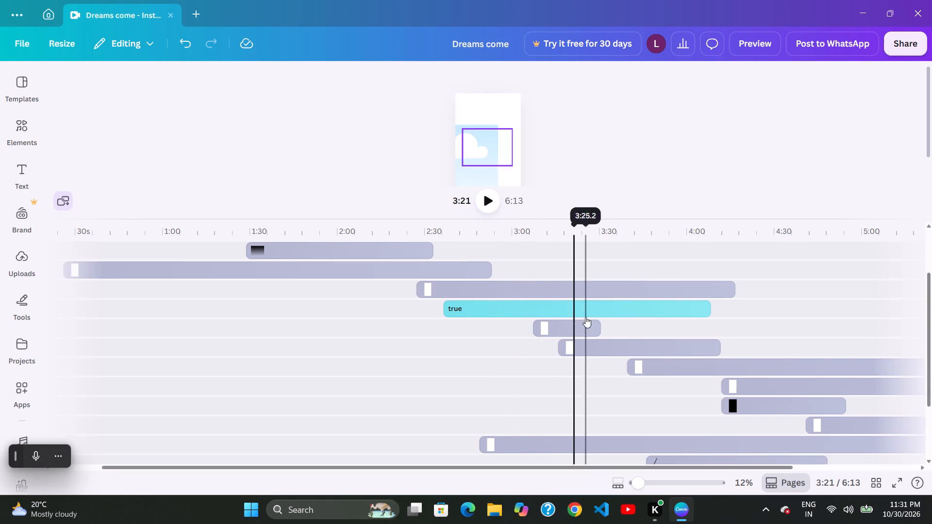
{"action": "left_click_drag", "start_coordinate": [585, 317], "coordinate": [567, 320]}
{"action": "left_click_drag", "start_coordinate": [564, 329], "coordinate": [602, 330]}
{"action": "left_click_drag", "start_coordinate": [575, 328], "coordinate": [603, 330]}
{"action": "left_click_drag", "start_coordinate": [558, 338], "coordinate": [566, 342]}
{"action": "left_click_drag", "start_coordinate": [550, 345], "coordinate": [572, 330]}
Move the "true" text layer earlier so that it starts at about 2:33, and deselect it.
{"action": "left_click_drag", "start_coordinate": [587, 311], "coordinate": [572, 313]}
{"action": "left_click", "coordinate": [535, 340]}
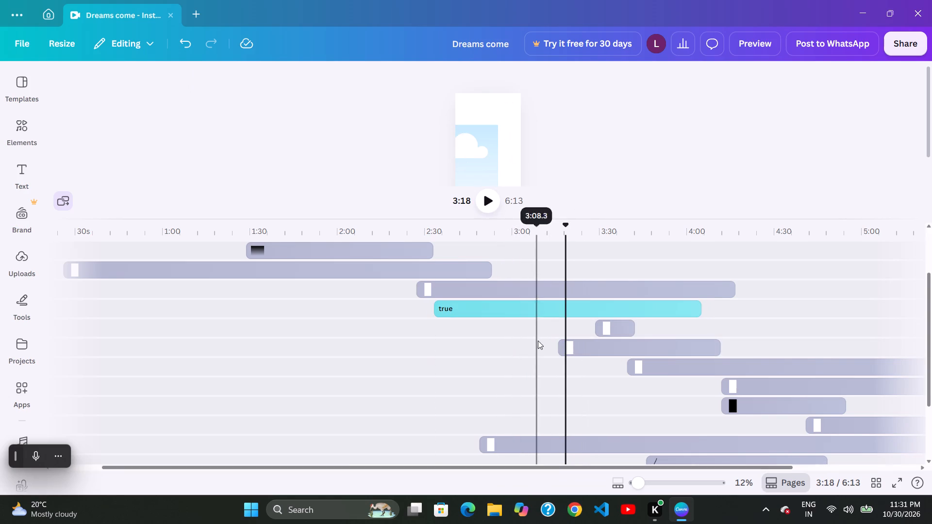
Move the 56.0 s sixth-track layer later in two shifts so that it starts at about 3:24.
{"action": "left_click_drag", "start_coordinate": [590, 338], "coordinate": [607, 338]}
{"action": "left_click_drag", "start_coordinate": [581, 343], "coordinate": [589, 343]}
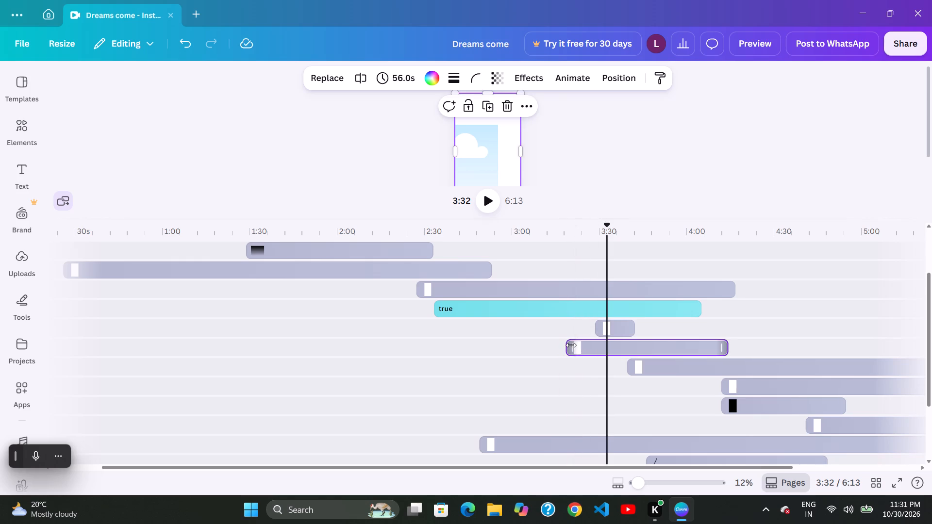
{"action": "left_click_drag", "start_coordinate": [602, 352], "coordinate": [632, 359]}
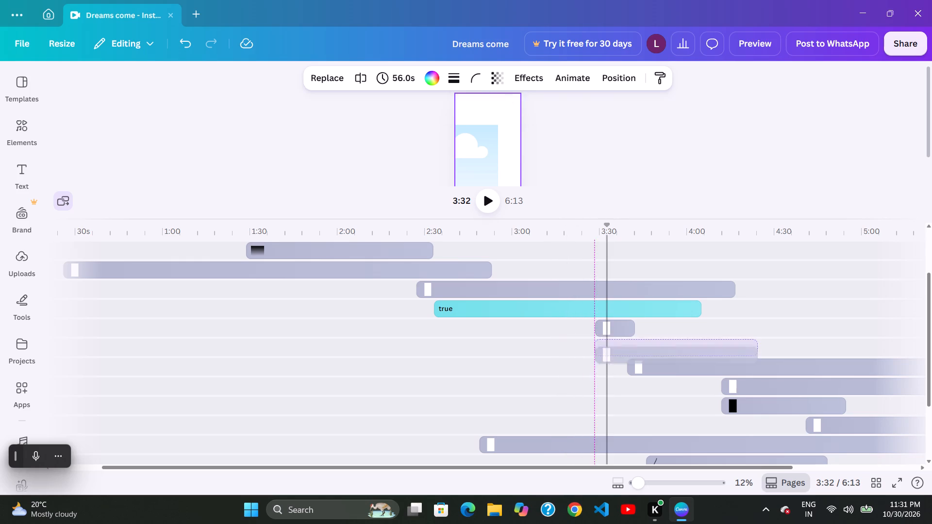
{"action": "left_click_drag", "start_coordinate": [632, 359], "coordinate": [618, 357]}
{"action": "left_click_drag", "start_coordinate": [564, 356], "coordinate": [614, 322]}
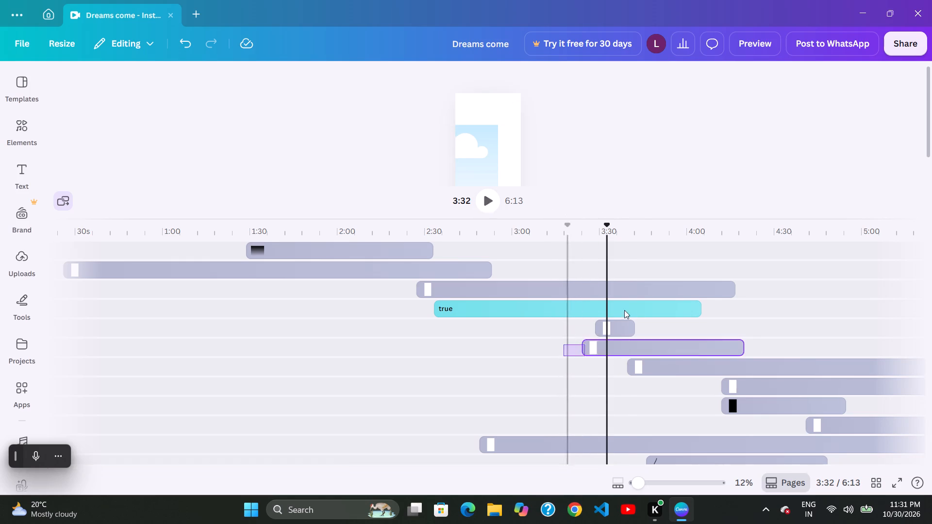
Move the "true" text layer earlier to about 2:27, lining its start up with the layer on the track above.
{"action": "left_click_drag", "start_coordinate": [628, 307], "coordinate": [609, 323]}
Move the 13.9 s layer one track down, below the 56.0 s layer, and later so that it starts at about 3:42.
{"action": "left_click_drag", "start_coordinate": [605, 334], "coordinate": [630, 354]}
{"action": "left_click_drag", "start_coordinate": [611, 358], "coordinate": [618, 358]}
{"action": "left_click", "coordinate": [605, 358]}
{"action": "left_click_drag", "start_coordinate": [604, 358], "coordinate": [651, 356]}
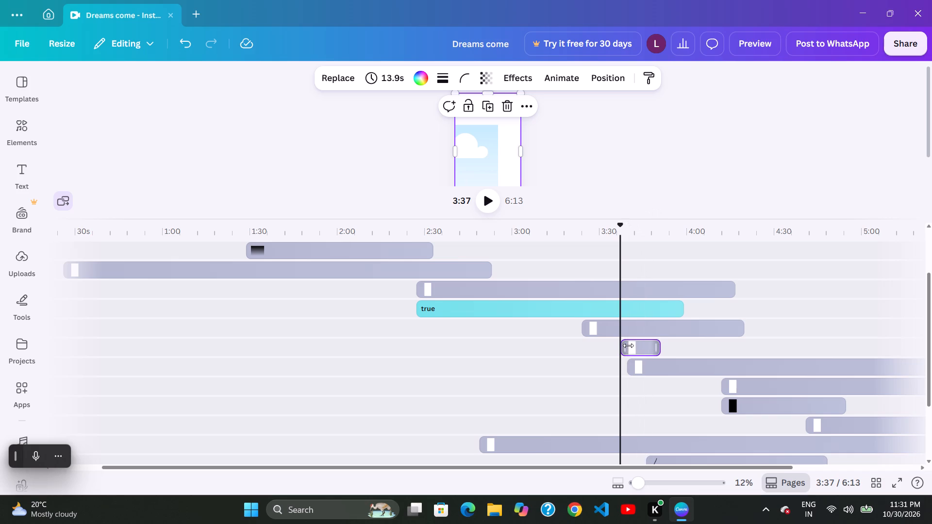
{"action": "left_click_drag", "start_coordinate": [635, 347], "coordinate": [648, 350]}
{"action": "left_click", "coordinate": [656, 352]}
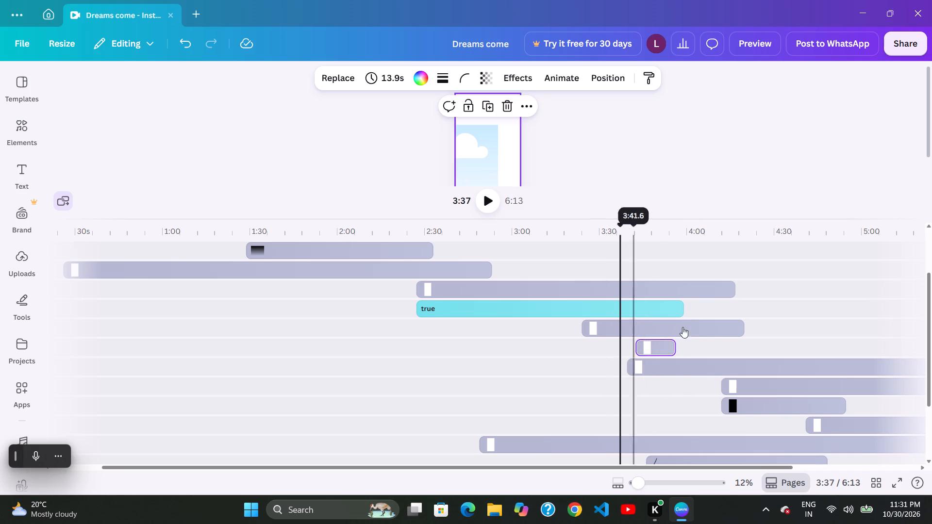
{"action": "scroll", "coordinate": [674, 321], "scroll_direction": "down", "scroll_amount": 1}
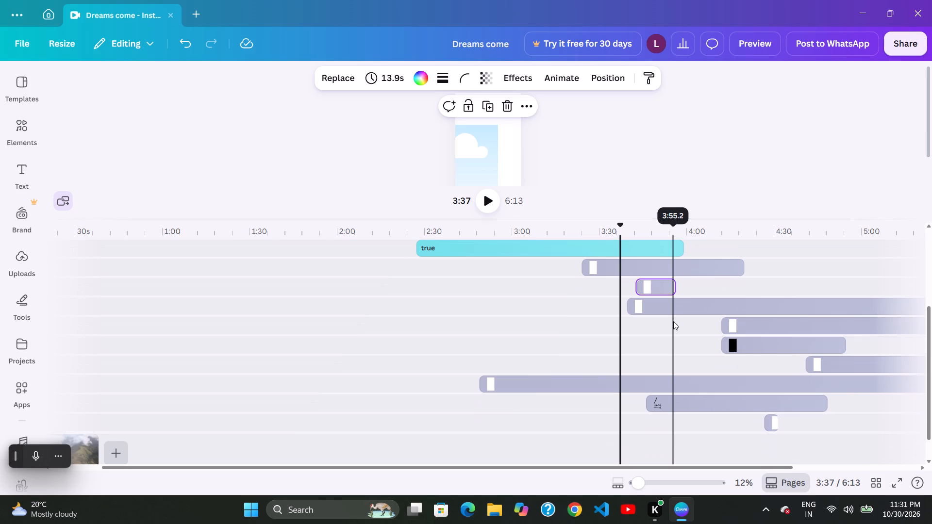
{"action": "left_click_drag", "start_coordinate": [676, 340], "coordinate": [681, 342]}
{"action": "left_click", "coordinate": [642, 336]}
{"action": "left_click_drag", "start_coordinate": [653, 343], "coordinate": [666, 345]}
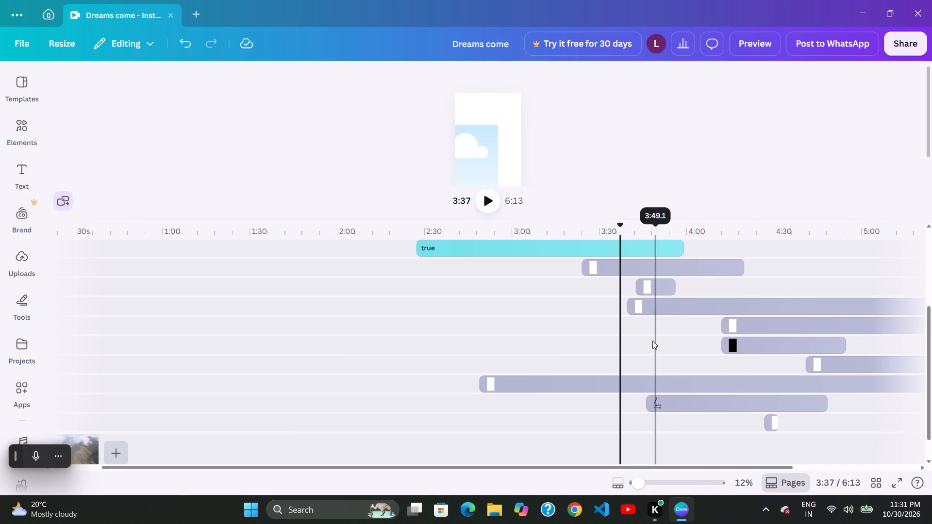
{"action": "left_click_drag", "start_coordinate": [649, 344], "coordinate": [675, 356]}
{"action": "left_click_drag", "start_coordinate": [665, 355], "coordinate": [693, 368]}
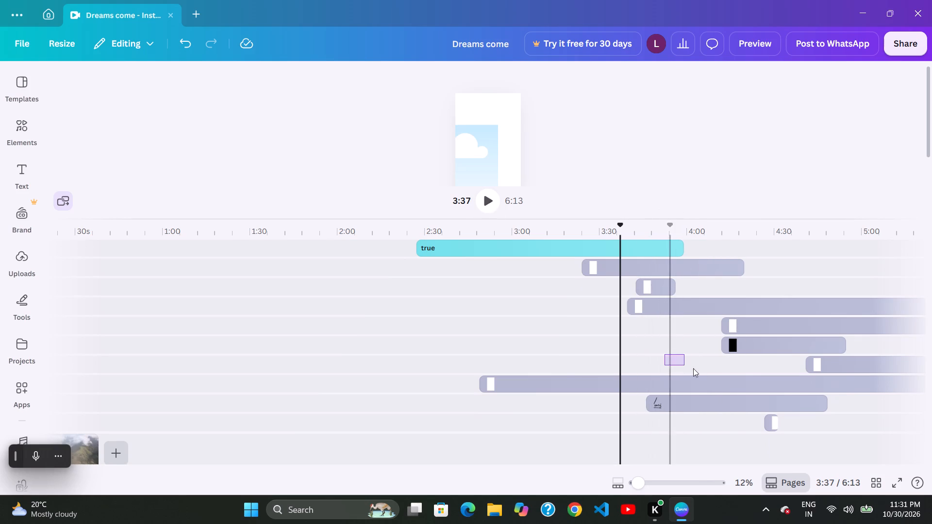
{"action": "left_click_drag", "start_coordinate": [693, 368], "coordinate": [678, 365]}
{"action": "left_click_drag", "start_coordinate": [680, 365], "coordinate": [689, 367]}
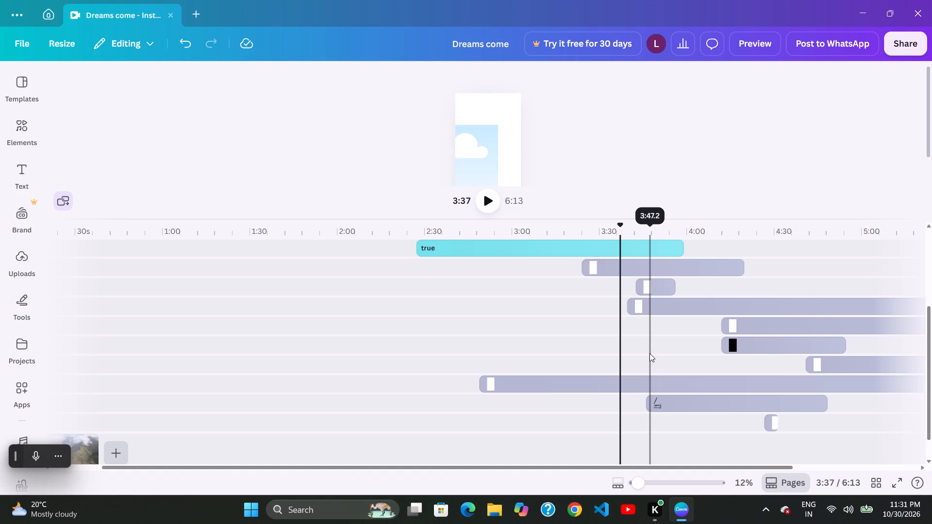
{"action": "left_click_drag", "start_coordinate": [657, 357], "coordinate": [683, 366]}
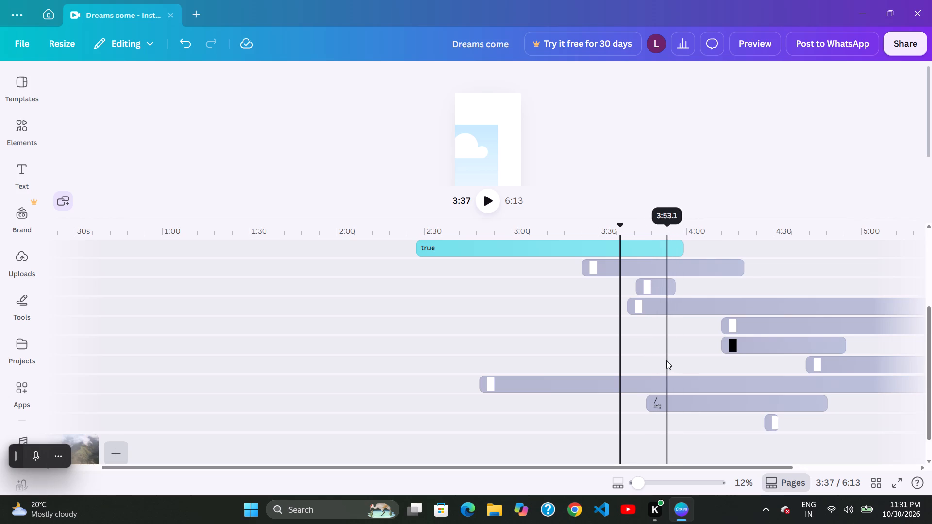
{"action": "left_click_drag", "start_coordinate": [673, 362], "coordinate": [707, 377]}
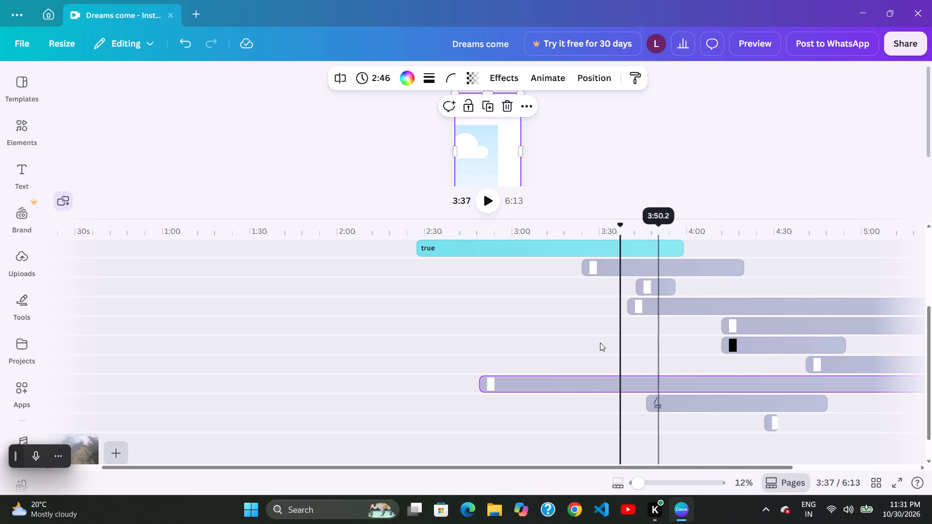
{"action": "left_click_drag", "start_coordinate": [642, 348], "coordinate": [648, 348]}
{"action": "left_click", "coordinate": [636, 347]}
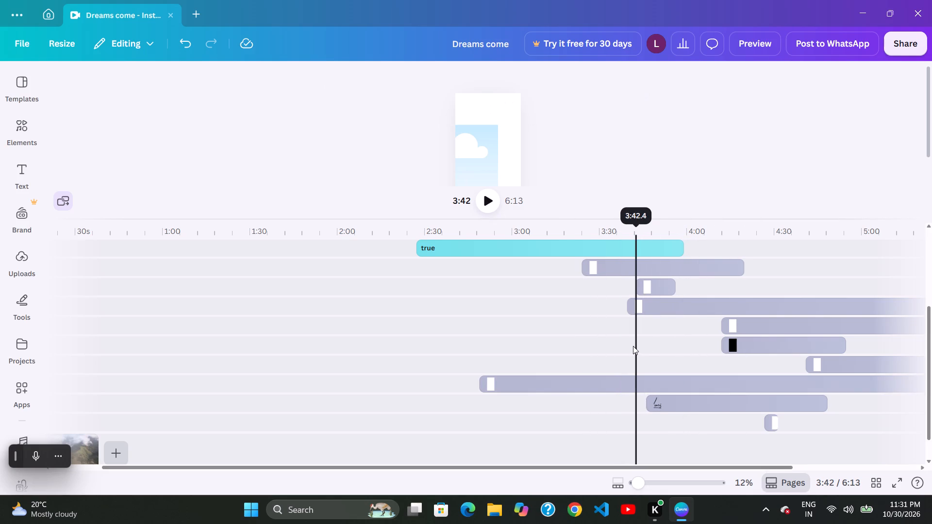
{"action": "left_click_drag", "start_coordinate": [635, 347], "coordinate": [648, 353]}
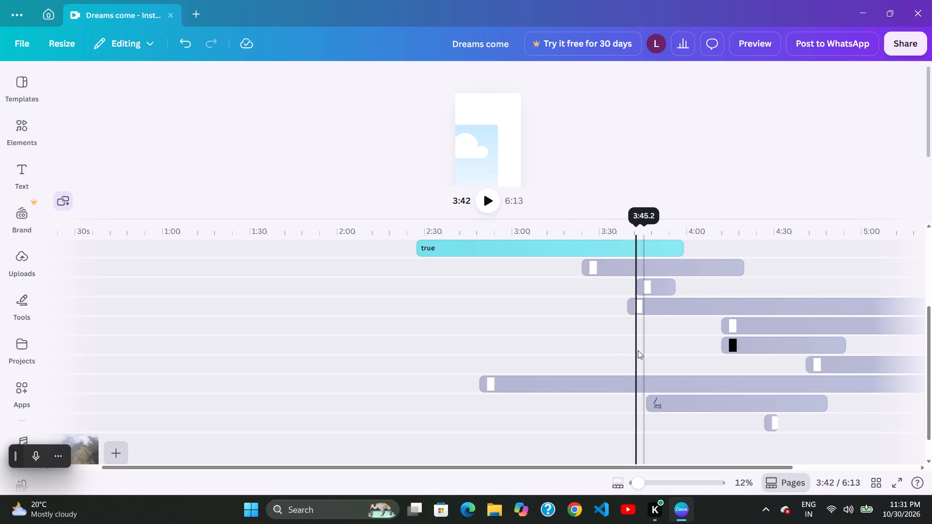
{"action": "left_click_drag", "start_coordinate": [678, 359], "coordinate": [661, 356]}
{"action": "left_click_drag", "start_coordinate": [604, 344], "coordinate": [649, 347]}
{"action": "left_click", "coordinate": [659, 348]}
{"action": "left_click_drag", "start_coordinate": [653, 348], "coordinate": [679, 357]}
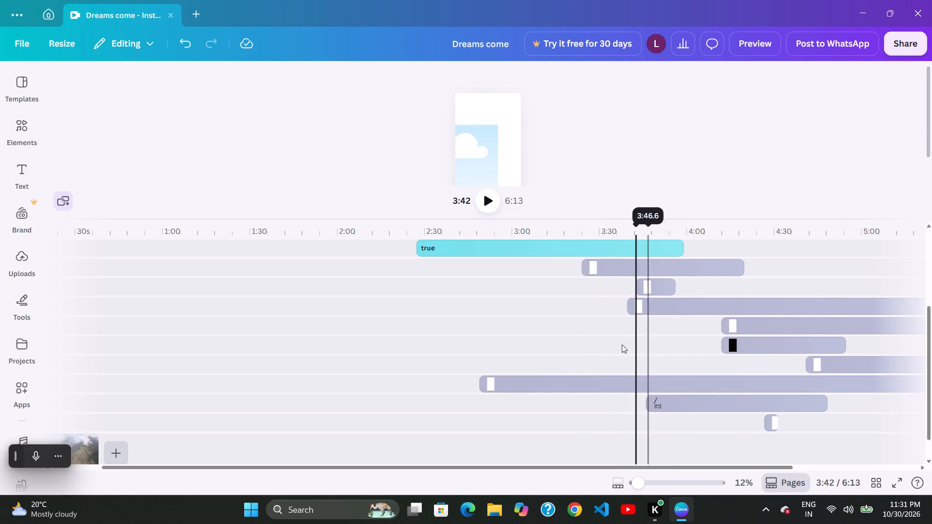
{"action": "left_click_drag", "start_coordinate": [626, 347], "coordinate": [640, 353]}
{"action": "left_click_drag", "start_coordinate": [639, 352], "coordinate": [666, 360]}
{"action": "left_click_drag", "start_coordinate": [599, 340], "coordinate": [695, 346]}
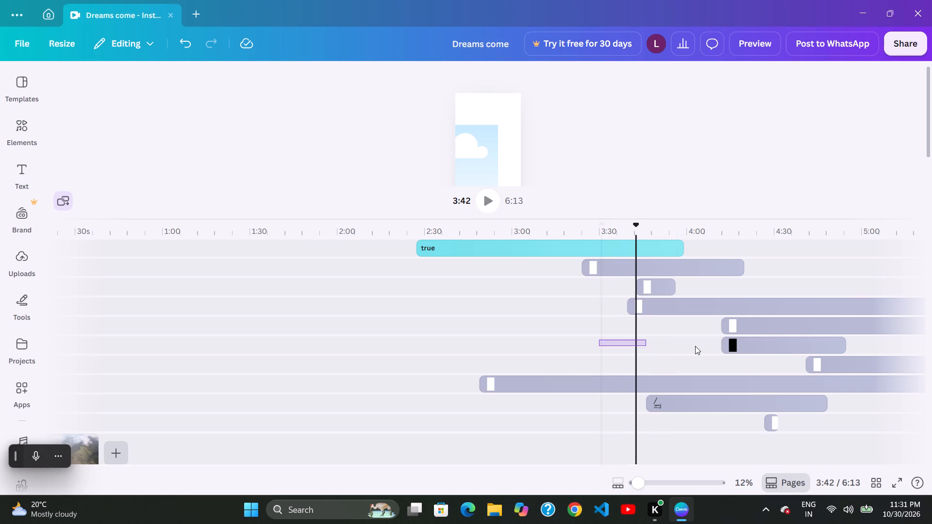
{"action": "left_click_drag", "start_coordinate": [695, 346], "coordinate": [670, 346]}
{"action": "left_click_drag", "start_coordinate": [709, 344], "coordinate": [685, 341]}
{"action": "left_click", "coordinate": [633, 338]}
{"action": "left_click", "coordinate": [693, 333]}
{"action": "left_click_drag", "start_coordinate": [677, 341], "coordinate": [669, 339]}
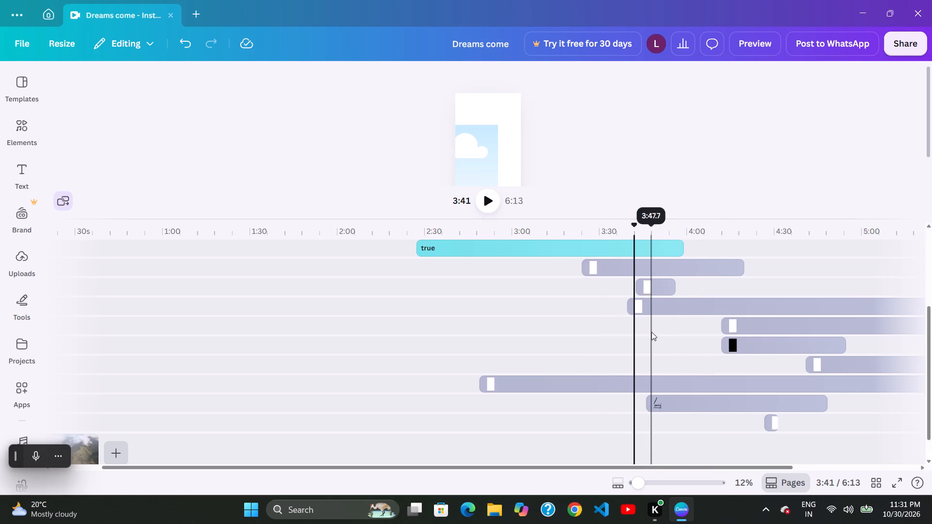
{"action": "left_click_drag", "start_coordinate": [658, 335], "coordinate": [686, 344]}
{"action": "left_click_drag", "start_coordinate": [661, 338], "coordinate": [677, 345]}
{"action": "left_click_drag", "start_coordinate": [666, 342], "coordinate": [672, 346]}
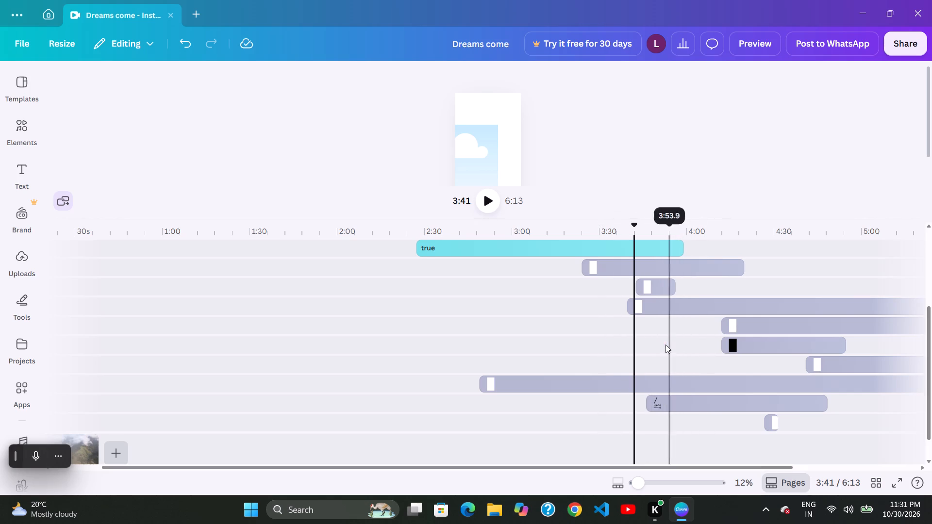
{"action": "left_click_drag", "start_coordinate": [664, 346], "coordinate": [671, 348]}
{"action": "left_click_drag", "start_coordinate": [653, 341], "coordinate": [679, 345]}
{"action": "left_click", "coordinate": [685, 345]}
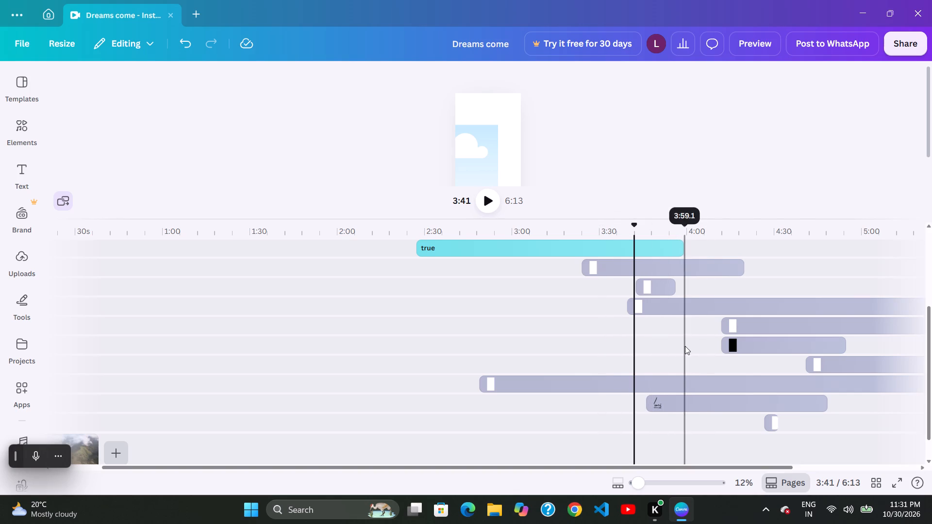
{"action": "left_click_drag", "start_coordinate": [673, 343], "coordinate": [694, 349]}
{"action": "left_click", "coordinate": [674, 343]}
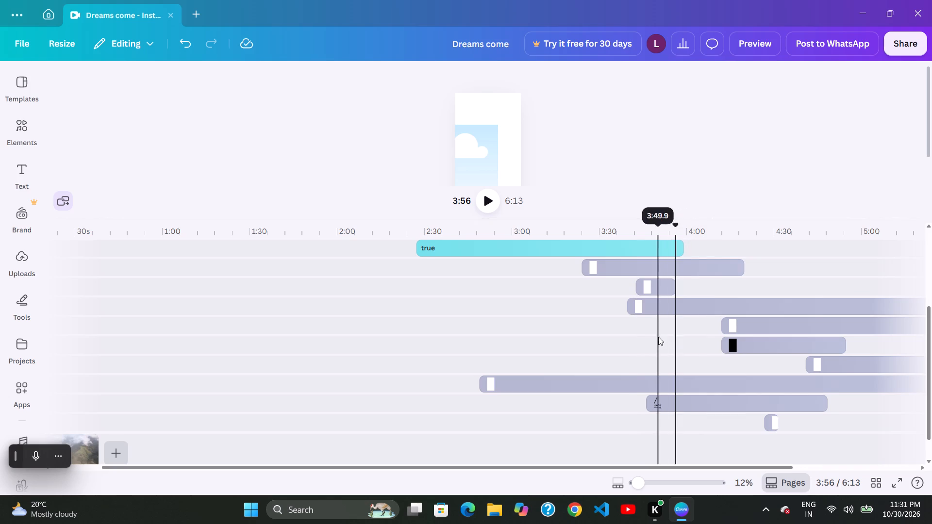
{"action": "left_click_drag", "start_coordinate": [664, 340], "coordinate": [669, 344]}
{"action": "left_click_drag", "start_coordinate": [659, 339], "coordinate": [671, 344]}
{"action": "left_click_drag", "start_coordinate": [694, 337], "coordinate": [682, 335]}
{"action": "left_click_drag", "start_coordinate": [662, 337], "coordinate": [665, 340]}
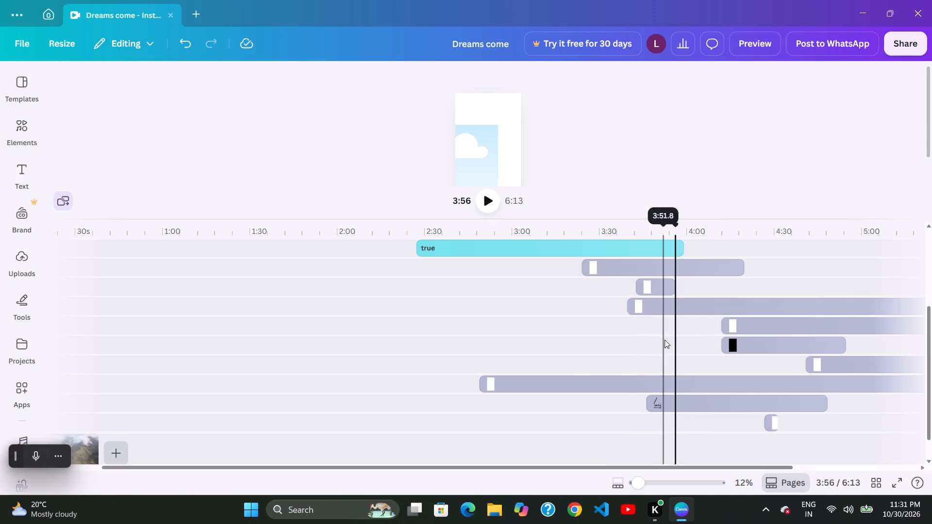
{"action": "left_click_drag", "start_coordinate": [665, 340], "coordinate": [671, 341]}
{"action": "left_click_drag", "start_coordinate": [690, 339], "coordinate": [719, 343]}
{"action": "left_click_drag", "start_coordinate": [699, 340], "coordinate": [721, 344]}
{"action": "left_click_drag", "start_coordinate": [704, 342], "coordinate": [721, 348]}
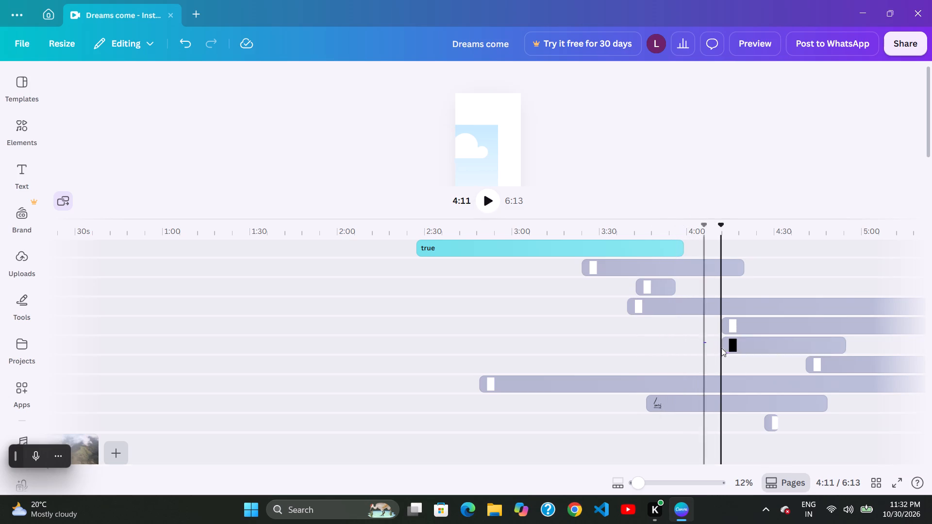
Trim the start of the 43.0 s black layer to about 4:16, shortening it to 37.9 s.
{"action": "left_click_drag", "start_coordinate": [721, 348], "coordinate": [725, 348]}
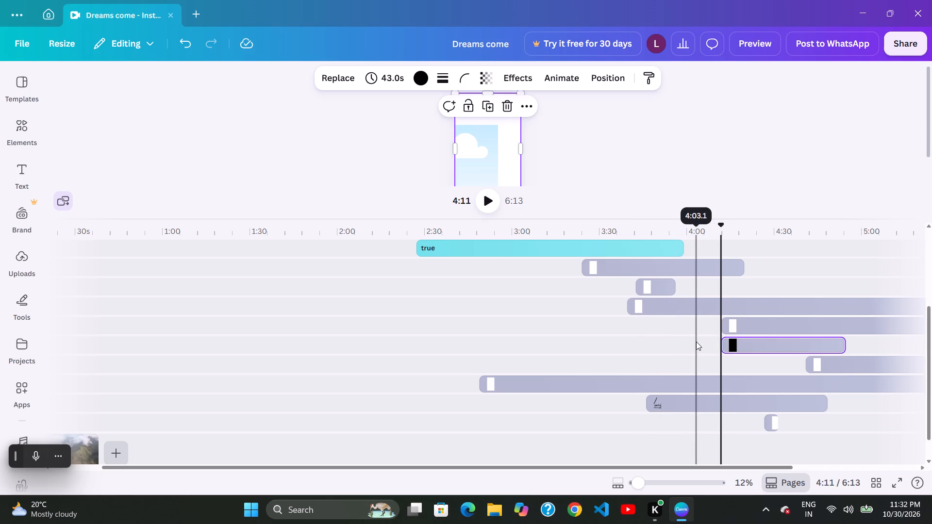
{"action": "left_click_drag", "start_coordinate": [698, 343], "coordinate": [723, 351]}
{"action": "left_click_drag", "start_coordinate": [674, 335], "coordinate": [689, 339]}
{"action": "left_click", "coordinate": [734, 341]}
{"action": "left_click_drag", "start_coordinate": [724, 340], "coordinate": [737, 343]}
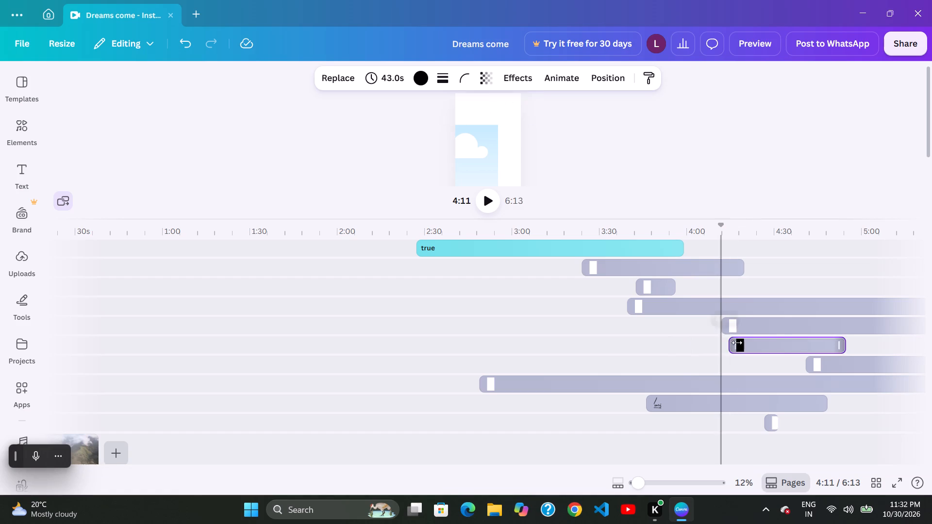
{"action": "left_click_drag", "start_coordinate": [737, 343], "coordinate": [738, 343]}
{"action": "left_click_drag", "start_coordinate": [721, 344], "coordinate": [738, 349]}
{"action": "left_click", "coordinate": [719, 345]}
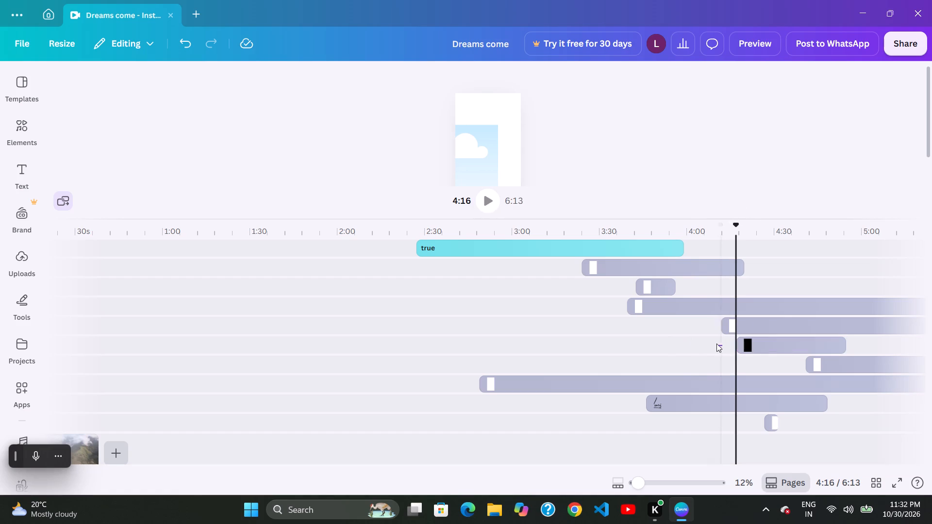
{"action": "left_click_drag", "start_coordinate": [723, 346], "coordinate": [738, 350]}
{"action": "left_click_drag", "start_coordinate": [716, 340], "coordinate": [730, 345]}
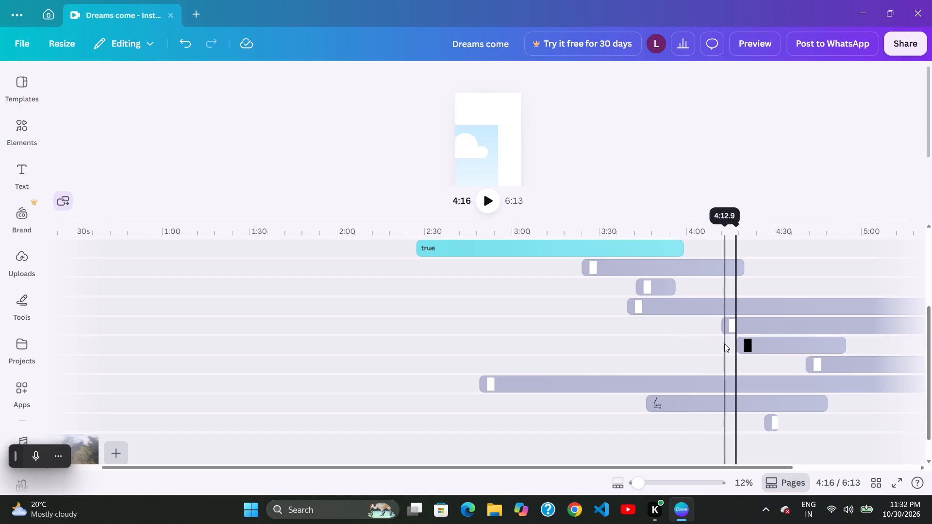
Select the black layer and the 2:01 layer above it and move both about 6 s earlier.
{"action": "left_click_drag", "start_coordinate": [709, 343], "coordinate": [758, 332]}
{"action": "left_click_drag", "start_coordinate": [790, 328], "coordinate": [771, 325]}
Move the 2:01 layer above the black layer later so that it starts at about 4:17.
{"action": "left_click", "coordinate": [733, 329]}
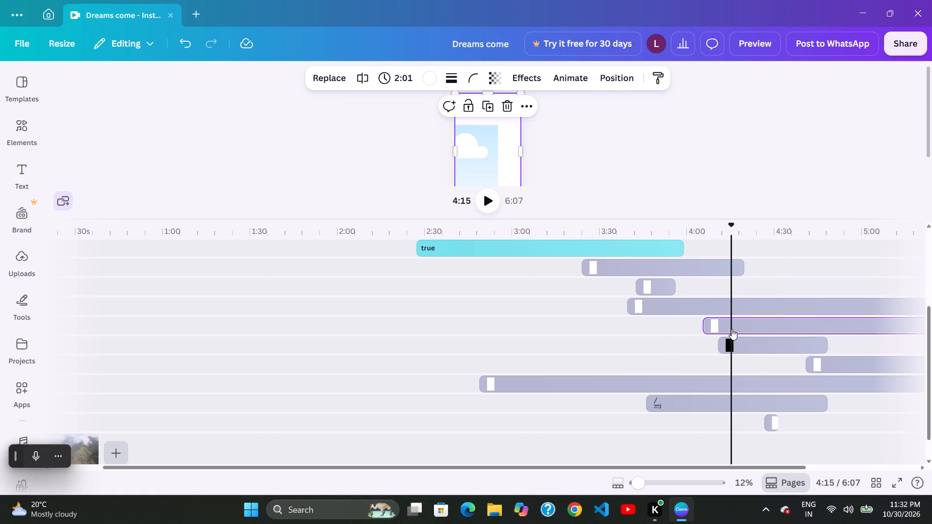
{"action": "left_click_drag", "start_coordinate": [736, 330], "coordinate": [773, 338]}
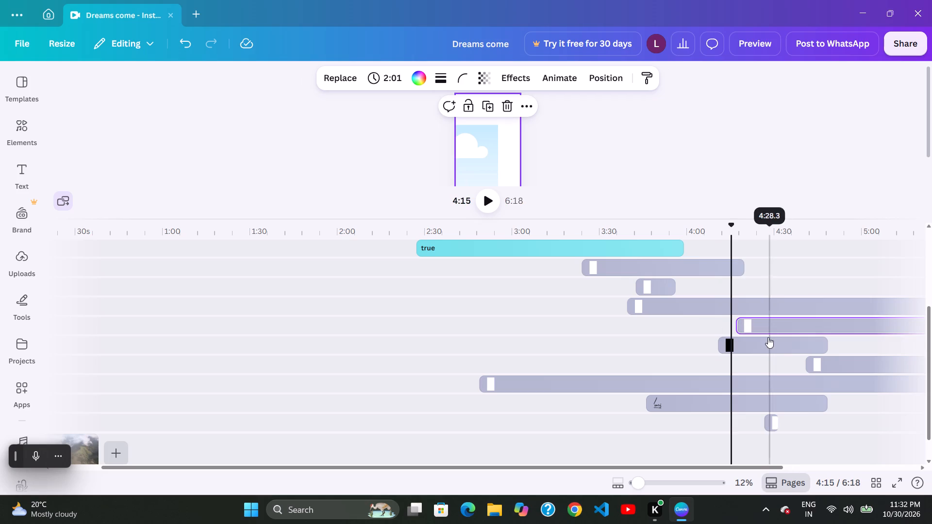
{"action": "left_click", "coordinate": [763, 336]}
Trim the start of the 2:01 layer to about 4:20, shortening it to 1:58.
{"action": "left_click_drag", "start_coordinate": [756, 335], "coordinate": [766, 340]}
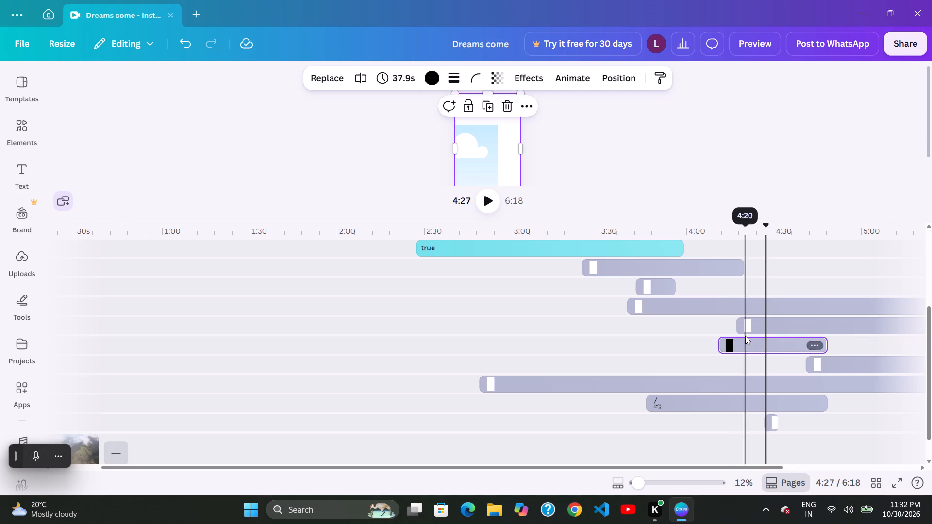
{"action": "left_click_drag", "start_coordinate": [737, 333], "coordinate": [750, 338]}
Move the black 37.9 s layer later in several shifts so that it starts at about 5:05.
{"action": "left_click_drag", "start_coordinate": [809, 335], "coordinate": [791, 335]}
{"action": "left_click", "coordinate": [756, 343]}
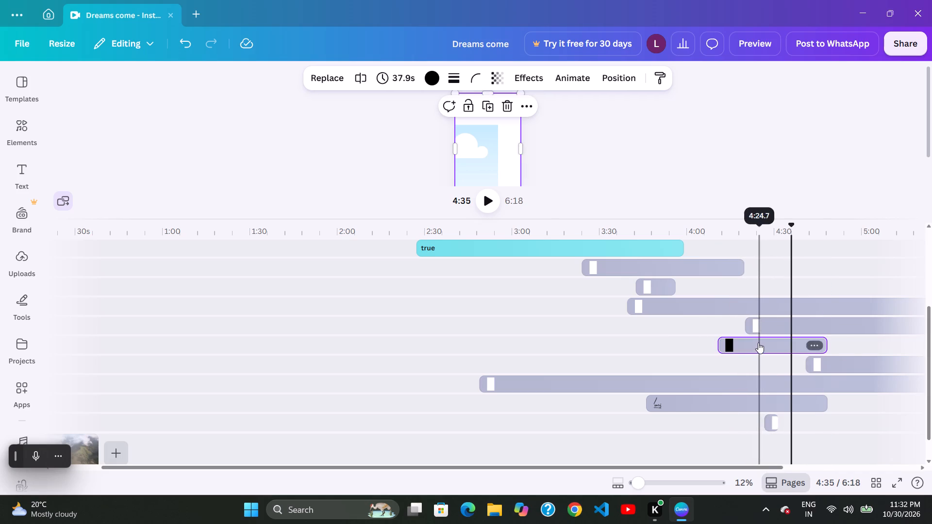
{"action": "left_click_drag", "start_coordinate": [768, 346], "coordinate": [794, 348]}
{"action": "left_click_drag", "start_coordinate": [781, 347], "coordinate": [797, 351]}
{"action": "left_click_drag", "start_coordinate": [778, 350], "coordinate": [793, 353]}
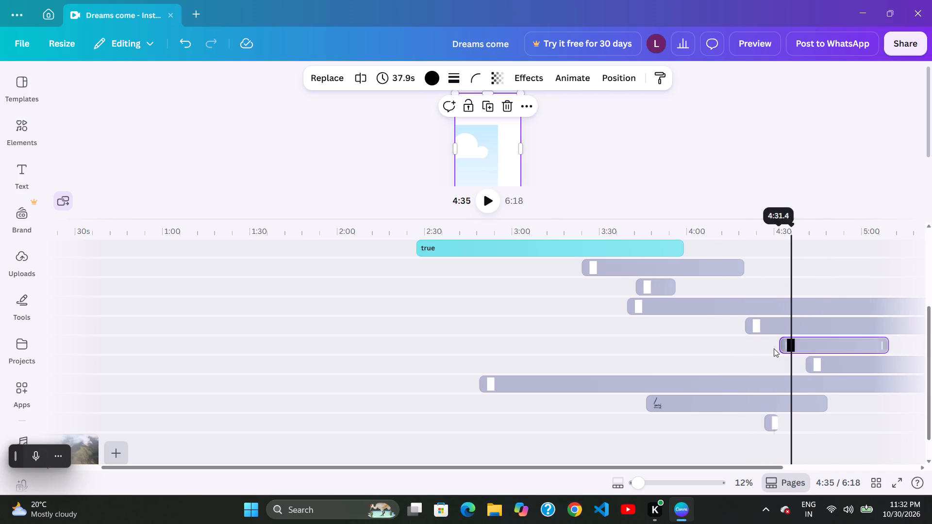
{"action": "left_click_drag", "start_coordinate": [749, 341], "coordinate": [770, 347]}
{"action": "left_click_drag", "start_coordinate": [823, 349], "coordinate": [812, 349]}
{"action": "left_click", "coordinate": [795, 348]}
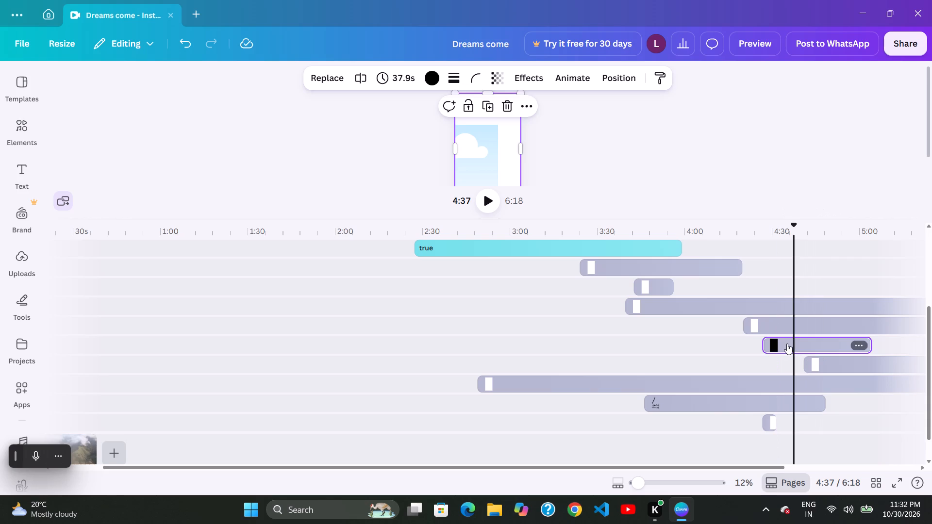
{"action": "left_click_drag", "start_coordinate": [804, 348], "coordinate": [825, 353]}
{"action": "left_click_drag", "start_coordinate": [813, 351], "coordinate": [852, 357]}
Move the 48.1 s layer below the black layer later so that it starts at about 5:08.
{"action": "left_click_drag", "start_coordinate": [838, 357], "coordinate": [863, 358]}
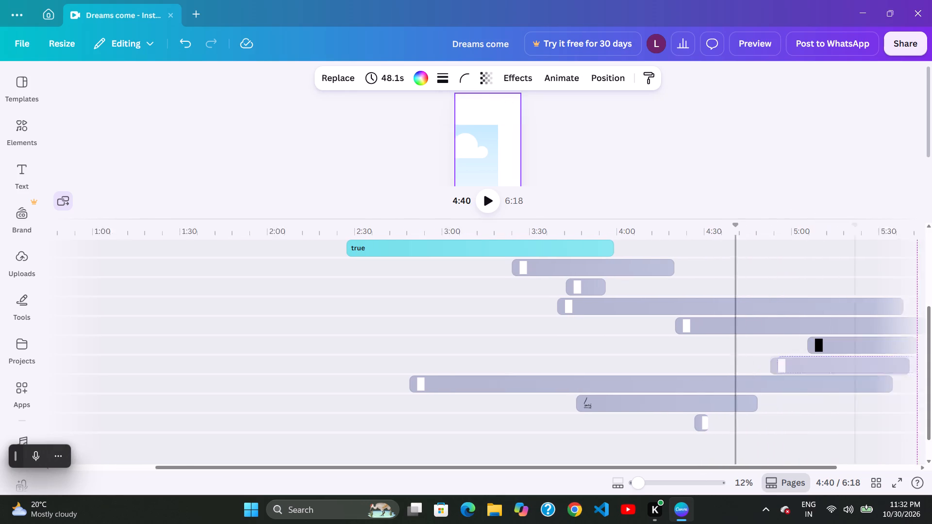
{"action": "left_click_drag", "start_coordinate": [863, 358], "coordinate": [859, 357]}
Move the black 37.9 s layer later to about 6:03, onto the same track as the 48.1 s layer.
{"action": "left_click_drag", "start_coordinate": [802, 351], "coordinate": [824, 348]}
{"action": "left_click_drag", "start_coordinate": [912, 313], "coordinate": [890, 321]}
{"action": "left_click_drag", "start_coordinate": [851, 341], "coordinate": [847, 340]}
{"action": "left_click_drag", "start_coordinate": [856, 340], "coordinate": [872, 344]}
{"action": "left_click_drag", "start_coordinate": [877, 345], "coordinate": [907, 348]}
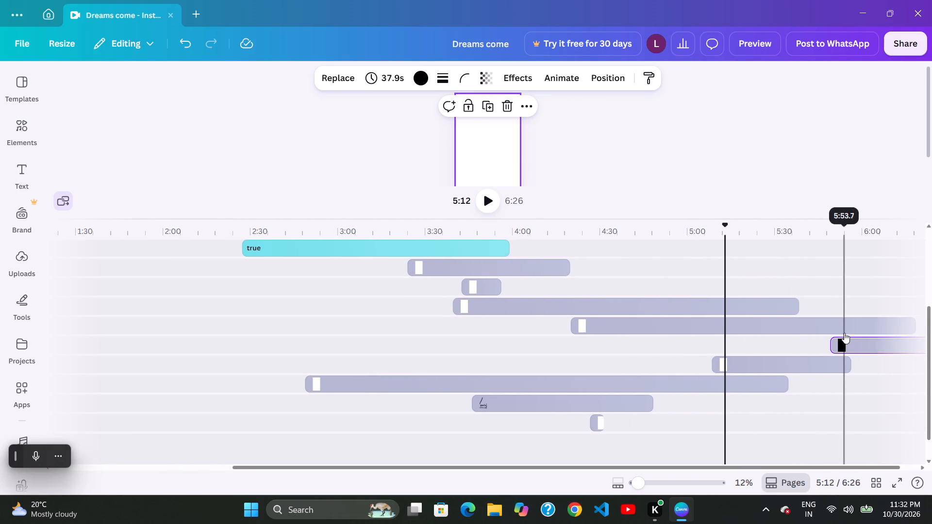
{"action": "left_click_drag", "start_coordinate": [846, 333], "coordinate": [896, 335]}
Move the 1:58 layer above the black layer's track later in several shifts so that it starts at about 5:04.
{"action": "left_click_drag", "start_coordinate": [916, 336], "coordinate": [906, 336]}
{"action": "left_click_drag", "start_coordinate": [901, 334], "coordinate": [909, 335]}
{"action": "left_click", "coordinate": [931, 326]}
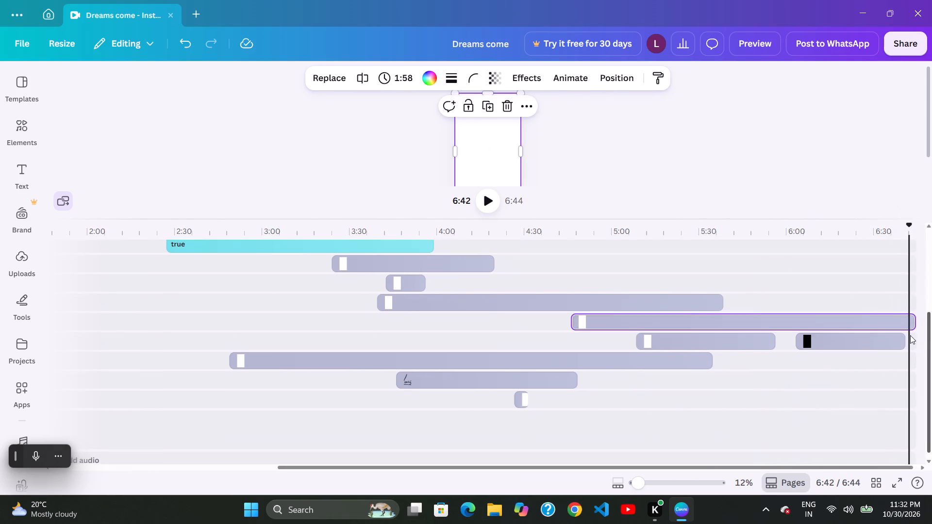
{"action": "left_click", "coordinate": [846, 328]}
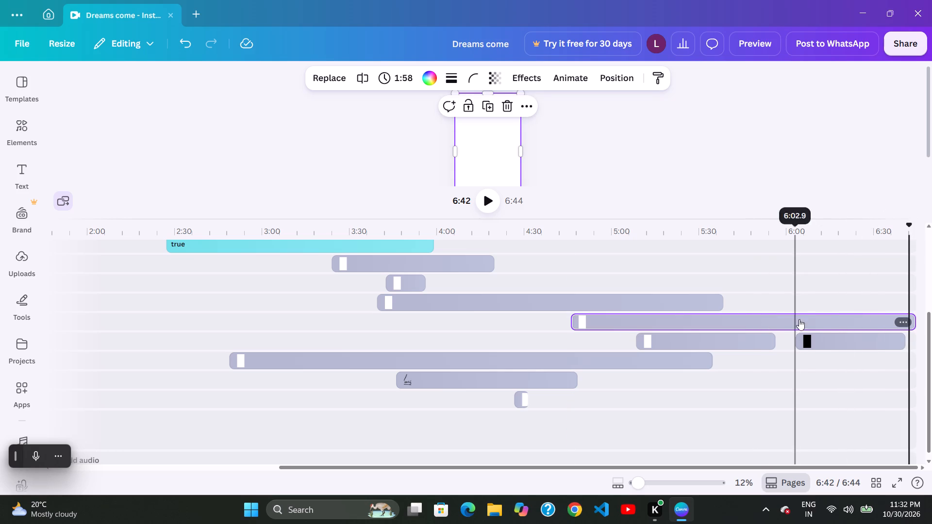
{"action": "left_click_drag", "start_coordinate": [676, 313], "coordinate": [701, 319]}
{"action": "left_click_drag", "start_coordinate": [752, 311], "coordinate": [735, 304]}
{"action": "left_click_drag", "start_coordinate": [702, 313], "coordinate": [721, 323]}
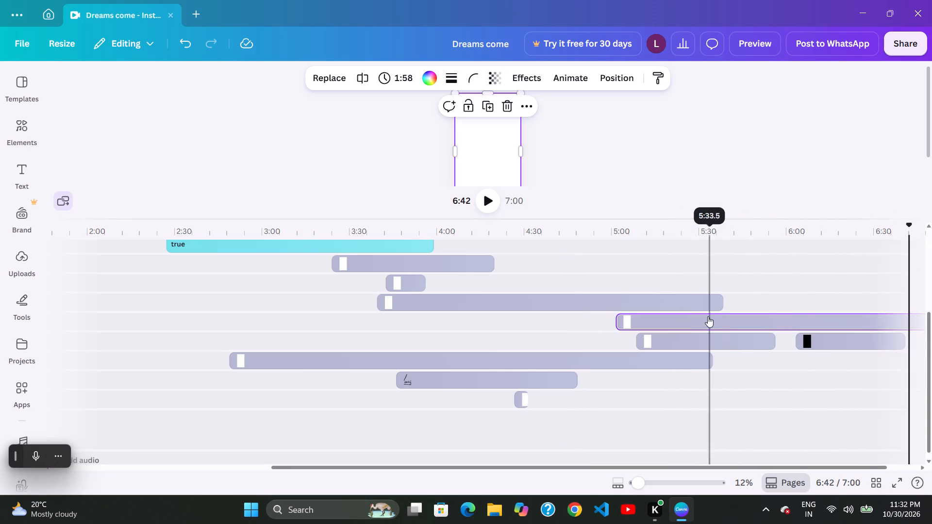
{"action": "left_click_drag", "start_coordinate": [708, 318], "coordinate": [716, 321]}
{"action": "left_click_drag", "start_coordinate": [699, 311], "coordinate": [716, 313]}
{"action": "left_click_drag", "start_coordinate": [759, 309], "coordinate": [740, 310]}
{"action": "left_click", "coordinate": [722, 310]}
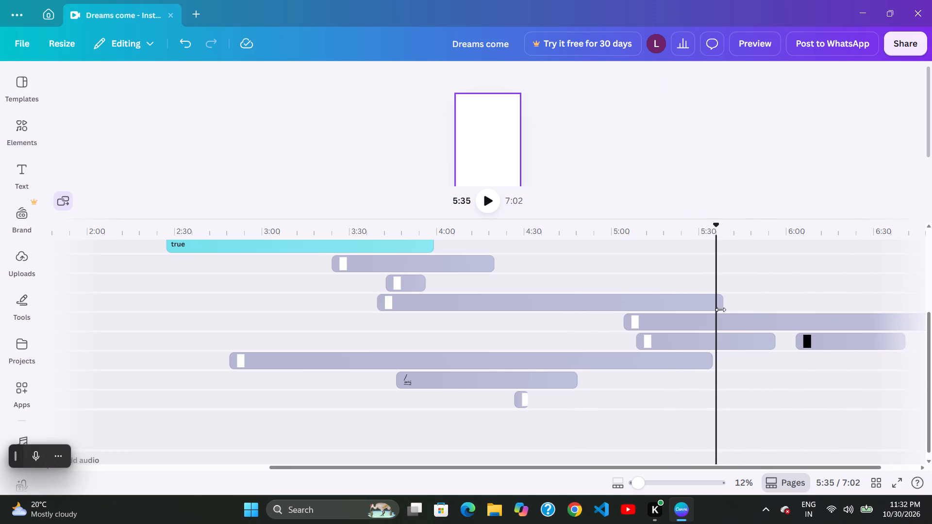
Move the 1:58 layer further along the timeline so that it starts at about 5:31.
{"action": "left_click_drag", "start_coordinate": [727, 308], "coordinate": [745, 314]}
{"action": "left_click_drag", "start_coordinate": [744, 313], "coordinate": [764, 319]}
{"action": "left_click_drag", "start_coordinate": [742, 316], "coordinate": [766, 323]}
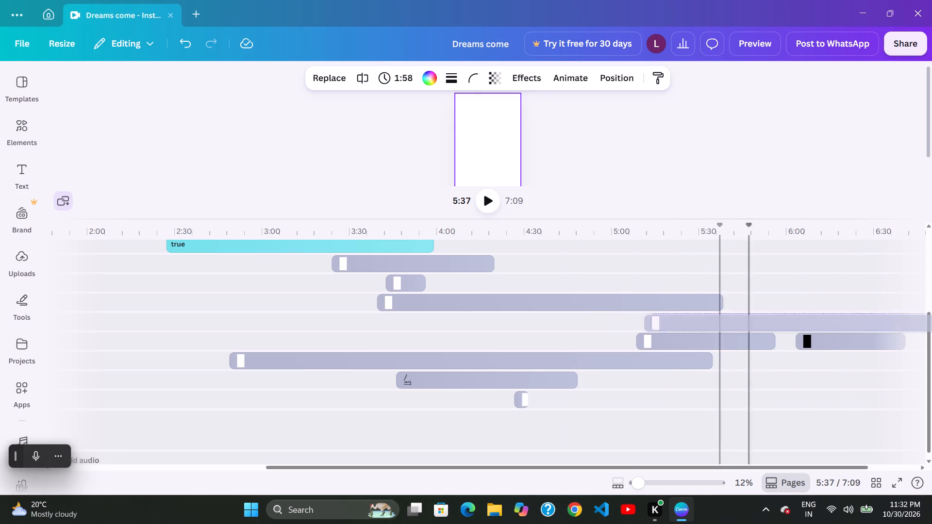
{"action": "left_click_drag", "start_coordinate": [766, 323], "coordinate": [770, 324]}
{"action": "left_click_drag", "start_coordinate": [736, 312], "coordinate": [762, 317]}
{"action": "left_click_drag", "start_coordinate": [782, 312], "coordinate": [763, 312]}
{"action": "left_click", "coordinate": [738, 308]}
{"action": "left_click_drag", "start_coordinate": [745, 308], "coordinate": [778, 318]}
{"action": "left_click_drag", "start_coordinate": [760, 316], "coordinate": [784, 323]}
{"action": "left_click", "coordinate": [767, 319]}
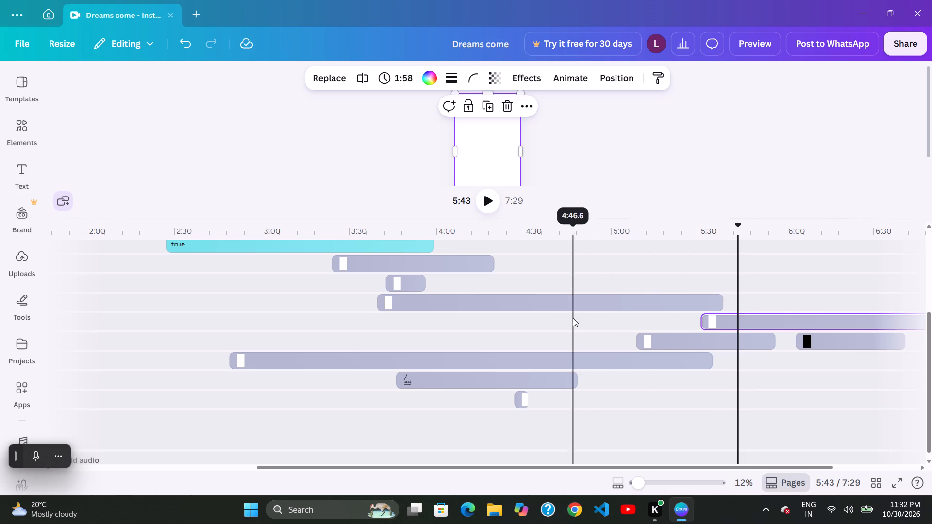
Move the 1:59 layer, one track above the 1:58 layer, later so that it starts at about 3:50.
{"action": "left_click_drag", "start_coordinate": [509, 305], "coordinate": [515, 307]}
{"action": "left_click", "coordinate": [550, 307]}
{"action": "left_click", "coordinate": [520, 304]}
{"action": "left_click_drag", "start_coordinate": [597, 293], "coordinate": [568, 293]}
{"action": "left_click_drag", "start_coordinate": [521, 293], "coordinate": [519, 293]}
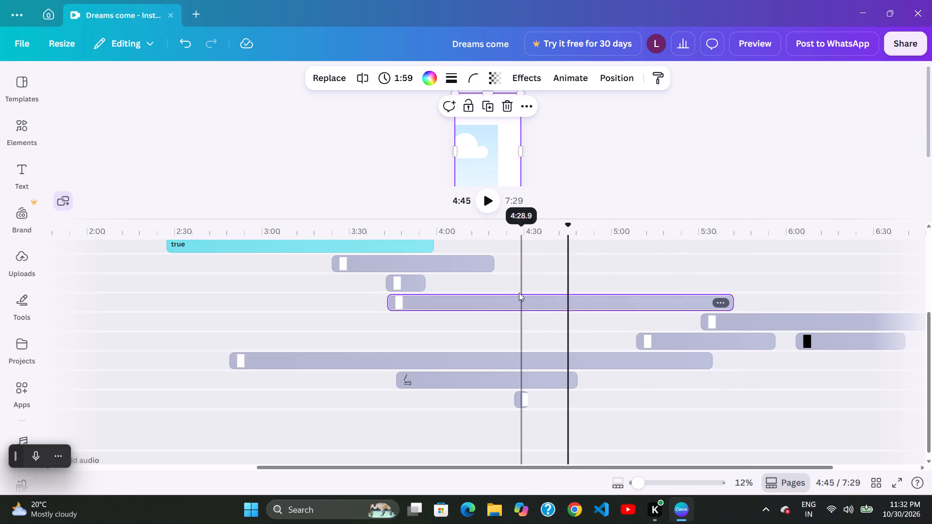
{"action": "left_click_drag", "start_coordinate": [519, 293], "coordinate": [528, 293]}
{"action": "left_click_drag", "start_coordinate": [618, 294], "coordinate": [612, 295]}
{"action": "left_click_drag", "start_coordinate": [550, 296], "coordinate": [577, 295]}
{"action": "left_click_drag", "start_coordinate": [634, 291], "coordinate": [619, 289]}
{"action": "left_click", "coordinate": [556, 295]}
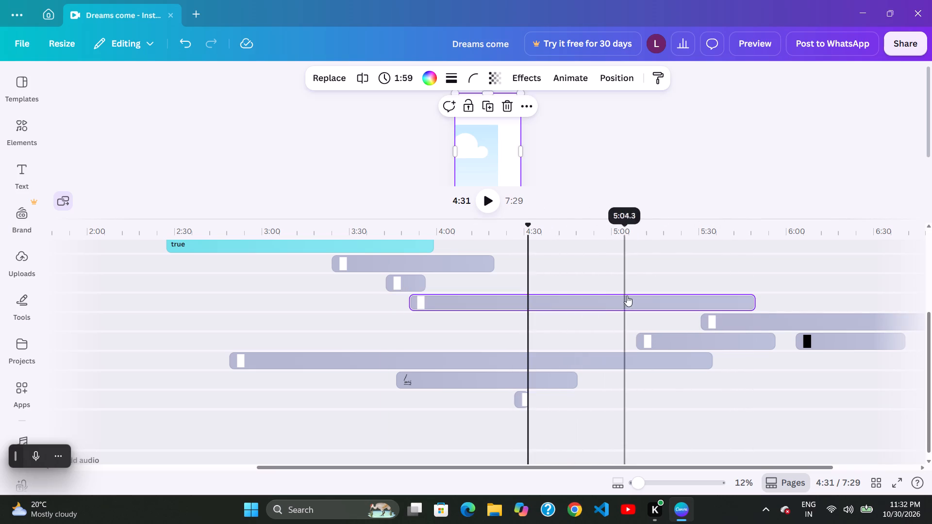
Move the 1:59 layer earlier so that it starts at about 3:28, and trim its end to about 5:17.
{"action": "left_click_drag", "start_coordinate": [627, 295], "coordinate": [616, 295]}
{"action": "left_click_drag", "start_coordinate": [553, 288], "coordinate": [568, 291]}
{"action": "left_click_drag", "start_coordinate": [646, 291], "coordinate": [625, 291]}
{"action": "left_click_drag", "start_coordinate": [547, 281], "coordinate": [564, 286]}
{"action": "left_click_drag", "start_coordinate": [675, 296], "coordinate": [658, 296]}
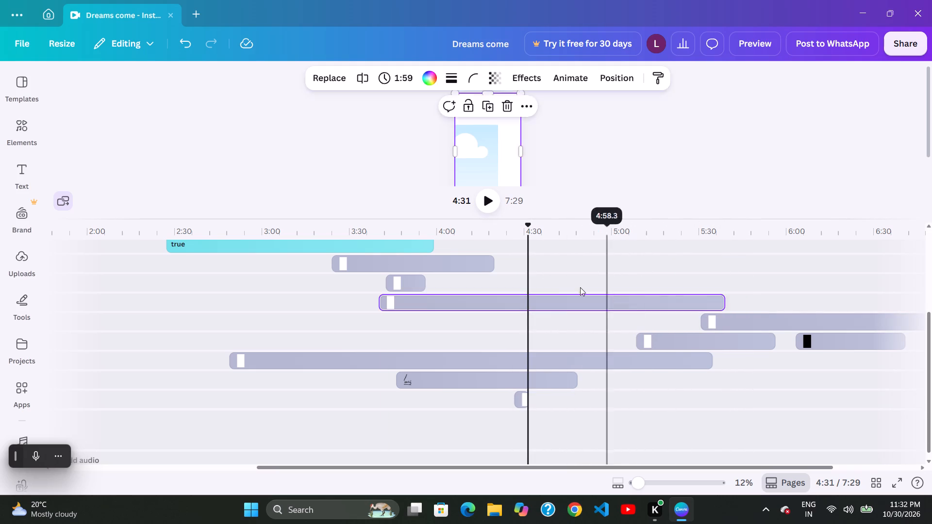
{"action": "left_click_drag", "start_coordinate": [556, 283], "coordinate": [575, 290]}
{"action": "left_click_drag", "start_coordinate": [654, 298], "coordinate": [618, 298]}
{"action": "left_click_drag", "start_coordinate": [542, 288], "coordinate": [565, 294]}
{"action": "left_click_drag", "start_coordinate": [683, 297], "coordinate": [655, 295]}
{"action": "left_click_drag", "start_coordinate": [555, 284], "coordinate": [566, 285]}
{"action": "left_click_drag", "start_coordinate": [685, 285], "coordinate": [686, 284]}
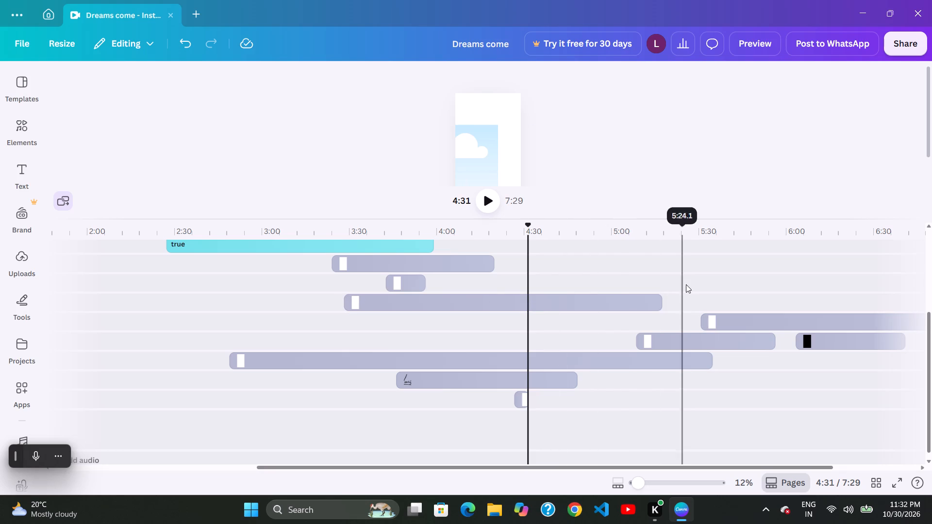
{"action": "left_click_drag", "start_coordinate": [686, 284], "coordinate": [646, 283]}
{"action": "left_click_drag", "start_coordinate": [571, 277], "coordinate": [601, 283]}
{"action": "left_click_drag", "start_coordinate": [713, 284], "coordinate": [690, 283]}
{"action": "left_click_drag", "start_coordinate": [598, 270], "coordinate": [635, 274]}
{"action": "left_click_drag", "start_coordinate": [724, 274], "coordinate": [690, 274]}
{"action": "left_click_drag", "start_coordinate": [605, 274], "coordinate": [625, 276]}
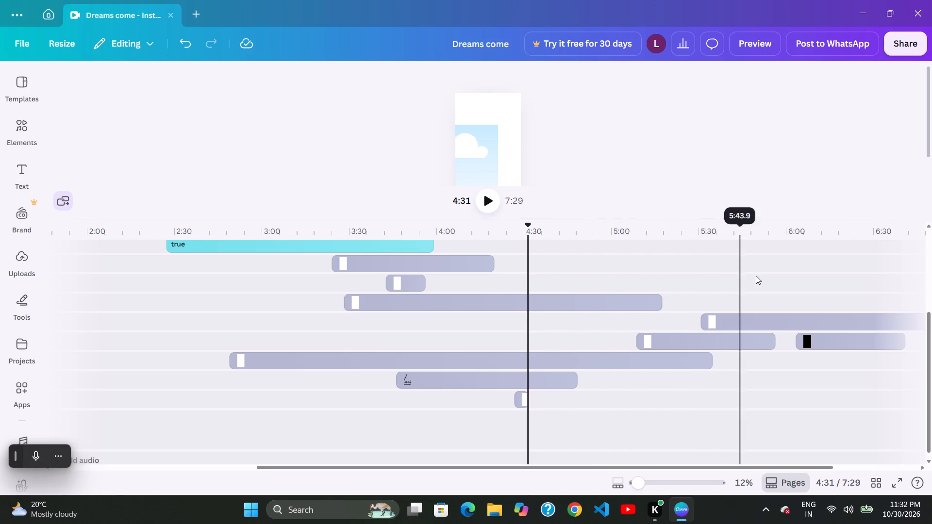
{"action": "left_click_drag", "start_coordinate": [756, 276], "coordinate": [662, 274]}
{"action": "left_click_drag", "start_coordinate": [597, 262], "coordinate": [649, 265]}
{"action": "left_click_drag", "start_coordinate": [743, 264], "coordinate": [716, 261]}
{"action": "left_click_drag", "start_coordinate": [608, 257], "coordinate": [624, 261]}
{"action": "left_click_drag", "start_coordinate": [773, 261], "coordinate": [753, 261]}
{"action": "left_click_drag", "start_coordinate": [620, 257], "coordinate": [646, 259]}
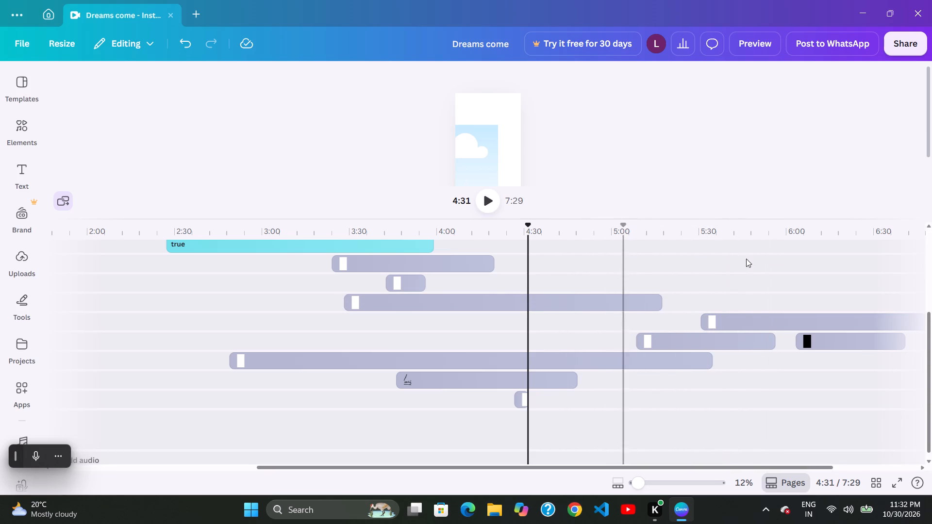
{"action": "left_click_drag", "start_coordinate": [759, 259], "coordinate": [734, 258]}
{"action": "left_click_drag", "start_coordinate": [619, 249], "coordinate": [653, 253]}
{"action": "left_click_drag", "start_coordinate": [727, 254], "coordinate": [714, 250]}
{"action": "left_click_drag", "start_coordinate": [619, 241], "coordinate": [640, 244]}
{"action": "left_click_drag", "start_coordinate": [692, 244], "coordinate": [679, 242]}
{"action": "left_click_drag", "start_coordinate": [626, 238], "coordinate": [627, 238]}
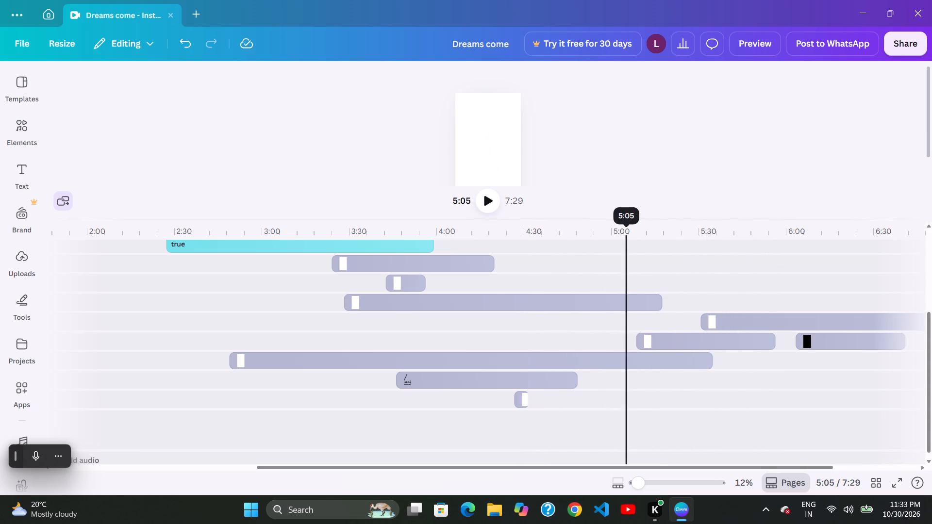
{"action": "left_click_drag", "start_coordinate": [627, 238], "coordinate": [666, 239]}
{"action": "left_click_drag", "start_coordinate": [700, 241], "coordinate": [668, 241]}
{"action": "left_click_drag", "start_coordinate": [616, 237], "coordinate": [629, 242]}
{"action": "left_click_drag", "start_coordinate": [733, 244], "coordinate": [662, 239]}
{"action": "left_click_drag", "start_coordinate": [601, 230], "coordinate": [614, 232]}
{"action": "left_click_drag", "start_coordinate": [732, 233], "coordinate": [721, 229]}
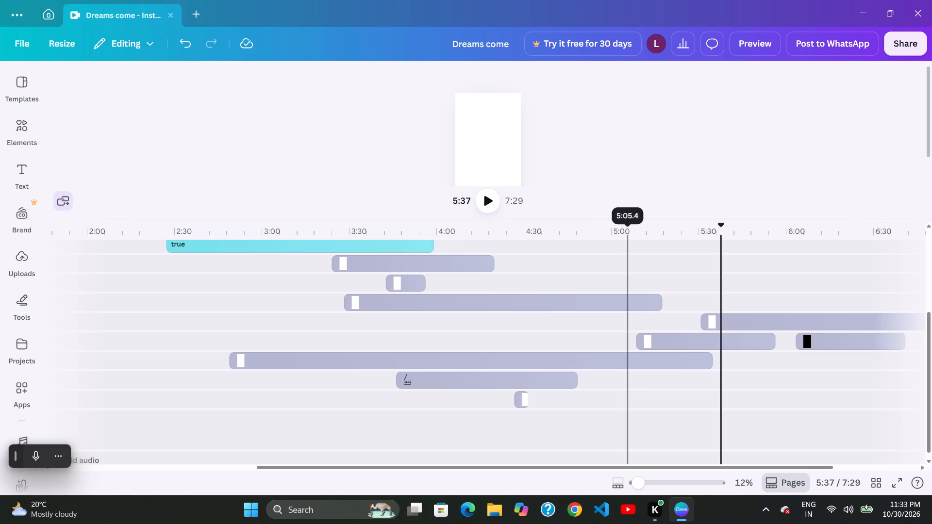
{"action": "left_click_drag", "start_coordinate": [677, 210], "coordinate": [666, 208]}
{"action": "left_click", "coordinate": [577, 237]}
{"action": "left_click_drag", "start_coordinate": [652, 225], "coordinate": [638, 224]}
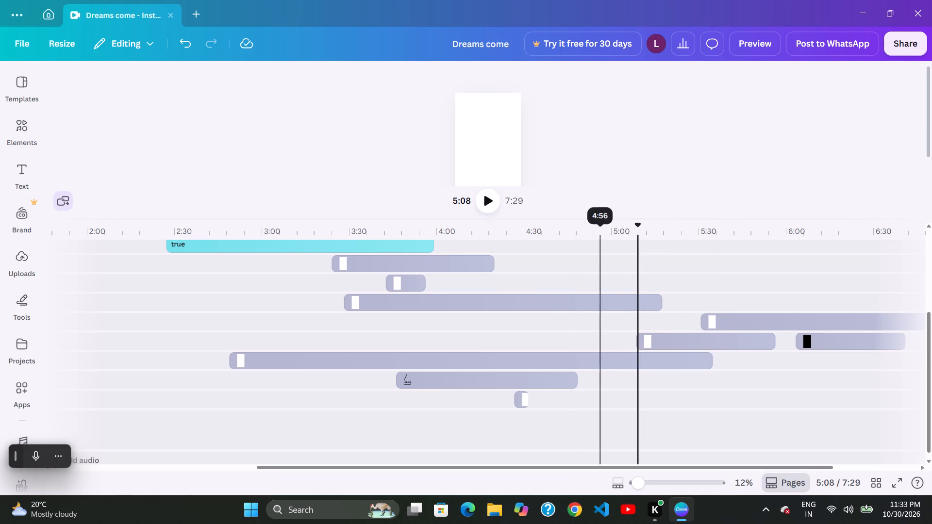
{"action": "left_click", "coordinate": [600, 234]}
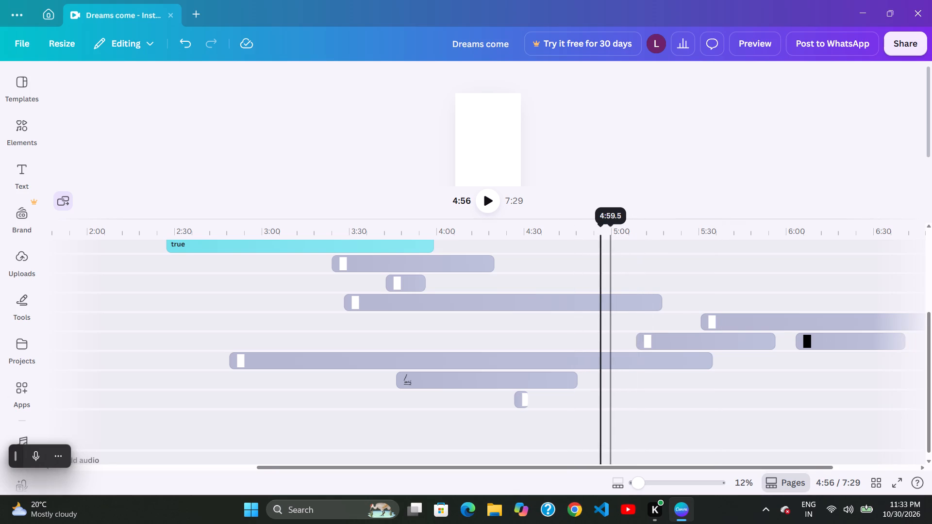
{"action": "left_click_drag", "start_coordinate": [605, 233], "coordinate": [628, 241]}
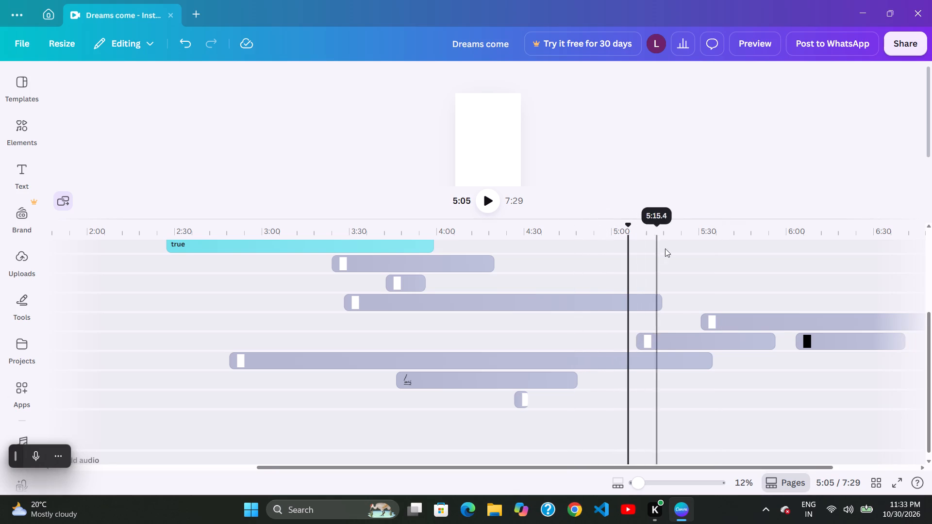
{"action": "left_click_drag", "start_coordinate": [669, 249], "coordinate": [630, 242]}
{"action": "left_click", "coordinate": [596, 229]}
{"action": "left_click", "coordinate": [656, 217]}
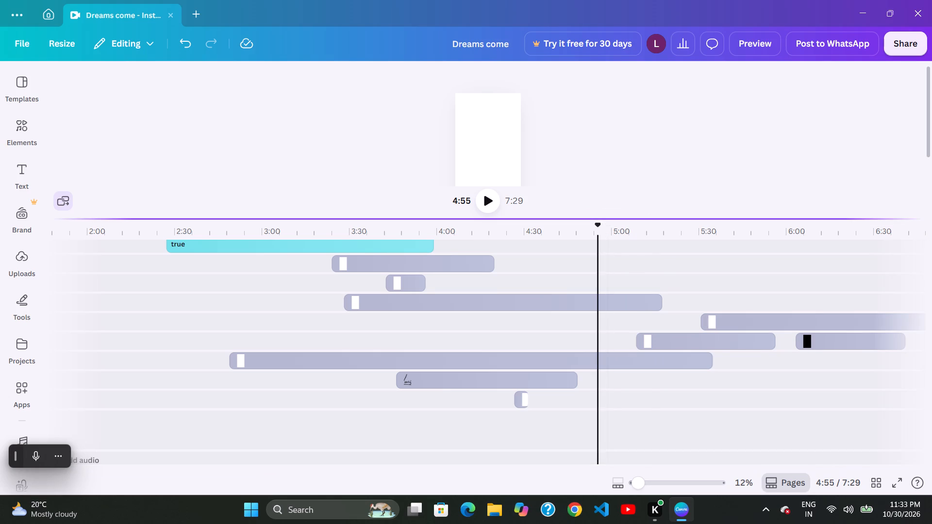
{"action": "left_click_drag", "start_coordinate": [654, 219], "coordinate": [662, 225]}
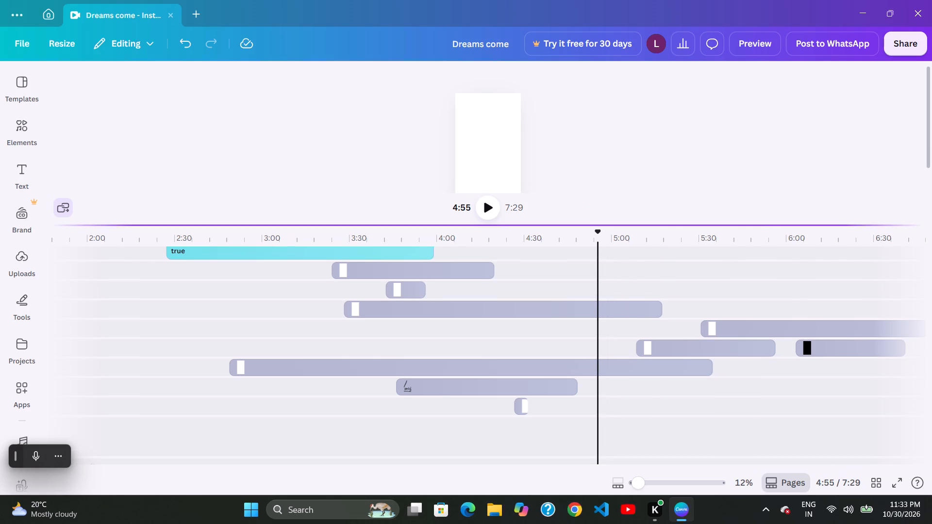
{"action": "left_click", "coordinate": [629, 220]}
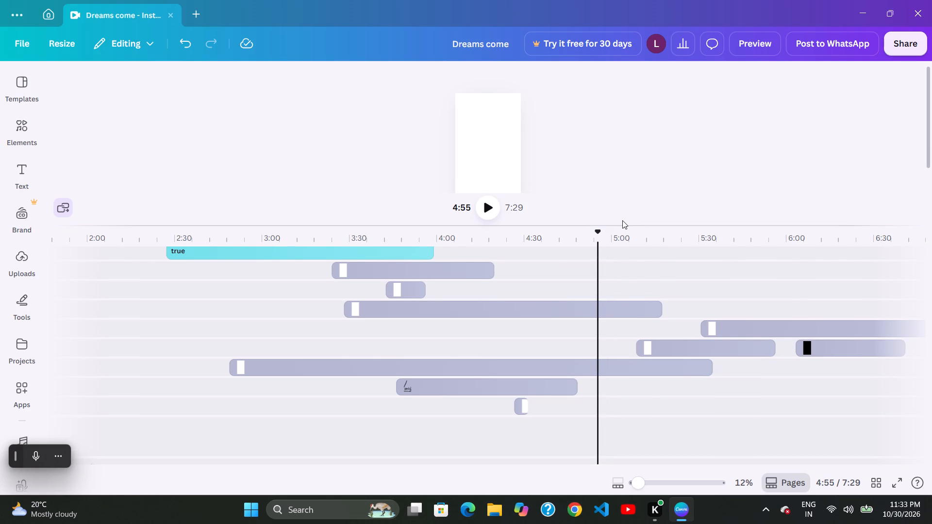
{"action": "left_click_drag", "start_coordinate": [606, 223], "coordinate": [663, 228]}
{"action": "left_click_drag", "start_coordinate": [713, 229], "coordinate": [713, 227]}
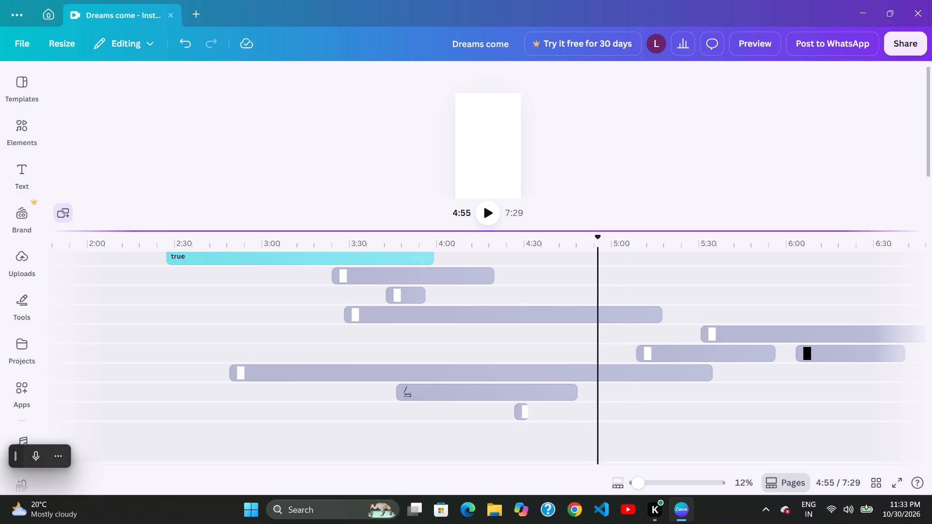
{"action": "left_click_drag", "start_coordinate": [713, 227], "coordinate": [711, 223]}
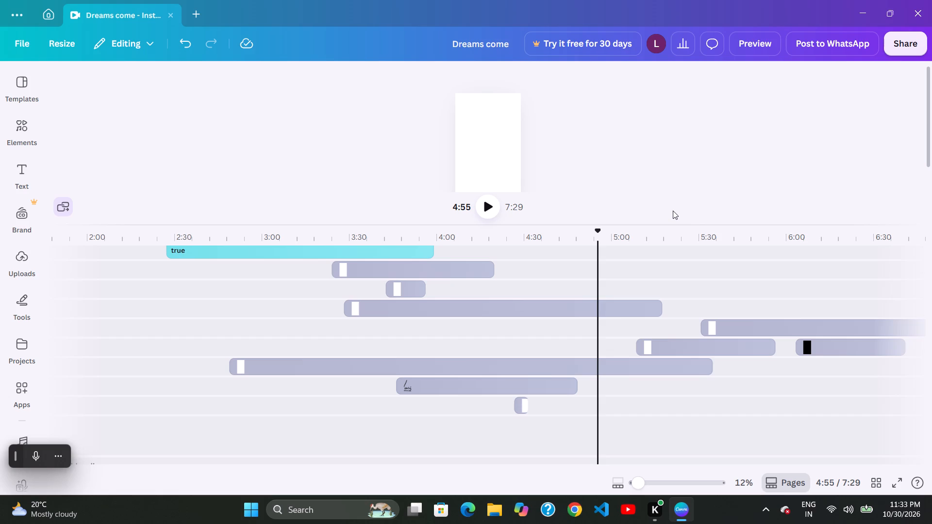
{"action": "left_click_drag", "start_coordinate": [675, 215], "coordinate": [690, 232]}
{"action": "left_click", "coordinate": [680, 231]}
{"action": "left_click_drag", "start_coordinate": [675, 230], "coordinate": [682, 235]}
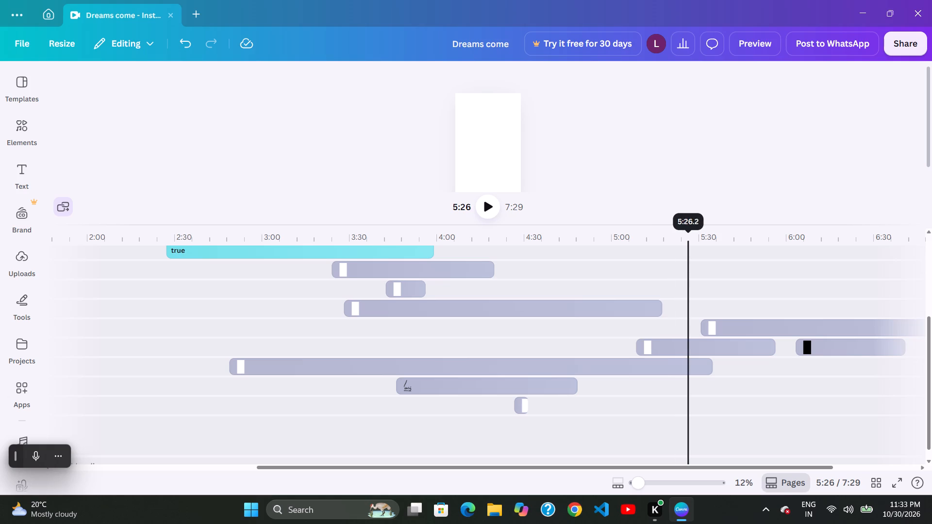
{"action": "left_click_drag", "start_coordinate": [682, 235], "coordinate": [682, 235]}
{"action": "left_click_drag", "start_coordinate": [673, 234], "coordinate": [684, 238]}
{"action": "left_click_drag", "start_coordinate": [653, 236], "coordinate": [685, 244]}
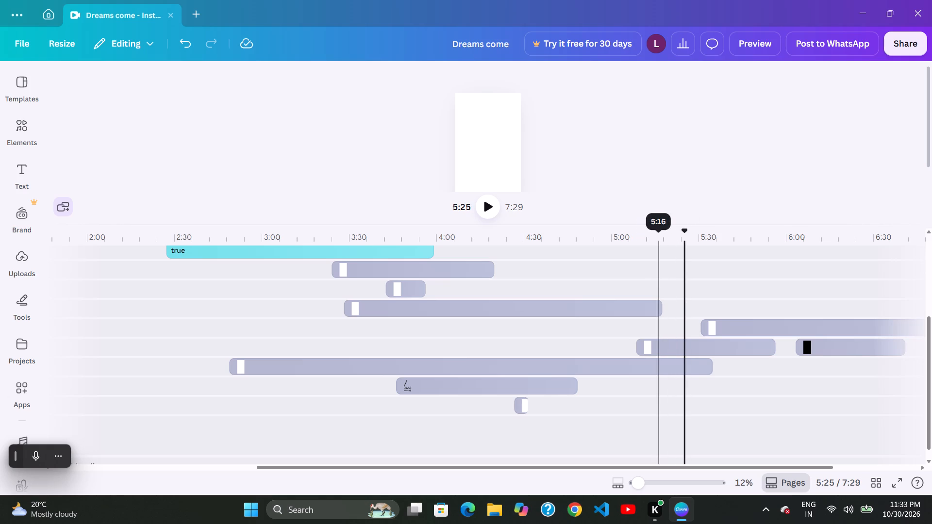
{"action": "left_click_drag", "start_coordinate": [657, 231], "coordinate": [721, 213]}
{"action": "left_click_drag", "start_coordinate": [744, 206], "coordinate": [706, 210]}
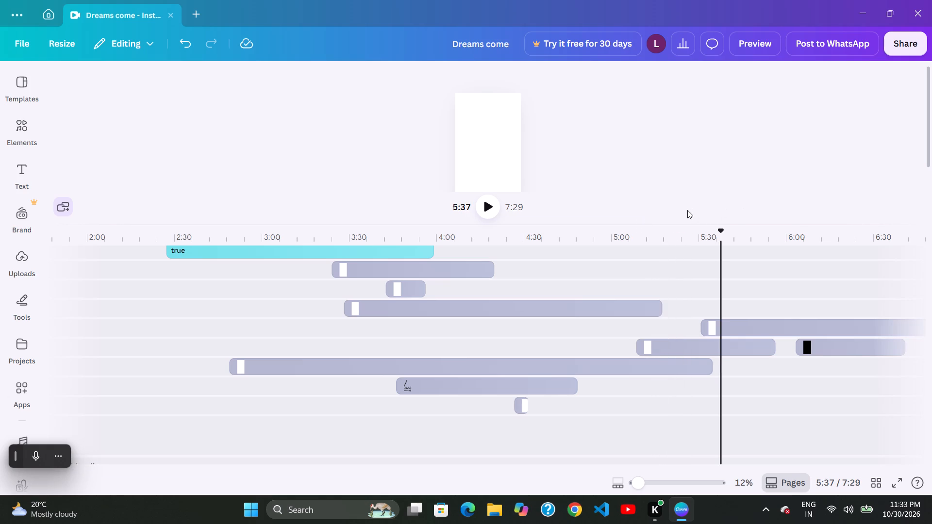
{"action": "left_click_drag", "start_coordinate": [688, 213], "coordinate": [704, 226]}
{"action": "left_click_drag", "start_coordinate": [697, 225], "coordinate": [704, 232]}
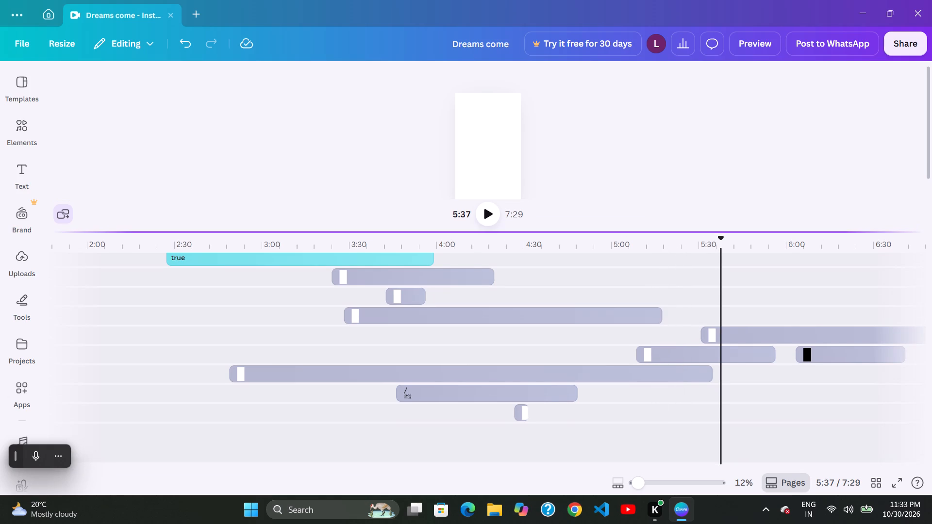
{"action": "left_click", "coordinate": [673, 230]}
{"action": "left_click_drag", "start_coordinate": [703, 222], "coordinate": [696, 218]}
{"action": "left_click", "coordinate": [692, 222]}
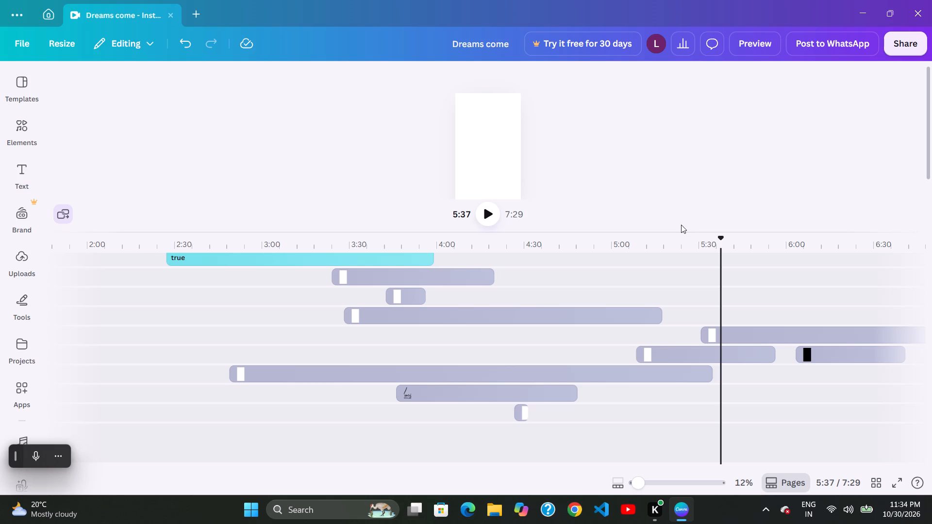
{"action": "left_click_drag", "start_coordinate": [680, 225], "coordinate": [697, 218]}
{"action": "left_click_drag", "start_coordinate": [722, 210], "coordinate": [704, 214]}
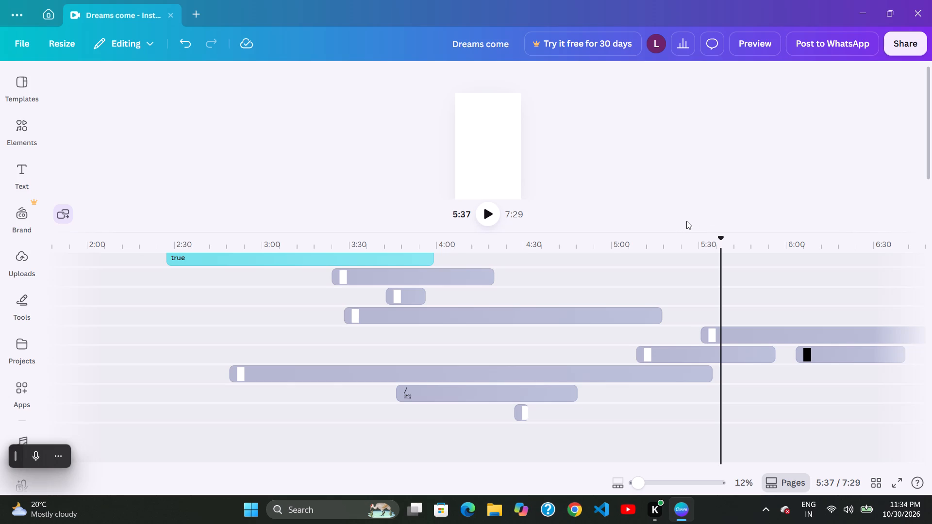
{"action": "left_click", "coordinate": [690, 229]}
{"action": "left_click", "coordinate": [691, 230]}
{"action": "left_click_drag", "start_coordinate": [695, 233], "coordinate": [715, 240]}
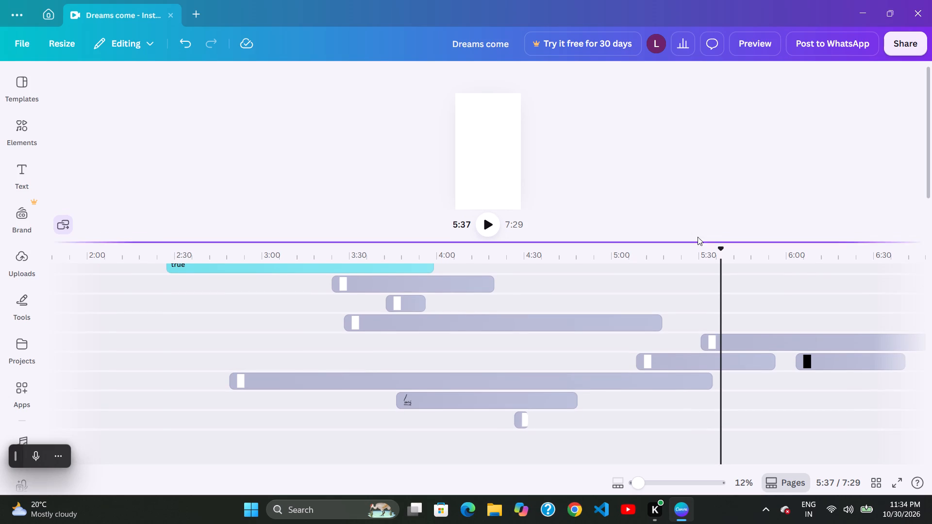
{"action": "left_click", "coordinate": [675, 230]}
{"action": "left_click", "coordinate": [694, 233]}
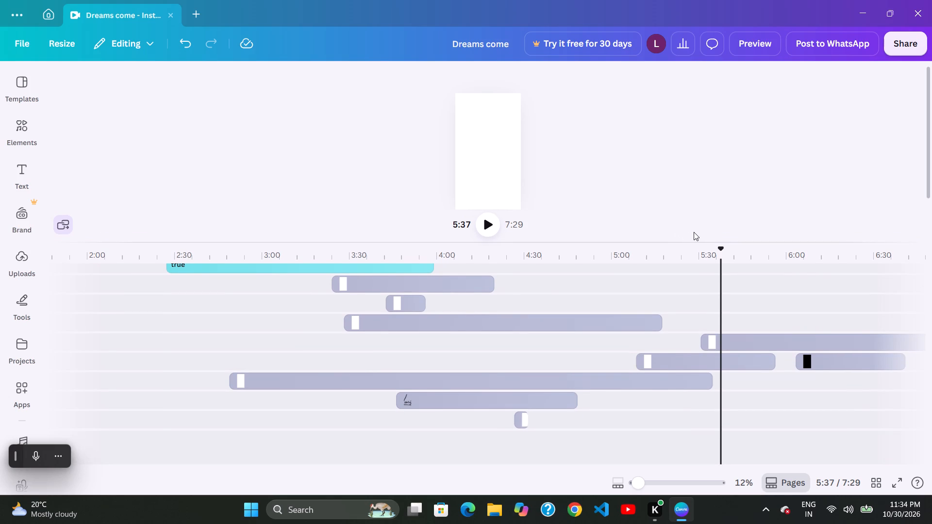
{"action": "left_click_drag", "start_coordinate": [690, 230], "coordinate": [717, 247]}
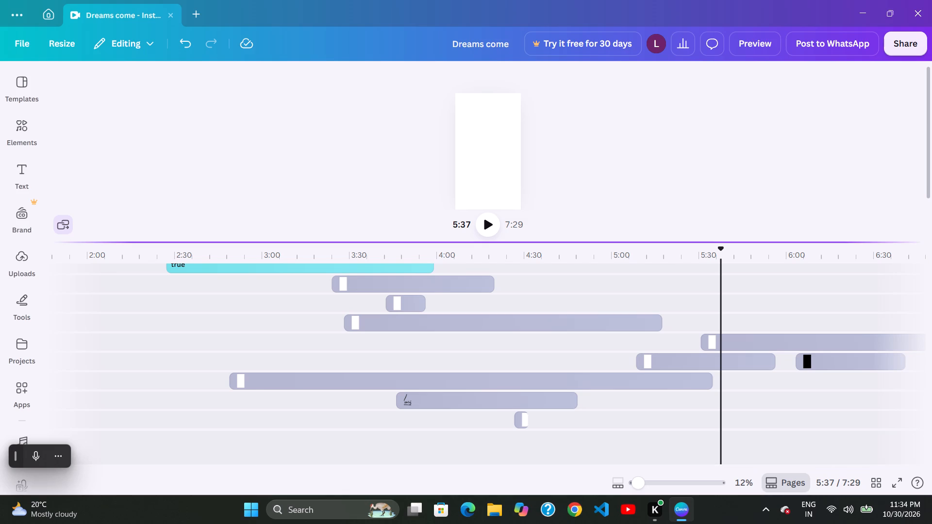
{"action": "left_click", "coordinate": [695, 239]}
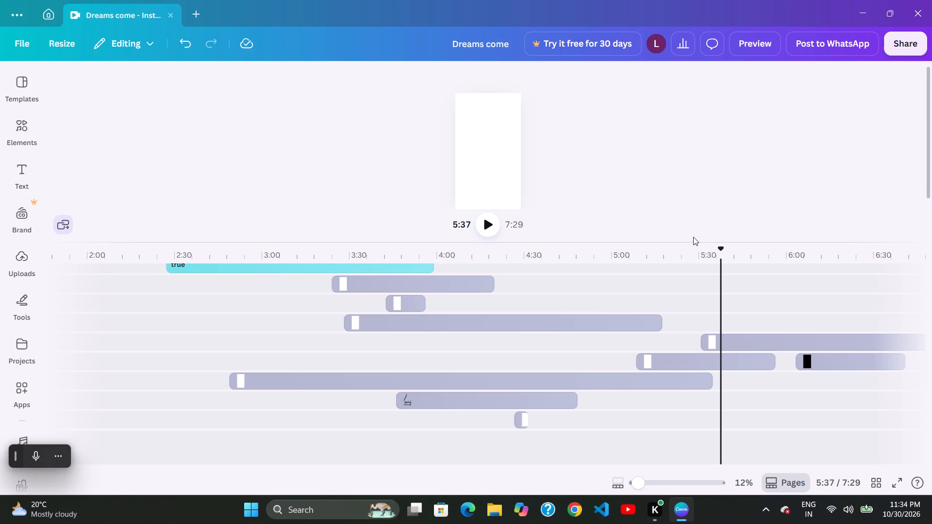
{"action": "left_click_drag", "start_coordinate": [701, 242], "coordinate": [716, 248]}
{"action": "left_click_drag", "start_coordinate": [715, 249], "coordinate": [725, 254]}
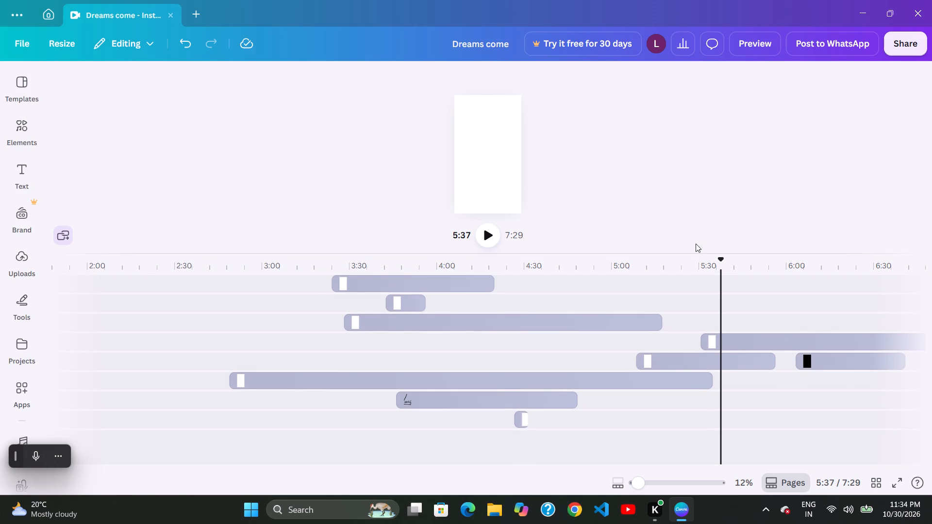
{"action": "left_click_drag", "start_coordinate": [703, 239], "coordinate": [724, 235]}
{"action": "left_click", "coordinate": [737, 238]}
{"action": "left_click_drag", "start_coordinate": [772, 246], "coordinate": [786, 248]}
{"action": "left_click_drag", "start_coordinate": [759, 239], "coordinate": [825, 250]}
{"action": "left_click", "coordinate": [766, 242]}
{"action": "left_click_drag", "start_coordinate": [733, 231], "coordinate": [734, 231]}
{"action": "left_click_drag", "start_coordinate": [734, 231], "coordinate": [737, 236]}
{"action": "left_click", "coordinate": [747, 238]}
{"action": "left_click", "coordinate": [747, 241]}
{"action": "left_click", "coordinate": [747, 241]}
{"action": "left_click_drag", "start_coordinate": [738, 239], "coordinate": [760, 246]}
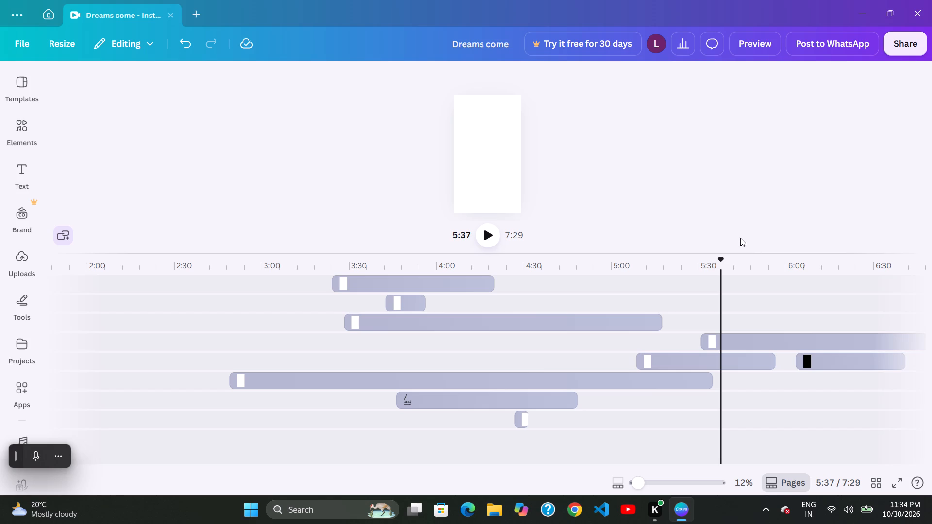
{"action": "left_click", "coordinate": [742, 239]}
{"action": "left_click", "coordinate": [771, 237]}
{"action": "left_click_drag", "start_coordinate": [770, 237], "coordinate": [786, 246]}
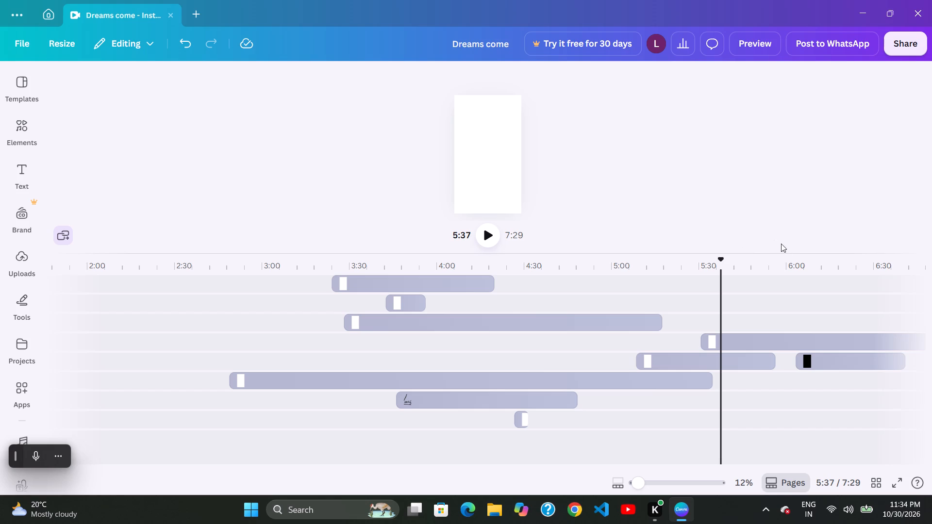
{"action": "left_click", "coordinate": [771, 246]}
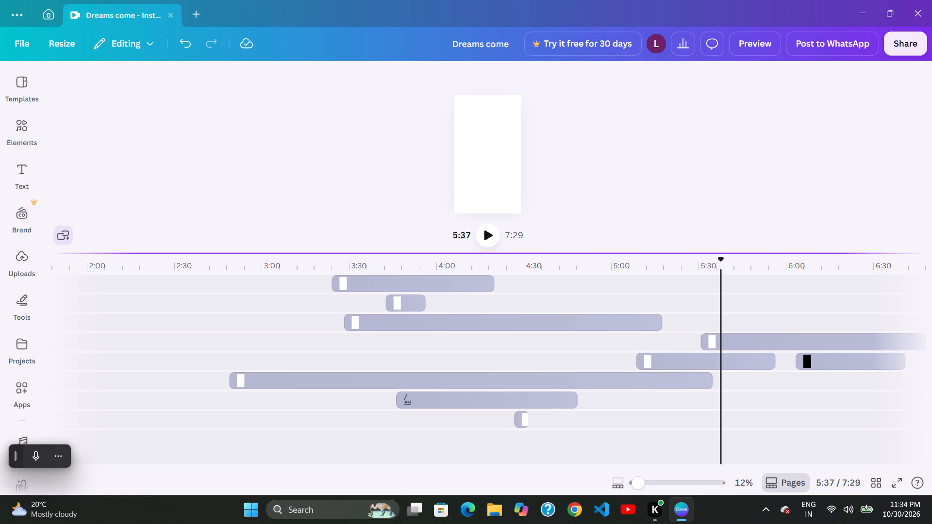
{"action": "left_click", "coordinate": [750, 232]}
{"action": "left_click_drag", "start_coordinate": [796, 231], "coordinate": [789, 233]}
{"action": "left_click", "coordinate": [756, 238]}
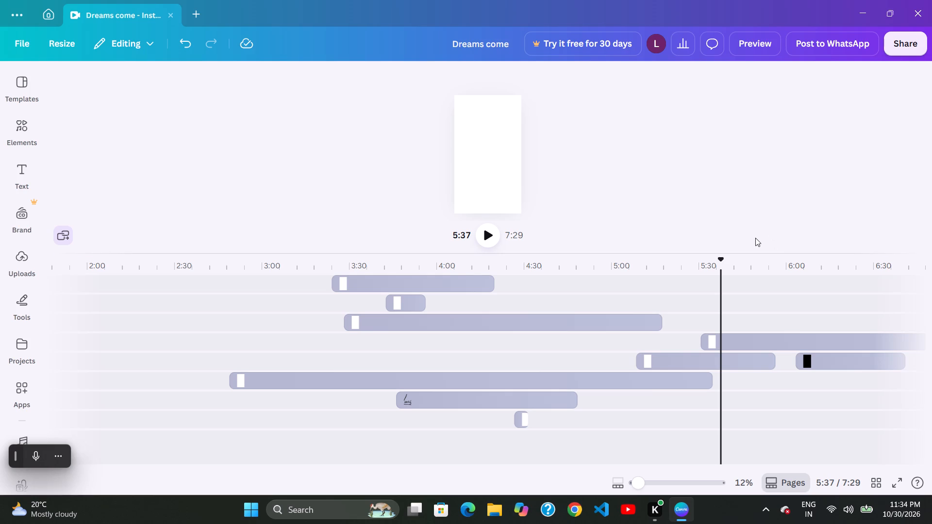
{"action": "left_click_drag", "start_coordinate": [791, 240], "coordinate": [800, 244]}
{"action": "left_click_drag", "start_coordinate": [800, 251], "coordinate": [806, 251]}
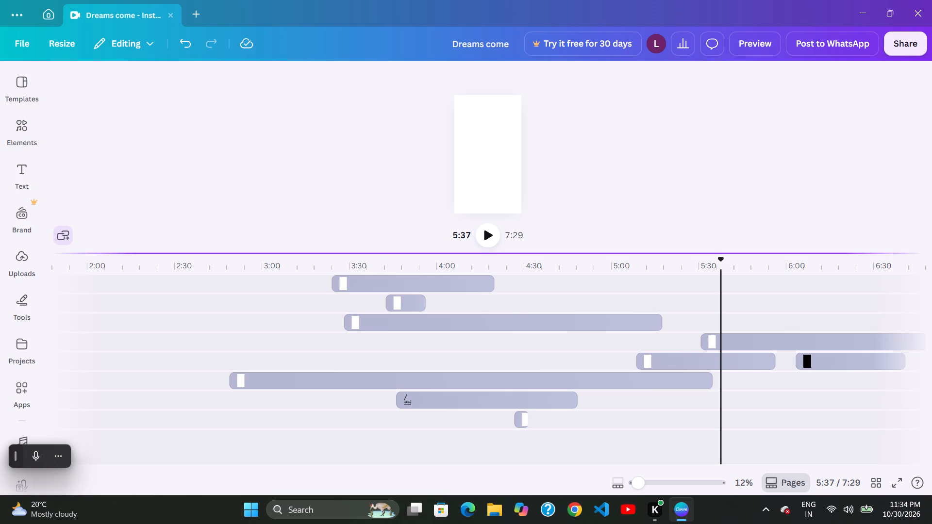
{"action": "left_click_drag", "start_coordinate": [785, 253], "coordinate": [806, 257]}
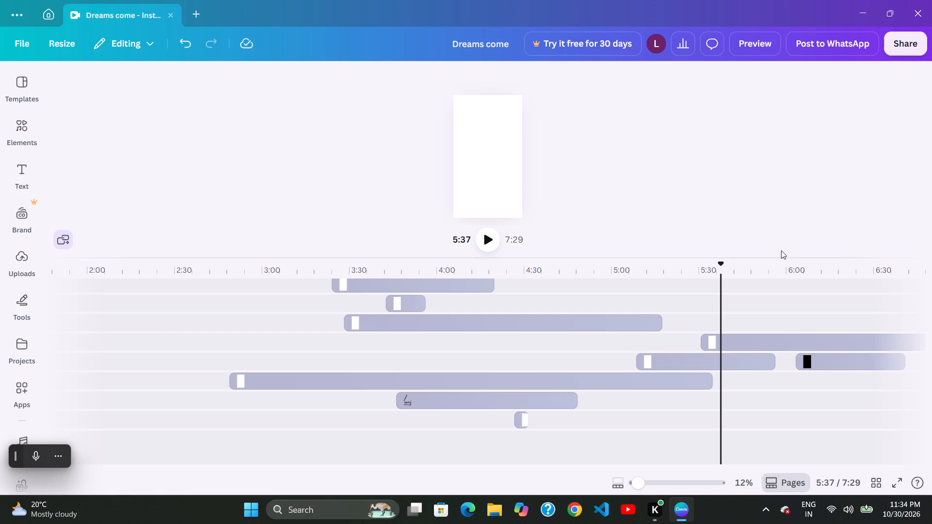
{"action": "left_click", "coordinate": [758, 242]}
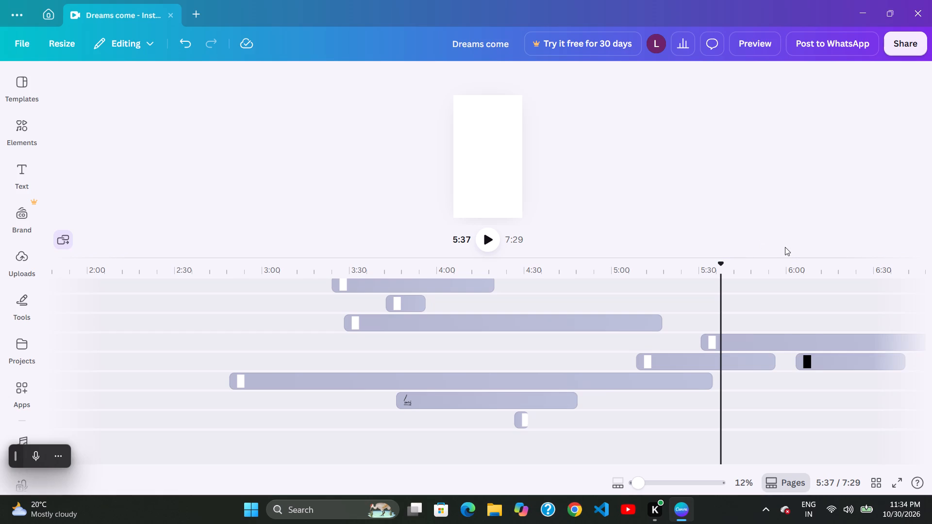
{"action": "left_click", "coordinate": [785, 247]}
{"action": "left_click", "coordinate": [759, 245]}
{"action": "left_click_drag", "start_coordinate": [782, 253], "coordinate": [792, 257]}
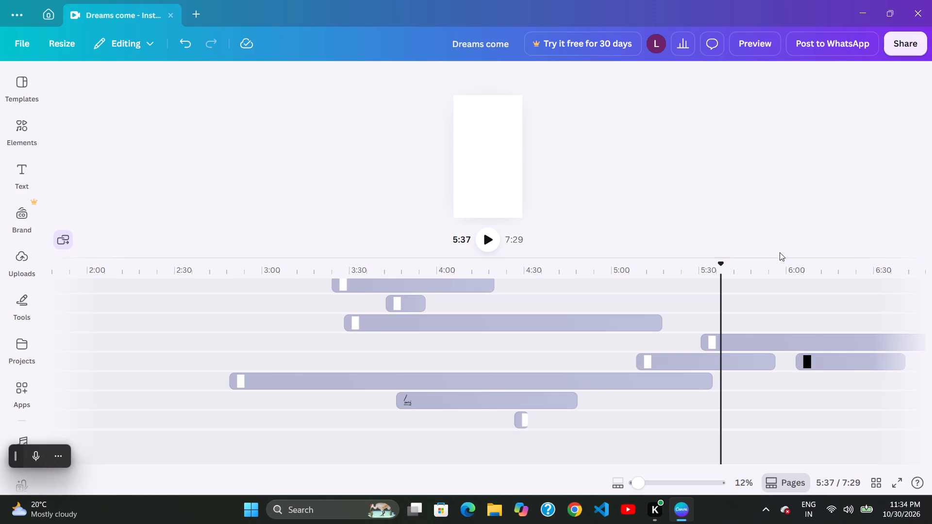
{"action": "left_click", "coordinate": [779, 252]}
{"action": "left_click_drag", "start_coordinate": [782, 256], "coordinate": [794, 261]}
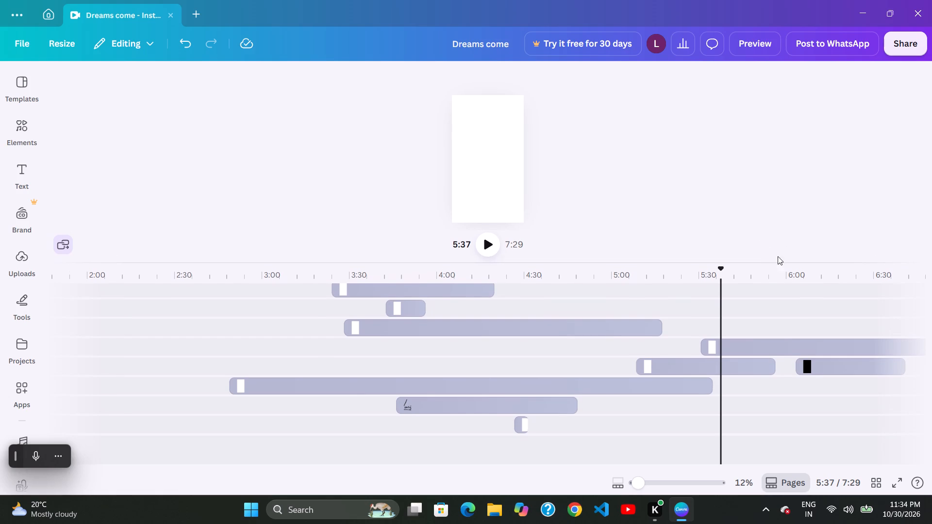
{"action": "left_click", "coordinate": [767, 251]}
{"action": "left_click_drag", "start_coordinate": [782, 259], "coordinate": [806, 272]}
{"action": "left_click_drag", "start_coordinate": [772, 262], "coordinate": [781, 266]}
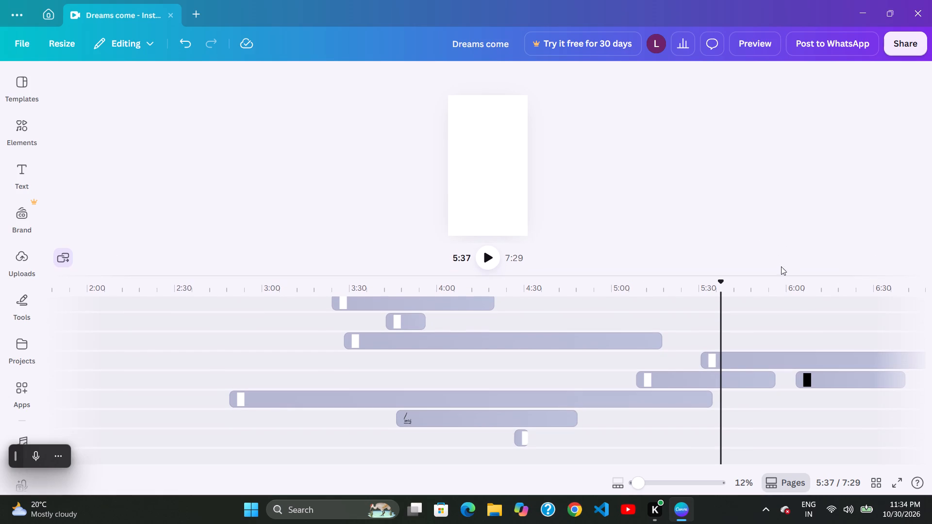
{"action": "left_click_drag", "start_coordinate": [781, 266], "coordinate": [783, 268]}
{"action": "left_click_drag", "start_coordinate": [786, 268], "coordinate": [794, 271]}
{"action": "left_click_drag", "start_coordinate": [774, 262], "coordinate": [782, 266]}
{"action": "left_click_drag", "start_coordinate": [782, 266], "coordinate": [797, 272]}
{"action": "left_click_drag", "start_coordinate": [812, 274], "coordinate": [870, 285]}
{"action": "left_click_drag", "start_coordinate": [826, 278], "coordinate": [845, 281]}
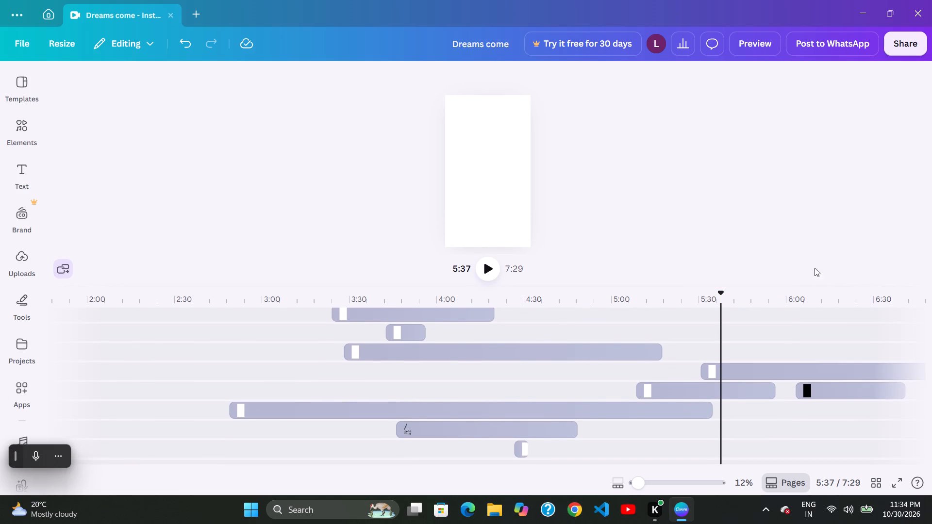
Enlarge the timeline area upward so that more tracks fit on screen.
{"action": "left_click_drag", "start_coordinate": [688, 285], "coordinate": [579, 268]}
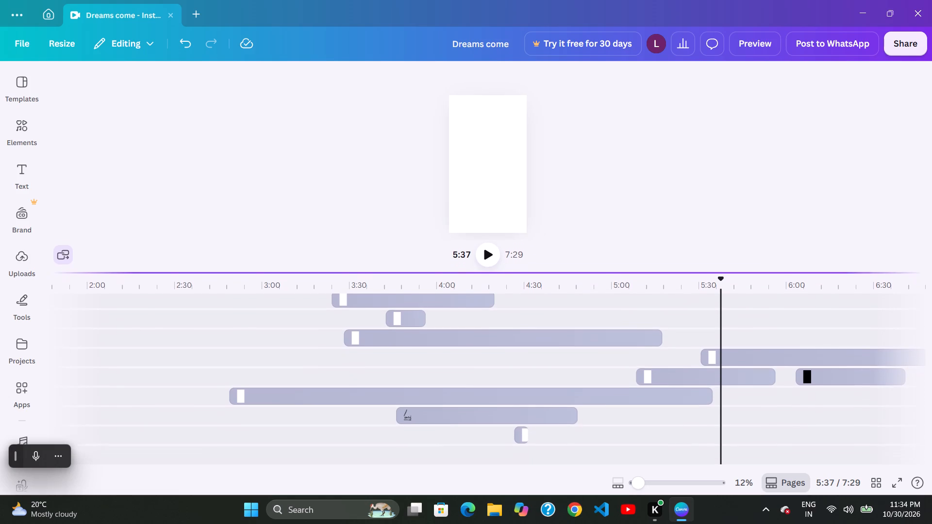
{"action": "left_click_drag", "start_coordinate": [579, 268], "coordinate": [569, 118]}
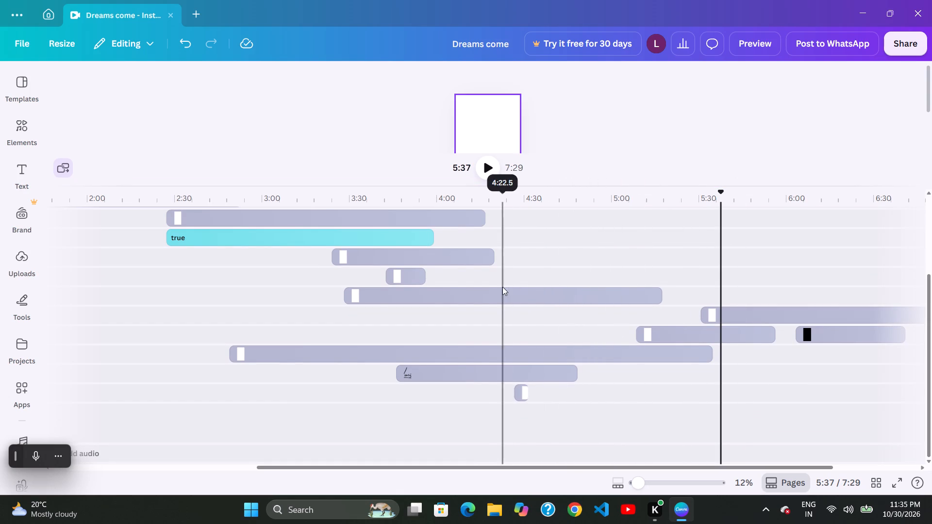
Nudge the 13.9 s layer slightly earlier and move the 56.0 s layer above it later so that it starts at about 3:37.
{"action": "left_click", "coordinate": [387, 273]}
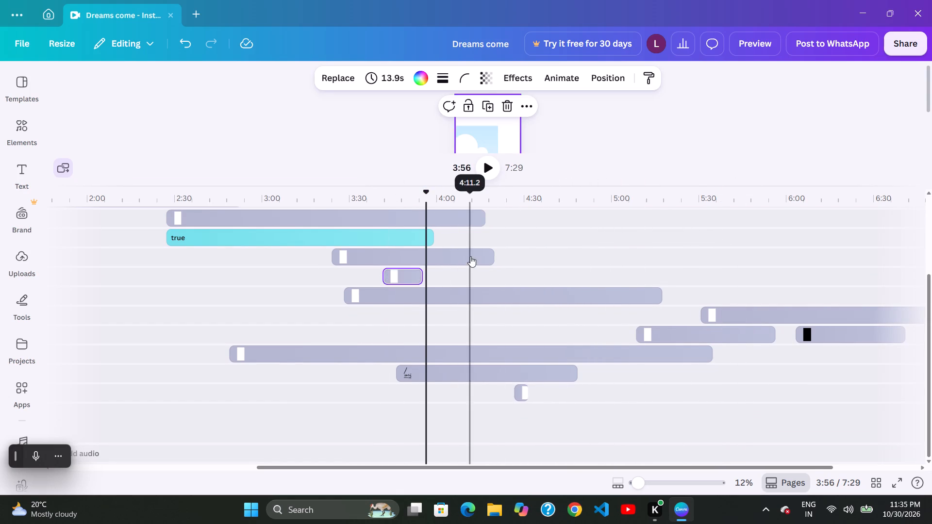
{"action": "left_click", "coordinate": [470, 256]}
{"action": "left_click", "coordinate": [337, 290]}
{"action": "left_click_drag", "start_coordinate": [479, 234], "coordinate": [471, 233]}
{"action": "left_click_drag", "start_coordinate": [426, 251], "coordinate": [445, 251]}
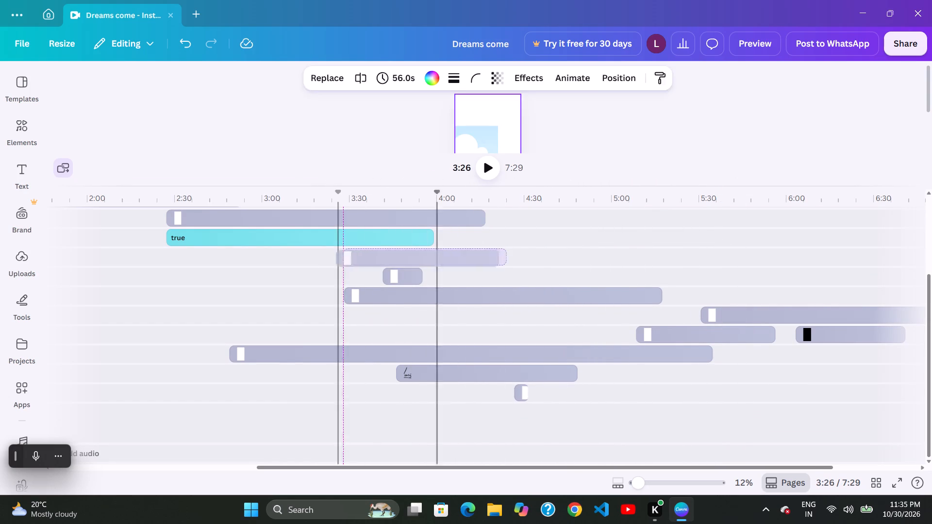
{"action": "left_click_drag", "start_coordinate": [445, 251], "coordinate": [453, 251]}
{"action": "left_click_drag", "start_coordinate": [455, 254], "coordinate": [461, 254]}
{"action": "left_click_drag", "start_coordinate": [453, 256], "coordinate": [458, 256]}
{"action": "left_click", "coordinate": [389, 258]}
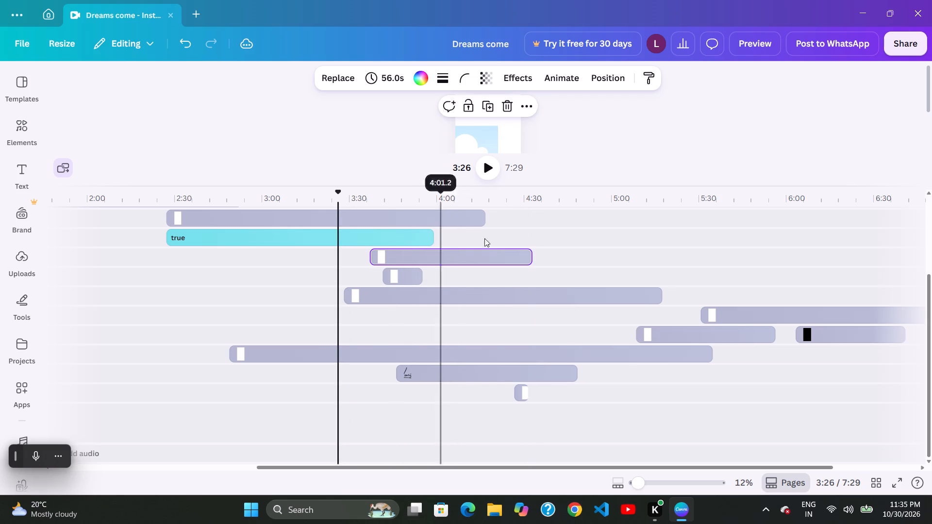
Move the 56.0 s layer one track down to start at about 4:10, with the 13.9 s layer above it starting at about 3:46.
{"action": "left_click_drag", "start_coordinate": [497, 237], "coordinate": [491, 236]}
{"action": "left_click", "coordinate": [414, 252]}
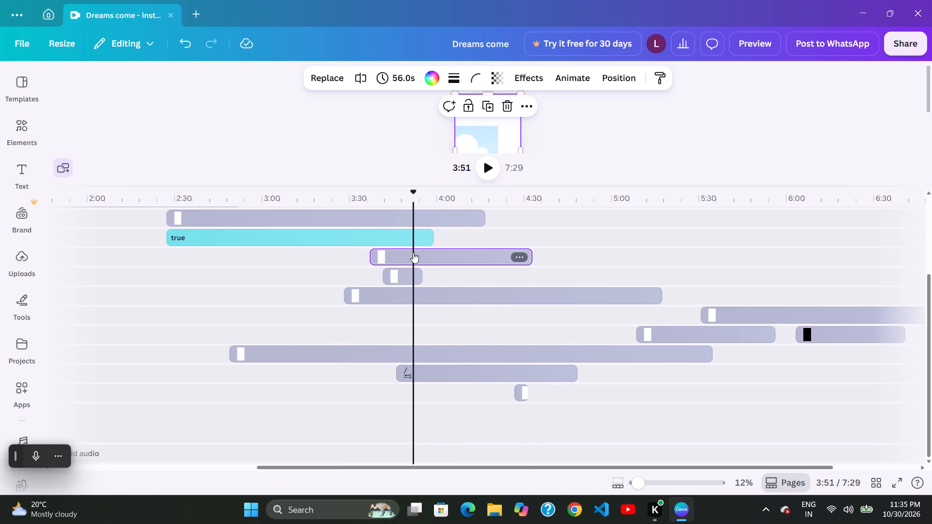
{"action": "left_click_drag", "start_coordinate": [415, 254], "coordinate": [429, 258]}
{"action": "left_click_drag", "start_coordinate": [411, 259], "coordinate": [435, 259]}
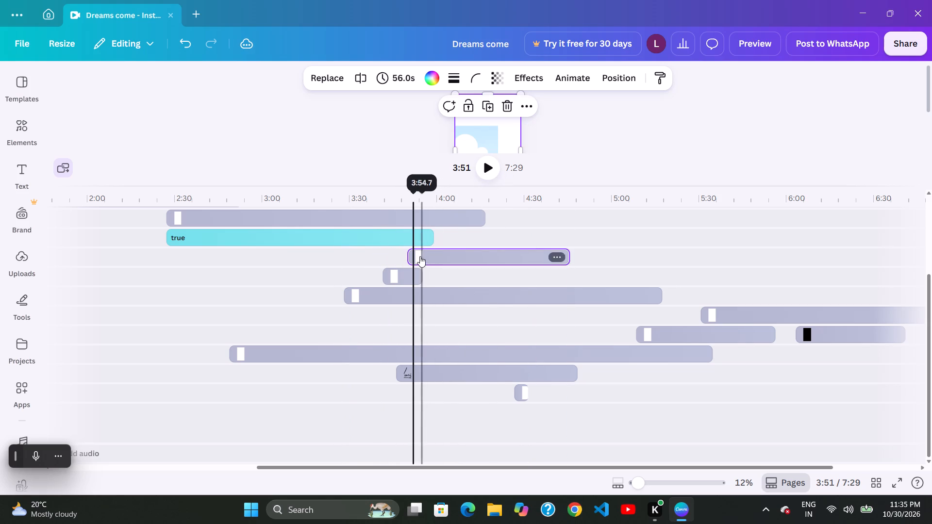
{"action": "left_click_drag", "start_coordinate": [420, 258], "coordinate": [436, 265]}
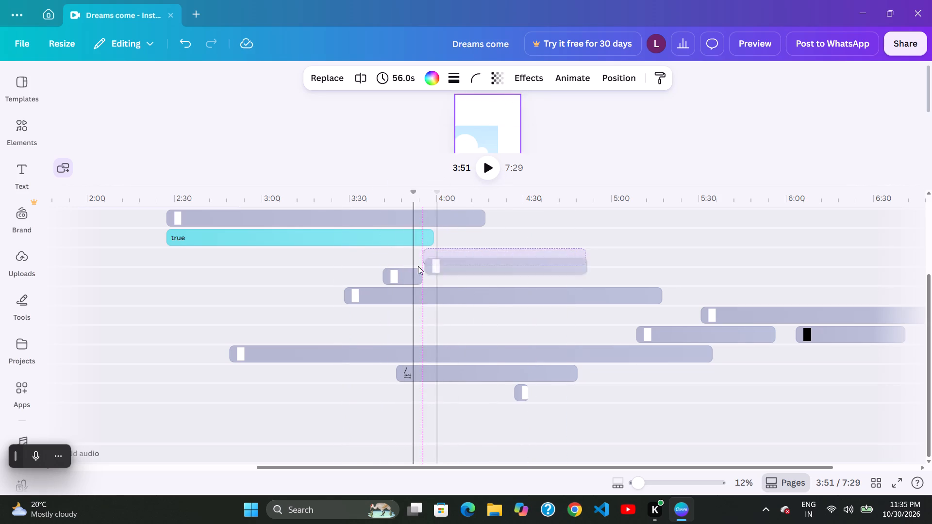
{"action": "left_click_drag", "start_coordinate": [421, 271], "coordinate": [431, 271]}
{"action": "left_click", "coordinate": [453, 271]}
{"action": "left_click_drag", "start_coordinate": [452, 271], "coordinate": [471, 270]}
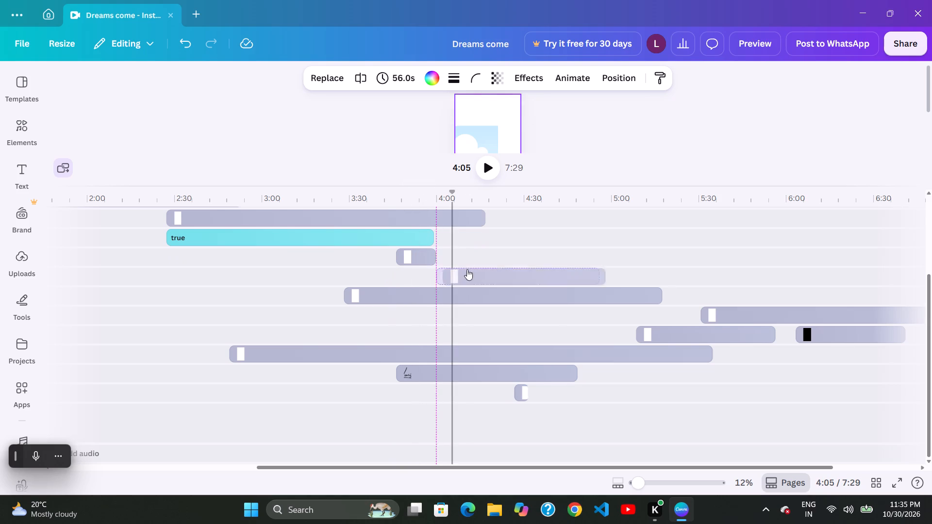
{"action": "left_click_drag", "start_coordinate": [451, 269], "coordinate": [459, 270]}
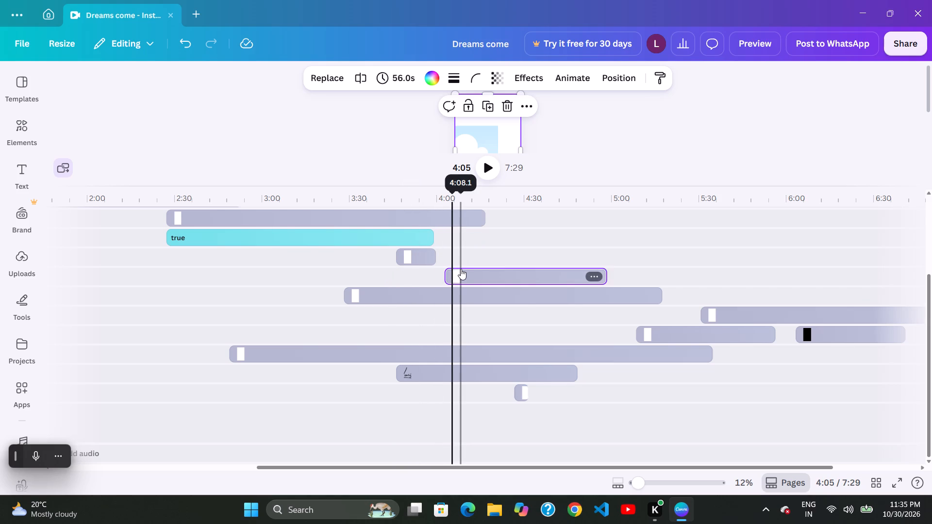
{"action": "left_click_drag", "start_coordinate": [472, 273], "coordinate": [493, 273]}
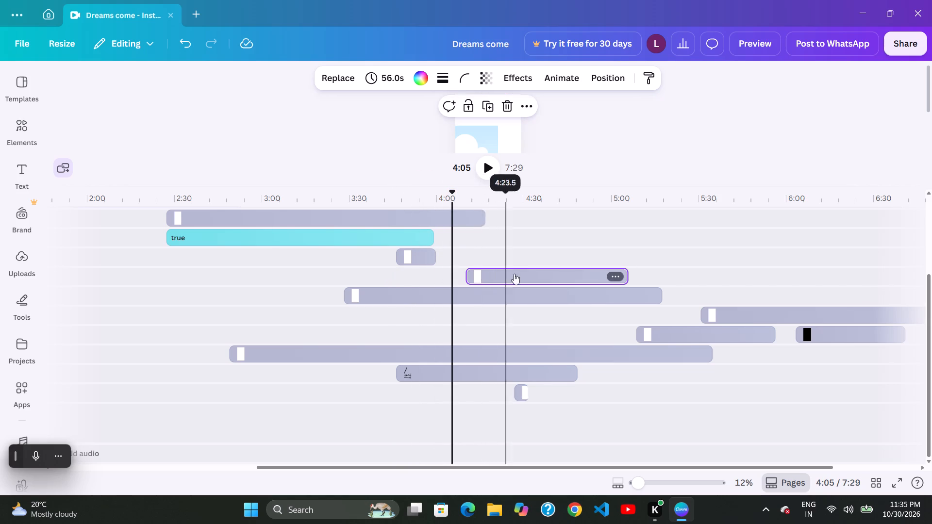
Trim the start of the 56.0 s layer to about 4:14, shortening it to 51.8 s.
{"action": "left_click", "coordinate": [480, 272]}
{"action": "left_click", "coordinate": [445, 265]}
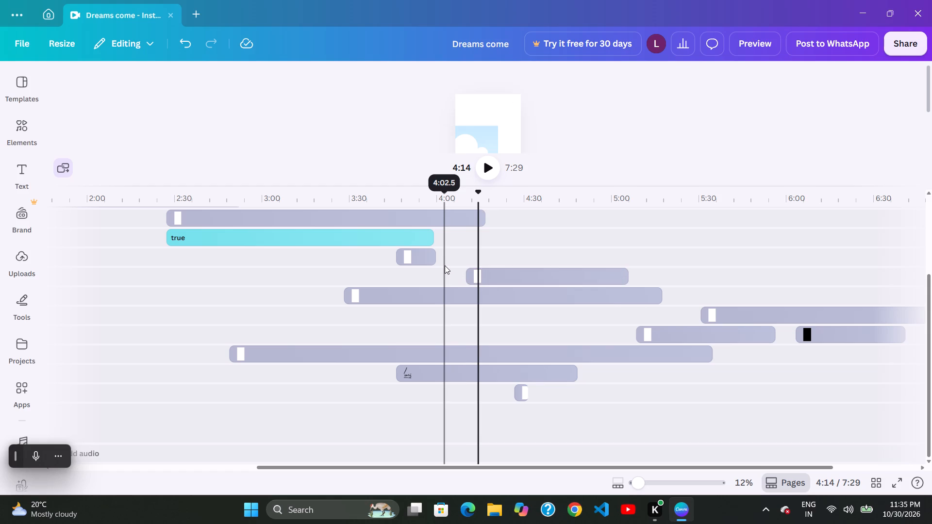
{"action": "left_click", "coordinate": [464, 267]}
{"action": "left_click_drag", "start_coordinate": [470, 268], "coordinate": [482, 269]}
{"action": "left_click_drag", "start_coordinate": [465, 270], "coordinate": [475, 274]}
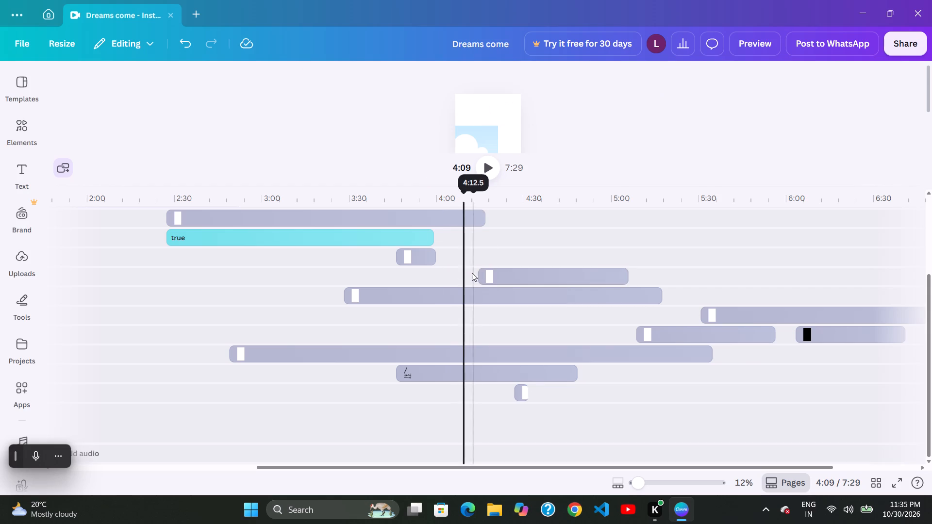
{"action": "left_click", "coordinate": [465, 272]}
{"action": "left_click_drag", "start_coordinate": [462, 271], "coordinate": [480, 274]}
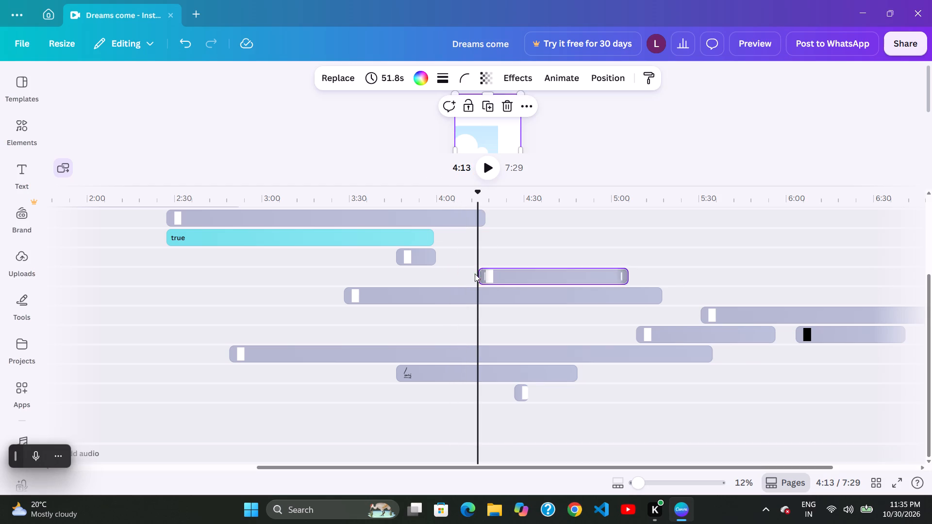
{"action": "left_click", "coordinate": [463, 272]}
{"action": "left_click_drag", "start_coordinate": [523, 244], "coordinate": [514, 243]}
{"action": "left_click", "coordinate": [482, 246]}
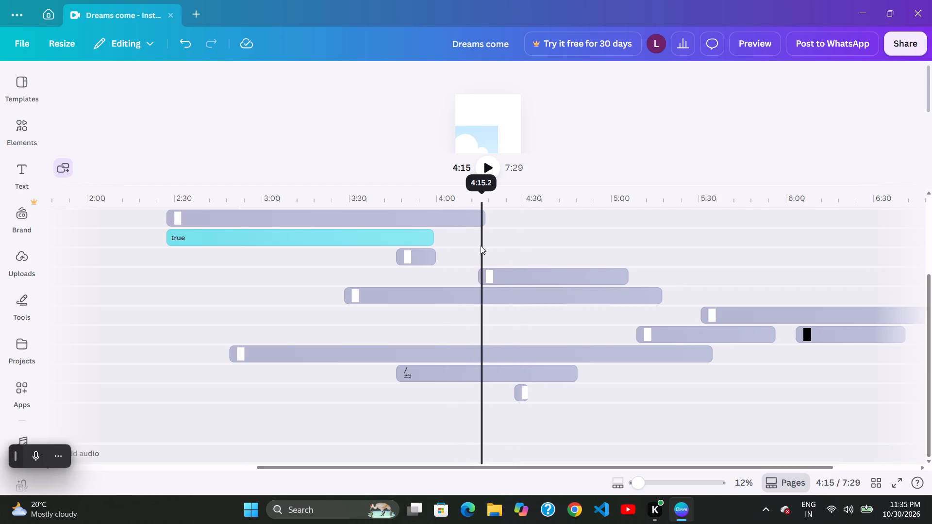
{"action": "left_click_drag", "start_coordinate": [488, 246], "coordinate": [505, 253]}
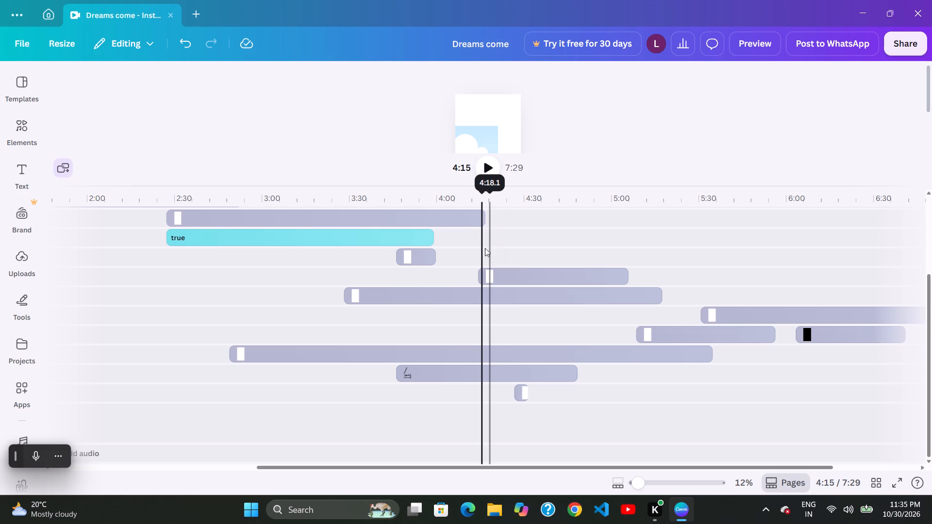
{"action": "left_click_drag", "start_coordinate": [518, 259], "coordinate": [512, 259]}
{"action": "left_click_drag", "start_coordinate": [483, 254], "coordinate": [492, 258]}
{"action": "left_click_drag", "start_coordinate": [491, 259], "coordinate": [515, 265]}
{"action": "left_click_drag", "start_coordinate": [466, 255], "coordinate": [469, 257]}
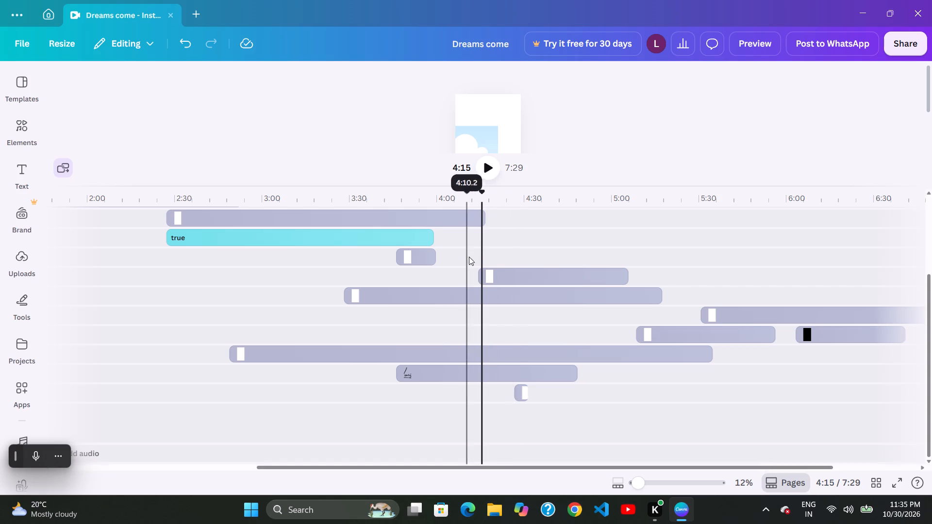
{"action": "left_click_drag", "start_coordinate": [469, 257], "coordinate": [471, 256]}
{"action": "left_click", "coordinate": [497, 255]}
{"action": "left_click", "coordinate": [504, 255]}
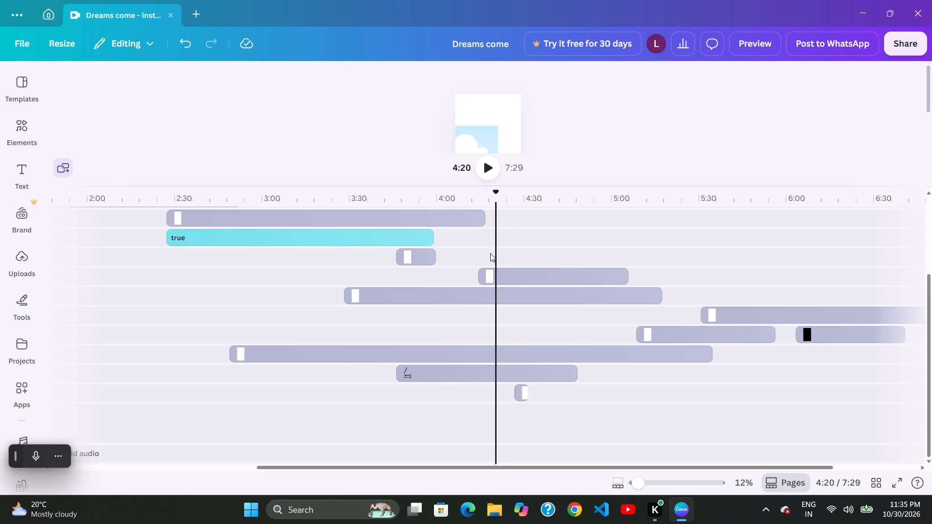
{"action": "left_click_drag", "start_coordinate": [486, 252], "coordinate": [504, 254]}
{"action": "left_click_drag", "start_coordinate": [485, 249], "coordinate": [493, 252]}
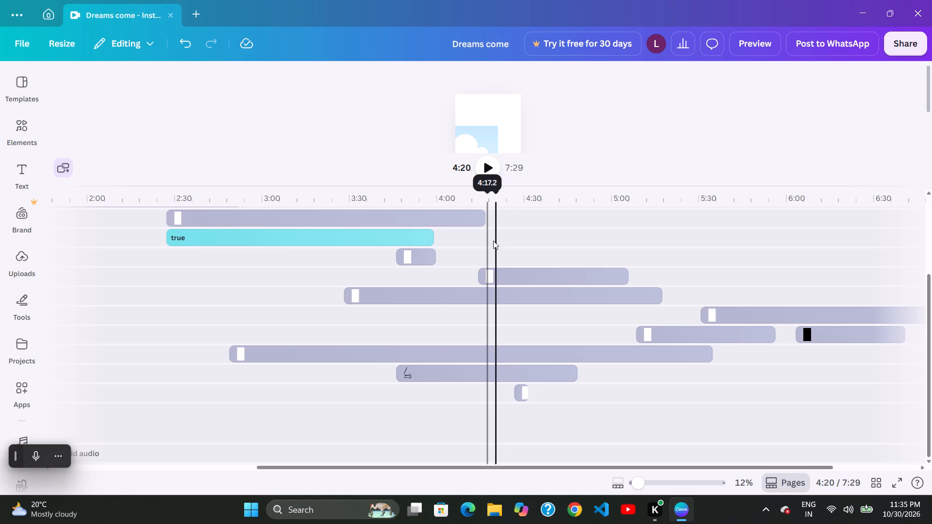
Move the 51.8 s layer earlier so that it starts at about 4:06.
{"action": "left_click_drag", "start_coordinate": [516, 277], "coordinate": [491, 276]}
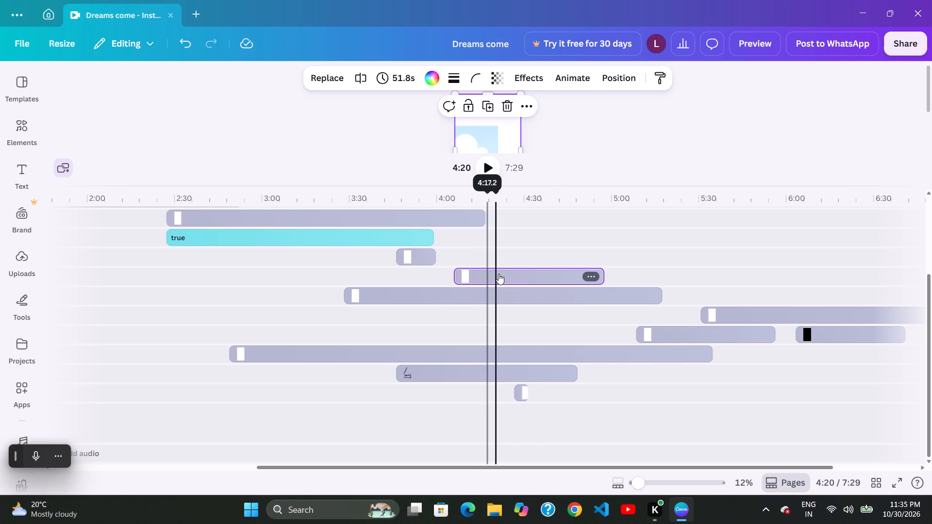
Shift the 1:49 layer, one track below the 51.8 s layer, back and forth until it starts at about 3:22.
{"action": "left_click_drag", "start_coordinate": [557, 293], "coordinate": [578, 299]}
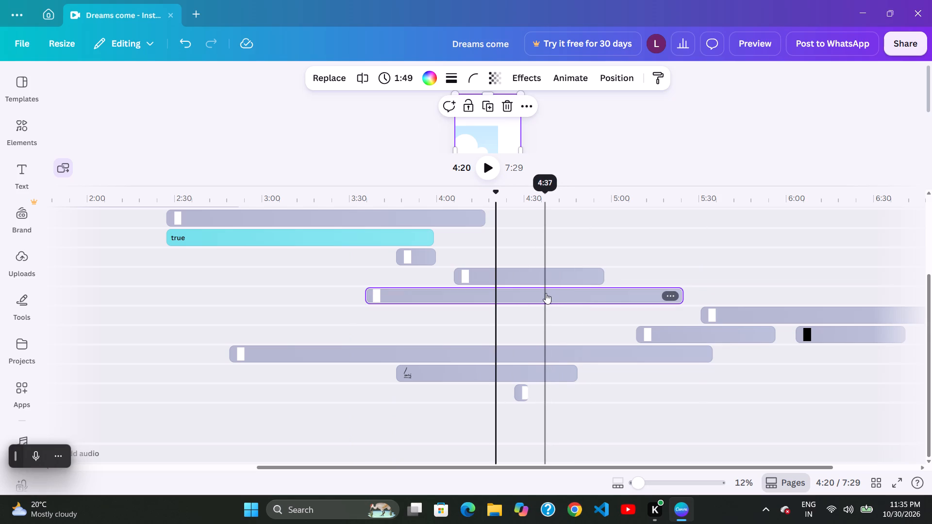
{"action": "left_click", "coordinate": [415, 284]}
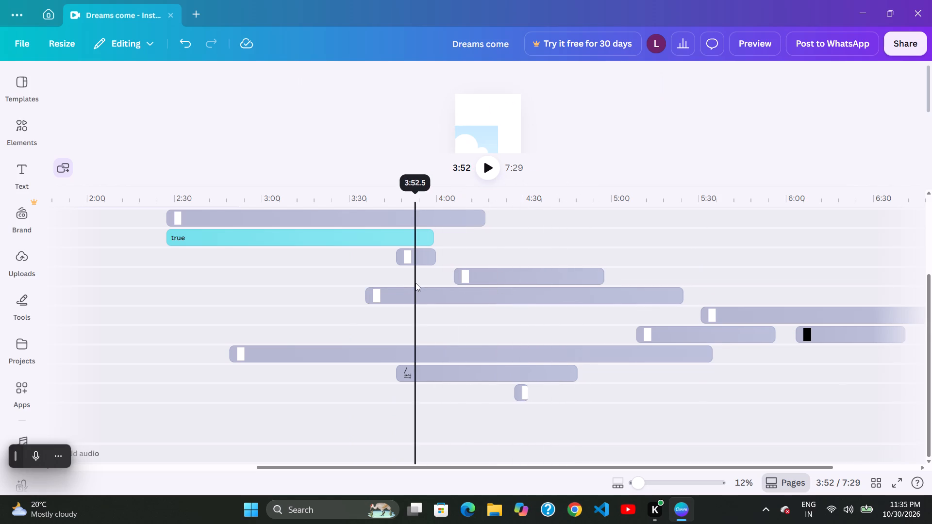
{"action": "left_click", "coordinate": [439, 287]}
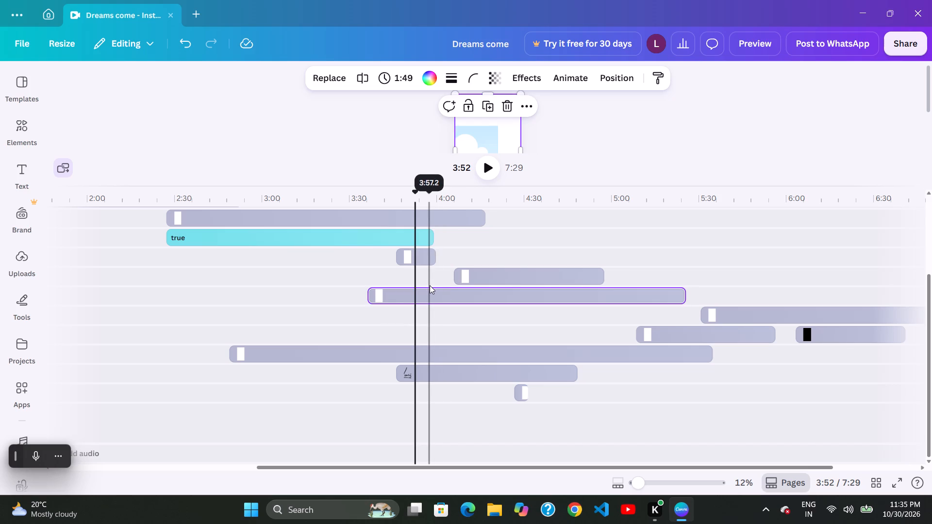
{"action": "left_click", "coordinate": [455, 291]}
{"action": "left_click_drag", "start_coordinate": [440, 288], "coordinate": [449, 290]}
{"action": "left_click_drag", "start_coordinate": [520, 296], "coordinate": [463, 293]}
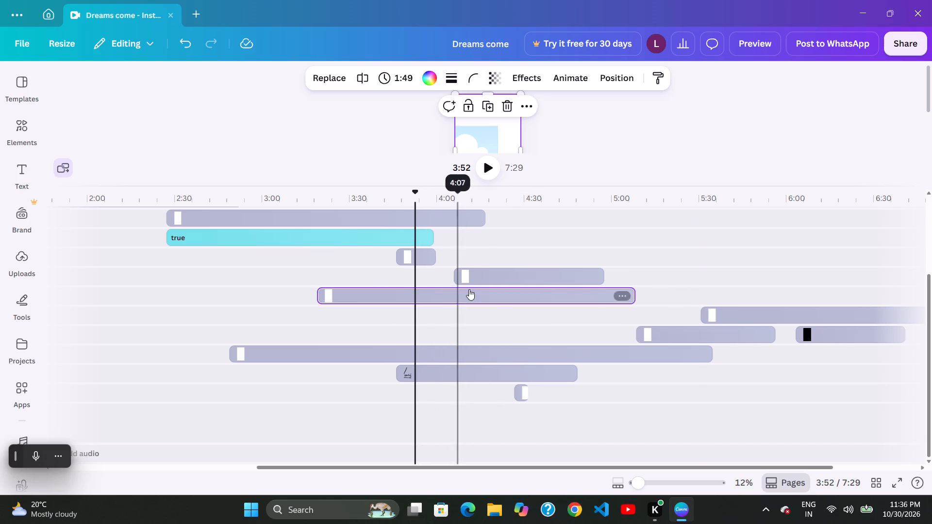
{"action": "left_click_drag", "start_coordinate": [473, 291], "coordinate": [483, 291]}
{"action": "left_click", "coordinate": [414, 277]}
Extend the start of the 51.8 s layer to make it 53.3 s long, and shift it to start at about 4:06.
{"action": "left_click_drag", "start_coordinate": [466, 276], "coordinate": [461, 276]}
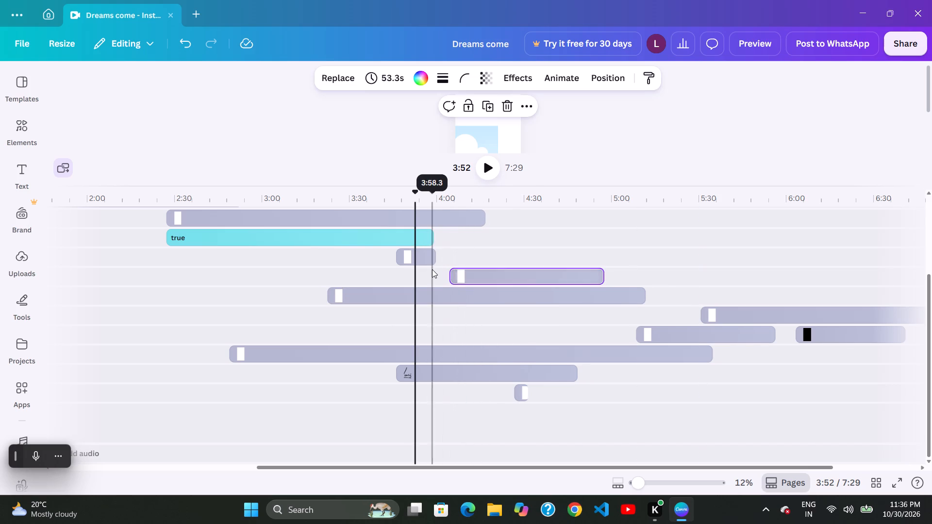
{"action": "left_click", "coordinate": [432, 269]}
{"action": "left_click_drag", "start_coordinate": [455, 258], "coordinate": [477, 262]}
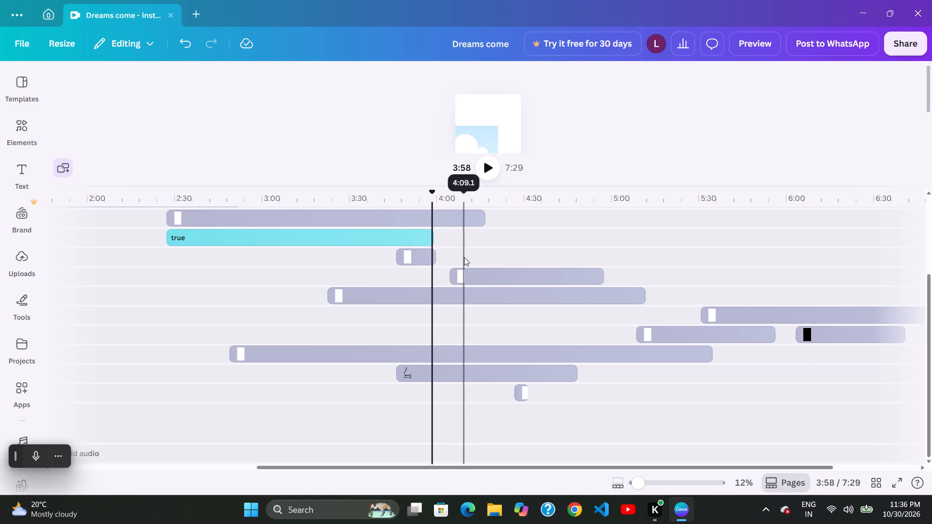
{"action": "left_click_drag", "start_coordinate": [467, 259], "coordinate": [476, 265]}
{"action": "left_click_drag", "start_coordinate": [469, 266], "coordinate": [478, 271]}
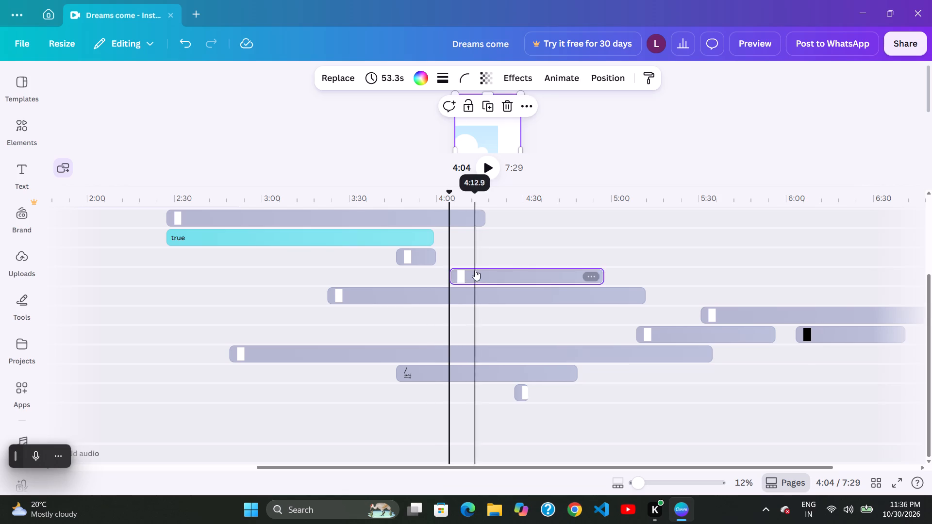
{"action": "left_click", "coordinate": [477, 272]}
{"action": "left_click_drag", "start_coordinate": [443, 267], "coordinate": [449, 268]}
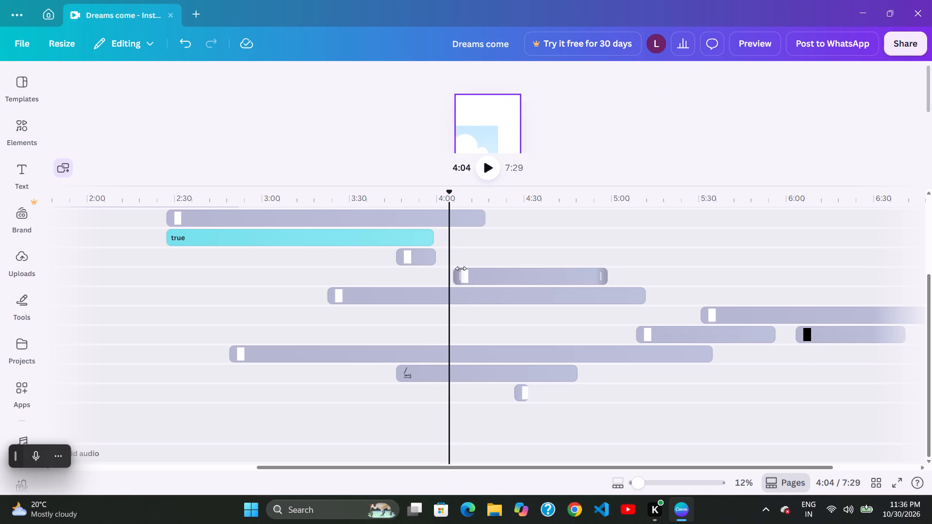
Trim the start of the 53.3 s layer to about 4:16, shortening it to 41.9 s.
{"action": "left_click", "coordinate": [461, 268]}
{"action": "left_click_drag", "start_coordinate": [459, 269], "coordinate": [470, 277]}
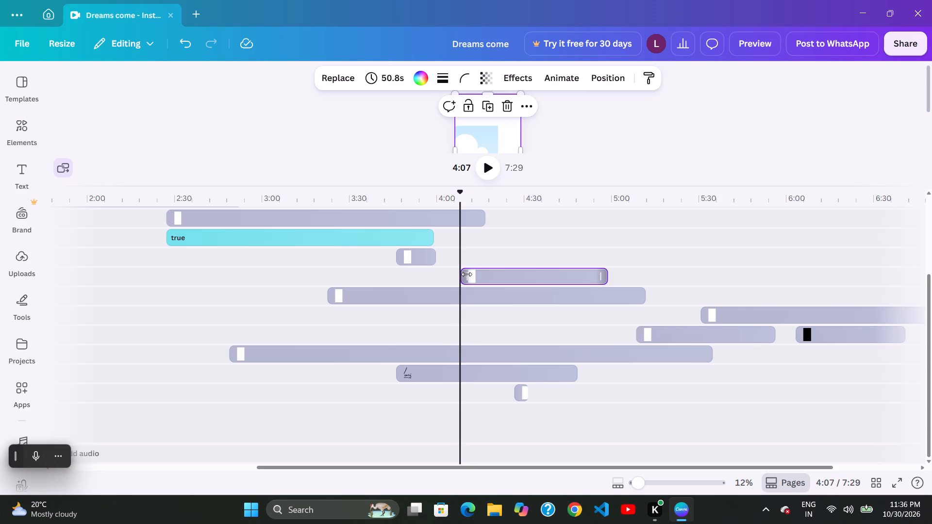
{"action": "left_click_drag", "start_coordinate": [470, 275], "coordinate": [500, 281]}
{"action": "left_click", "coordinate": [450, 267]}
{"action": "left_click_drag", "start_coordinate": [446, 263], "coordinate": [450, 262]}
{"action": "left_click_drag", "start_coordinate": [503, 256], "coordinate": [488, 257]}
{"action": "left_click", "coordinate": [473, 257]}
{"action": "left_click_drag", "start_coordinate": [478, 254], "coordinate": [483, 253]}
{"action": "left_click_drag", "start_coordinate": [489, 252], "coordinate": [502, 258]}
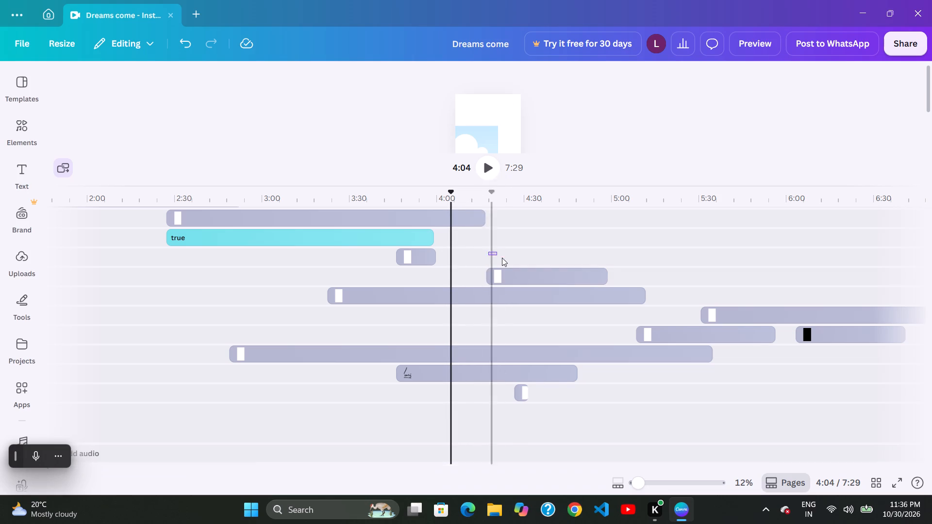
{"action": "left_click_drag", "start_coordinate": [502, 258], "coordinate": [497, 257]}
{"action": "left_click", "coordinate": [483, 254]}
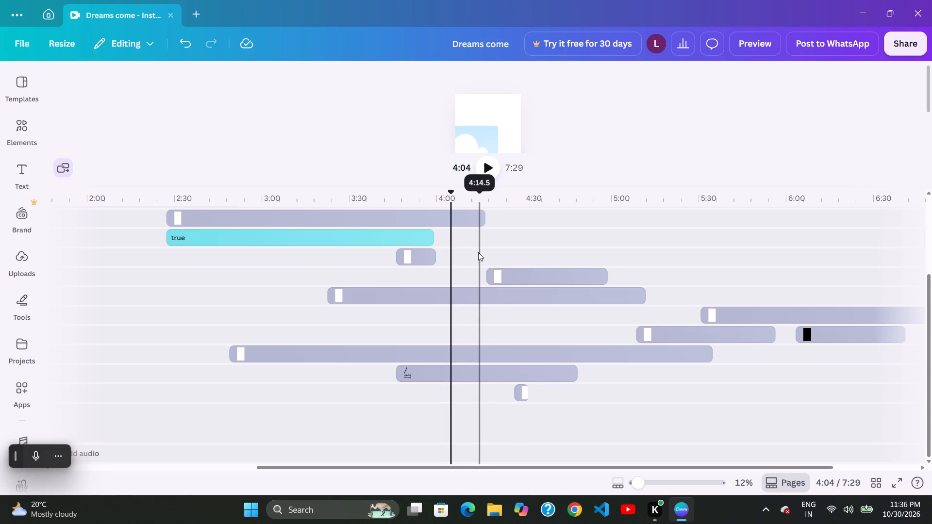
{"action": "left_click", "coordinate": [480, 254]}
{"action": "left_click_drag", "start_coordinate": [484, 255], "coordinate": [492, 260]}
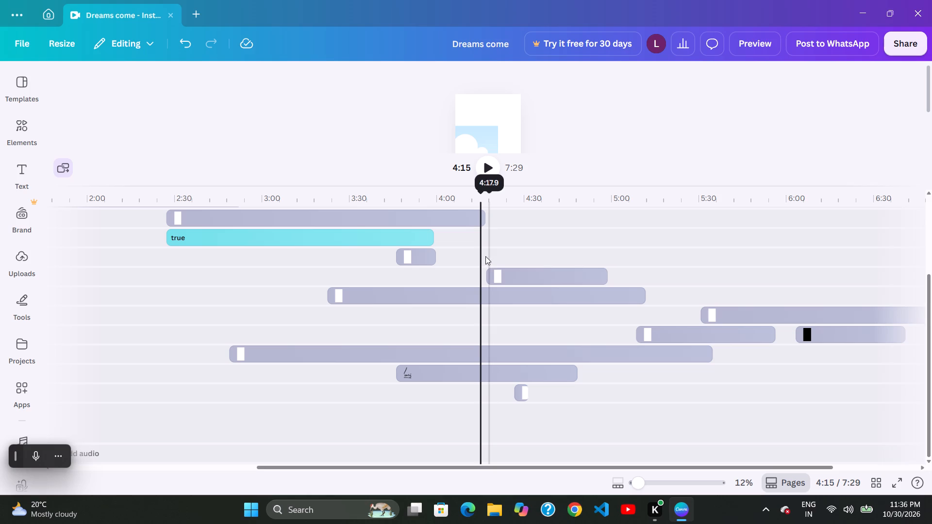
{"action": "left_click_drag", "start_coordinate": [489, 261], "coordinate": [505, 270]}
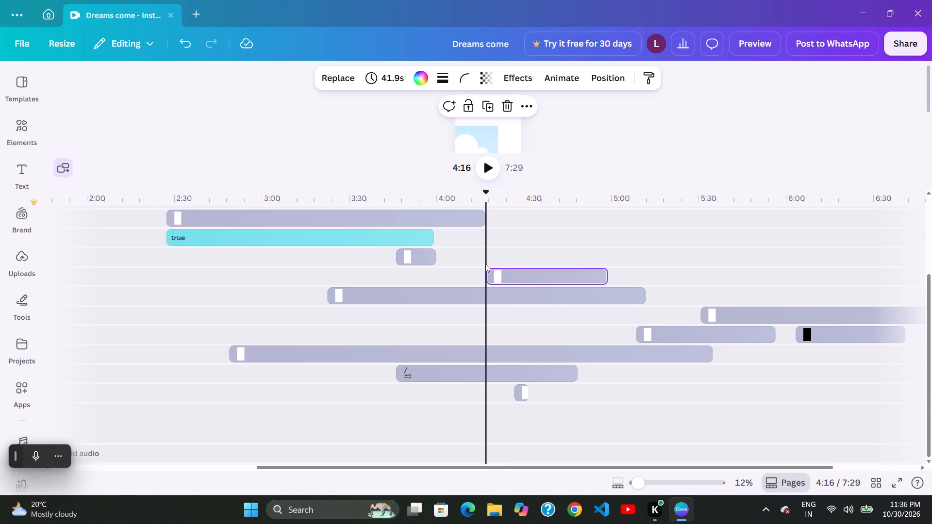
Trim the start of the 41.9 s layer further to about 4:26, shortening it to 32.3 s.
{"action": "left_click_drag", "start_coordinate": [497, 271], "coordinate": [506, 278]}
{"action": "left_click_drag", "start_coordinate": [476, 273], "coordinate": [502, 285]}
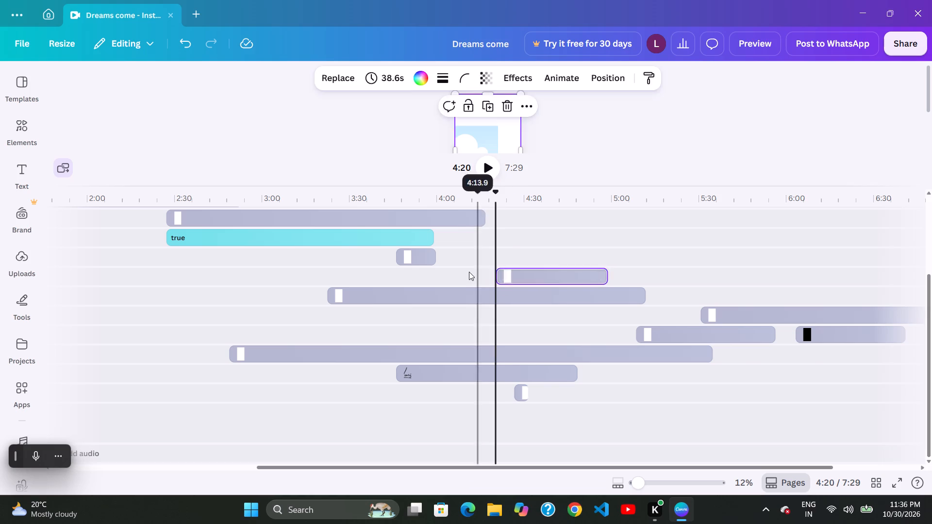
{"action": "left_click", "coordinate": [469, 272]}
{"action": "left_click", "coordinate": [499, 275]}
{"action": "left_click", "coordinate": [475, 271]}
{"action": "left_click_drag", "start_coordinate": [485, 271], "coordinate": [491, 274]}
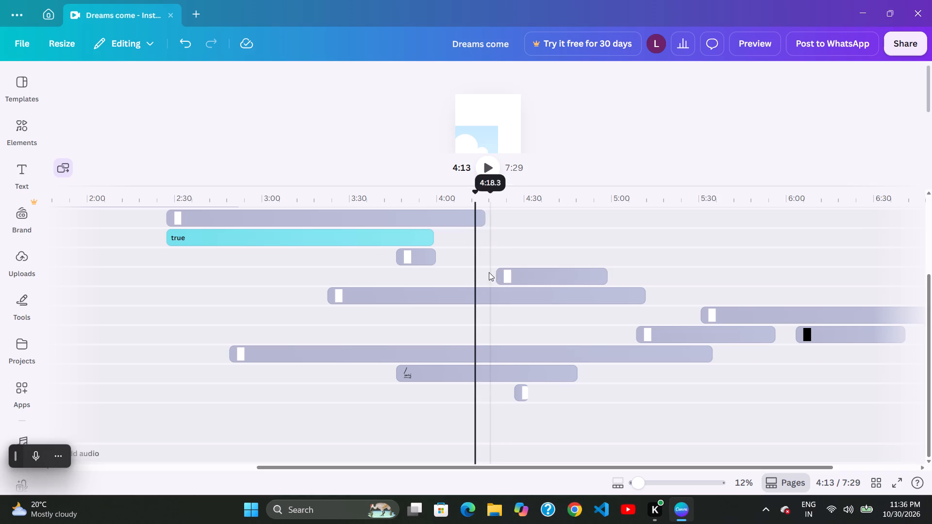
{"action": "left_click", "coordinate": [499, 277]}
{"action": "left_click_drag", "start_coordinate": [506, 278], "coordinate": [512, 281]}
{"action": "left_click_drag", "start_coordinate": [509, 280], "coordinate": [521, 284]}
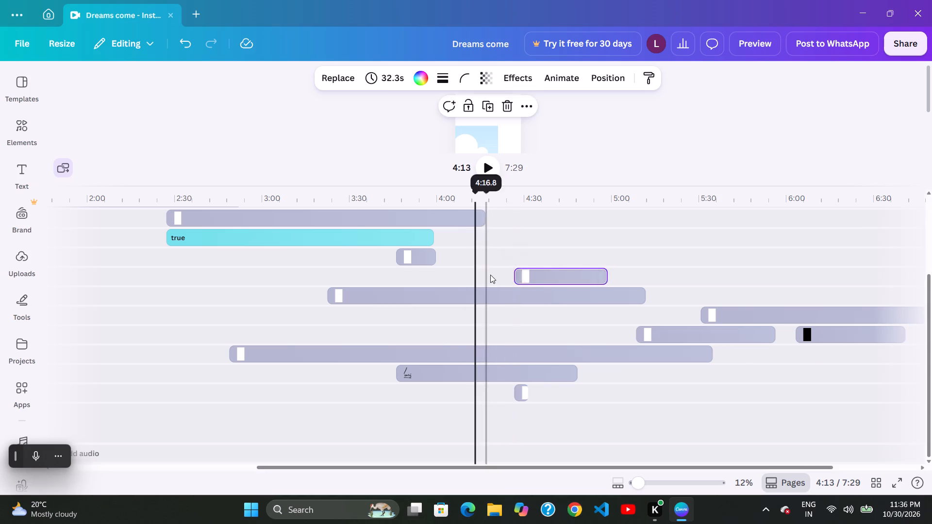
{"action": "left_click_drag", "start_coordinate": [490, 275], "coordinate": [542, 287]}
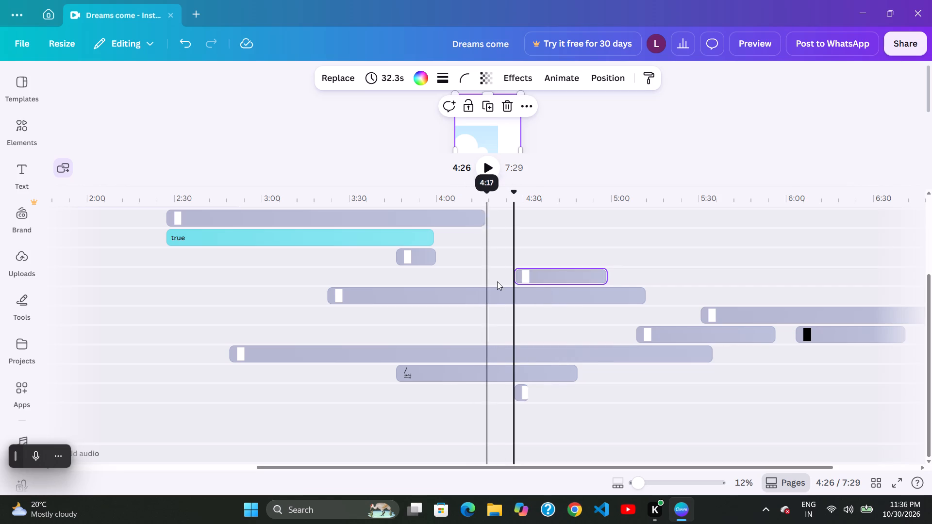